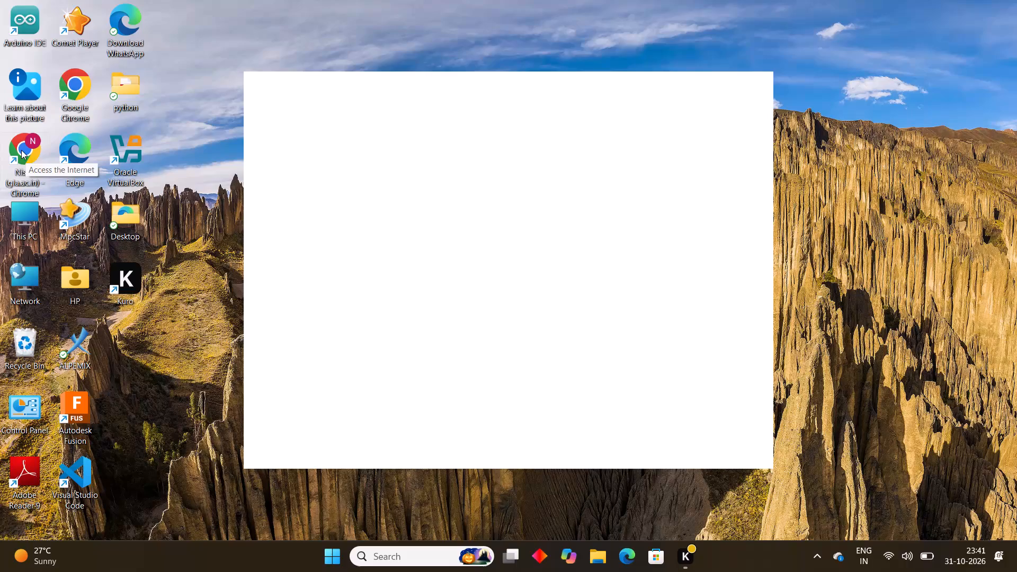
Open Chrome, search Google for figma, and open the Figma website from the results.
double_click(21, 150)
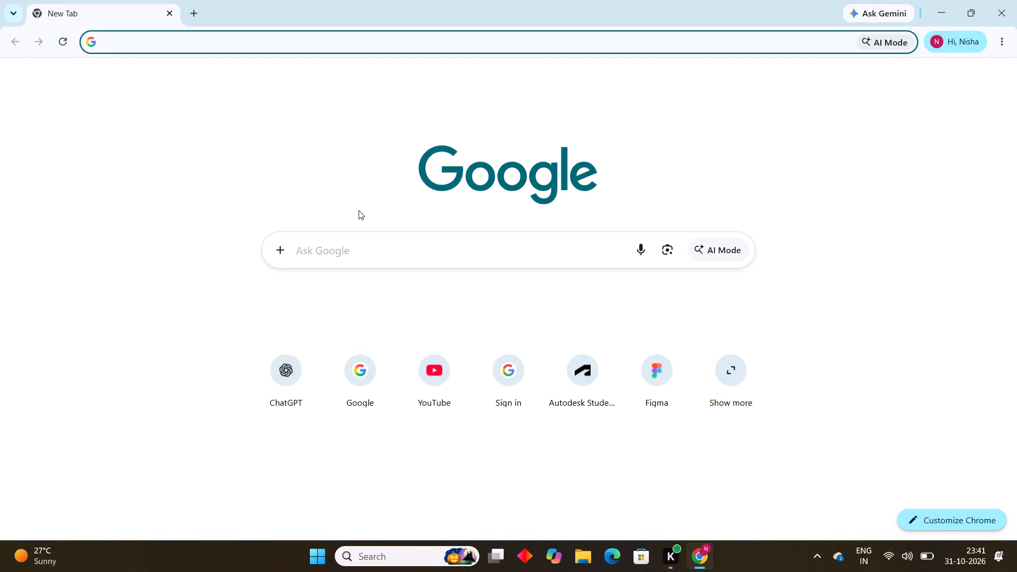
left_click(348, 248)
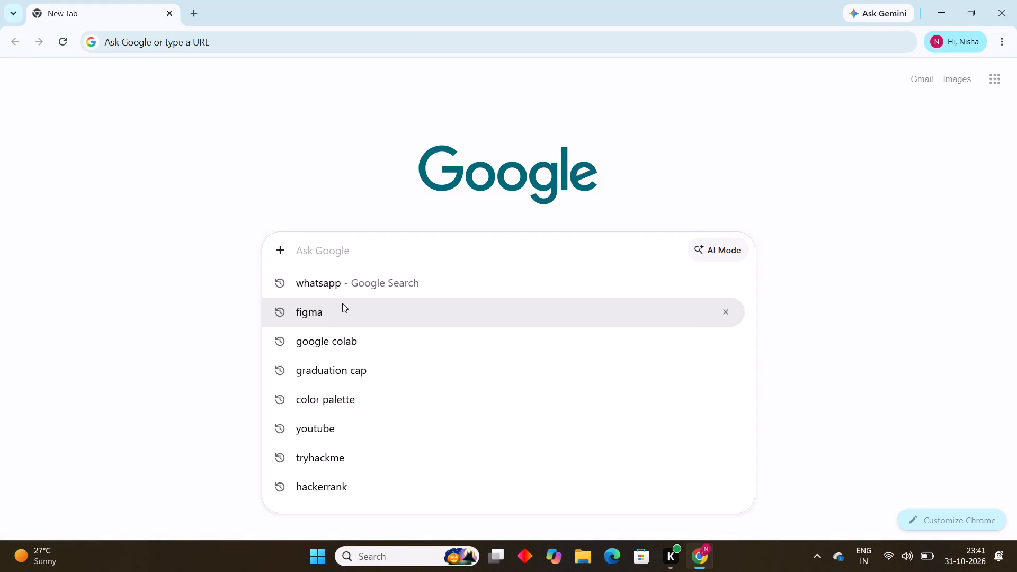
double_click(342, 305)
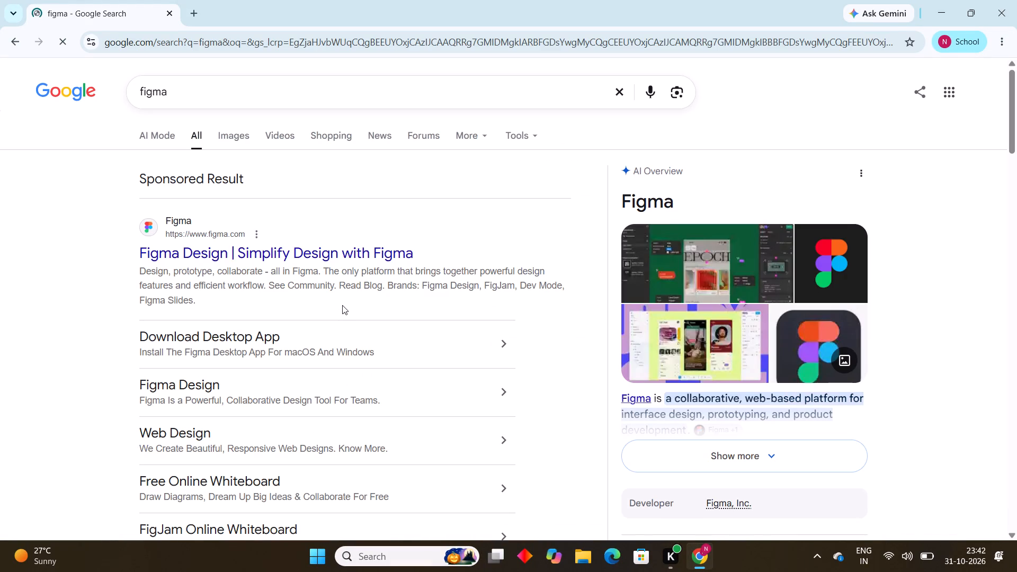
left_click(297, 253)
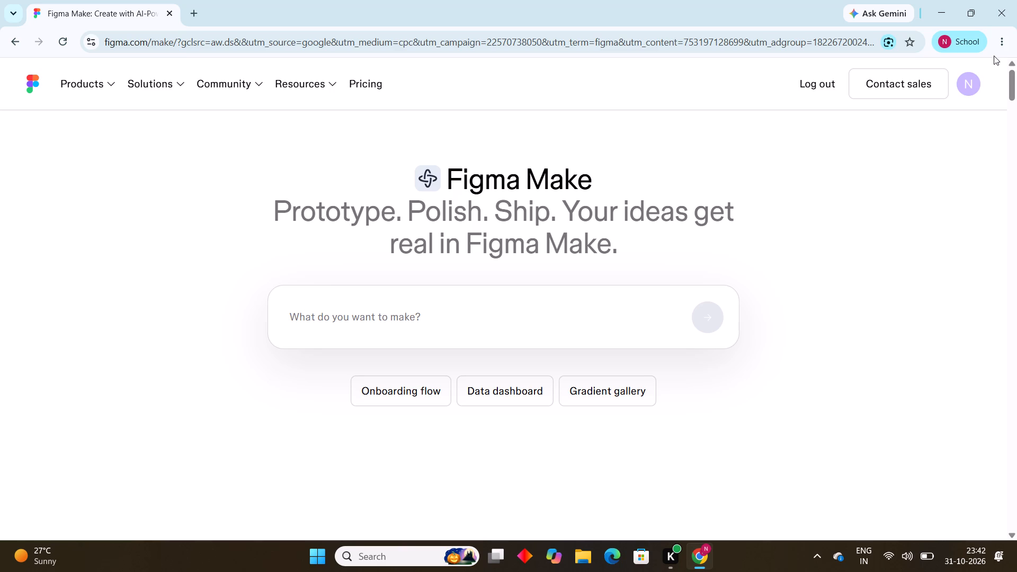
Go to the Figma account's recent files and open the Untitled design file edited 8 hours ago.
left_click(973, 81)
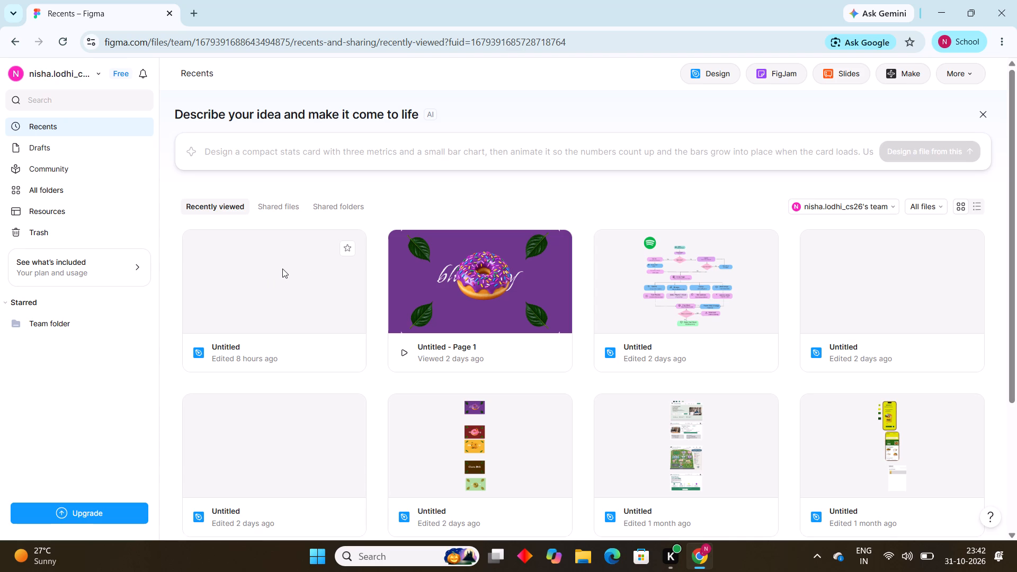
double_click(308, 273)
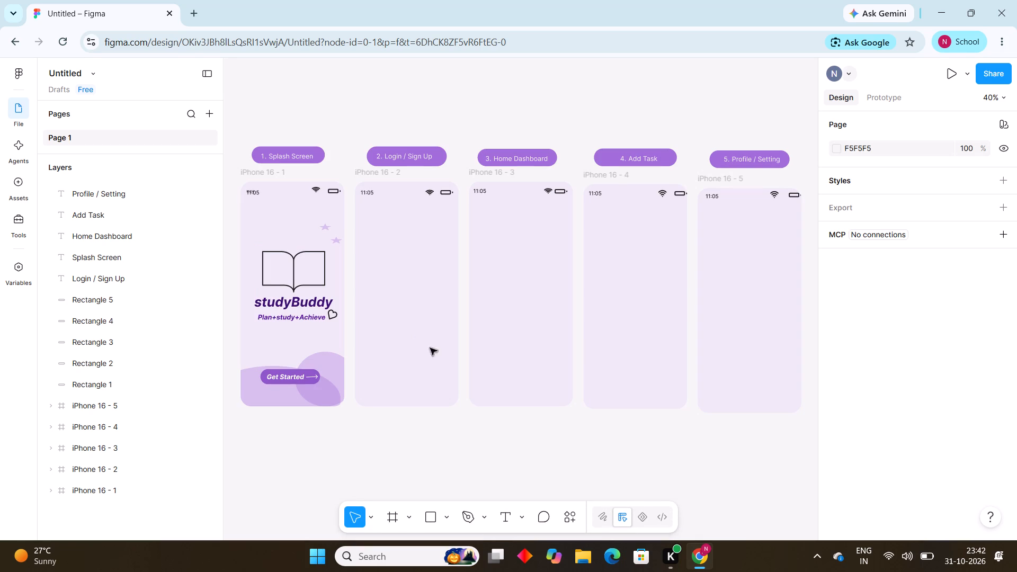
Add the text "your study Partner" below the "Plan+study+Achieve" tagline on the iPhone 16 - 1 splash screen.
scroll(452, 423, "left", 1)
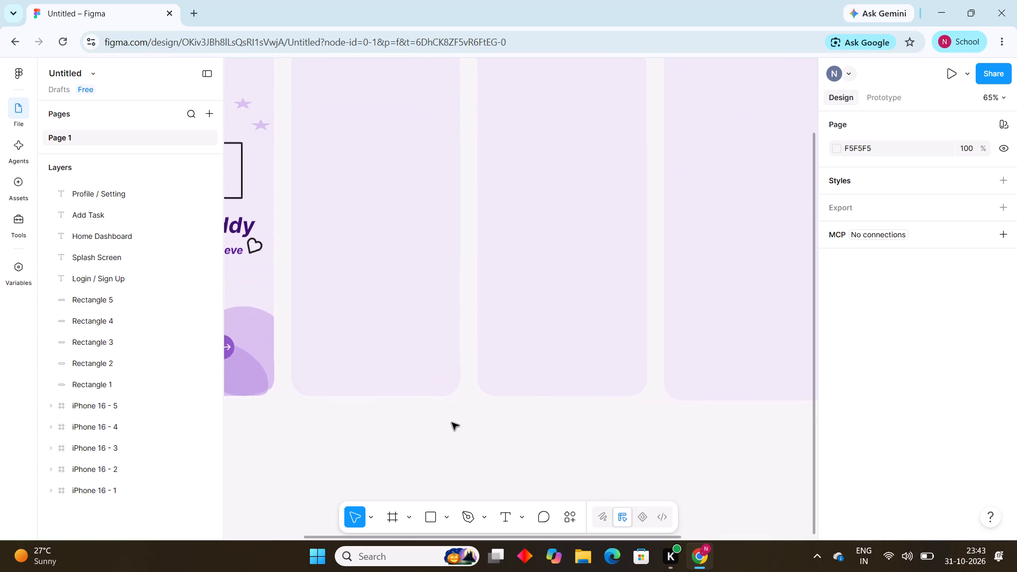
left_click_drag(275, 419, 427, 455)
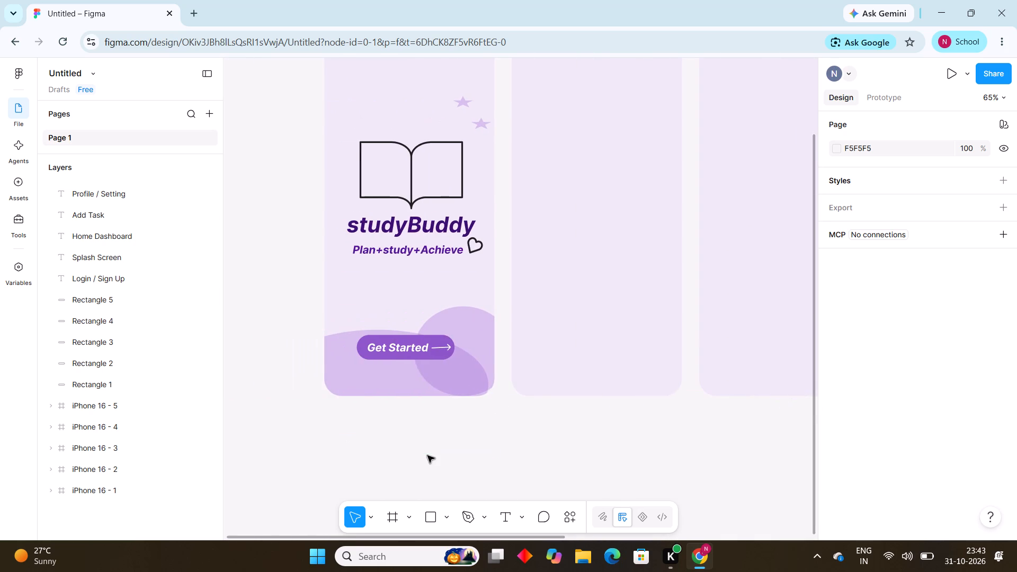
left_click(522, 515)
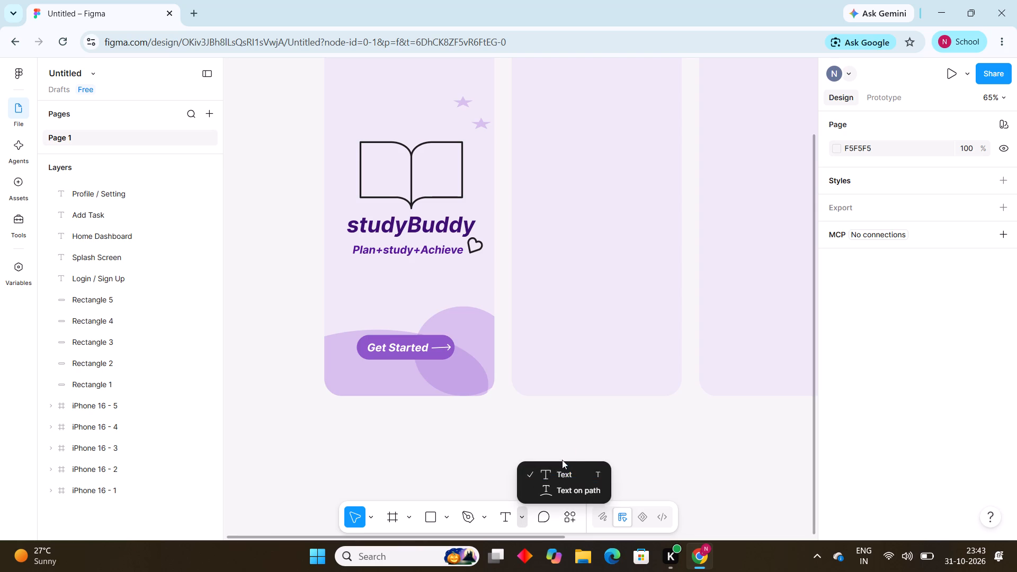
left_click(564, 472)
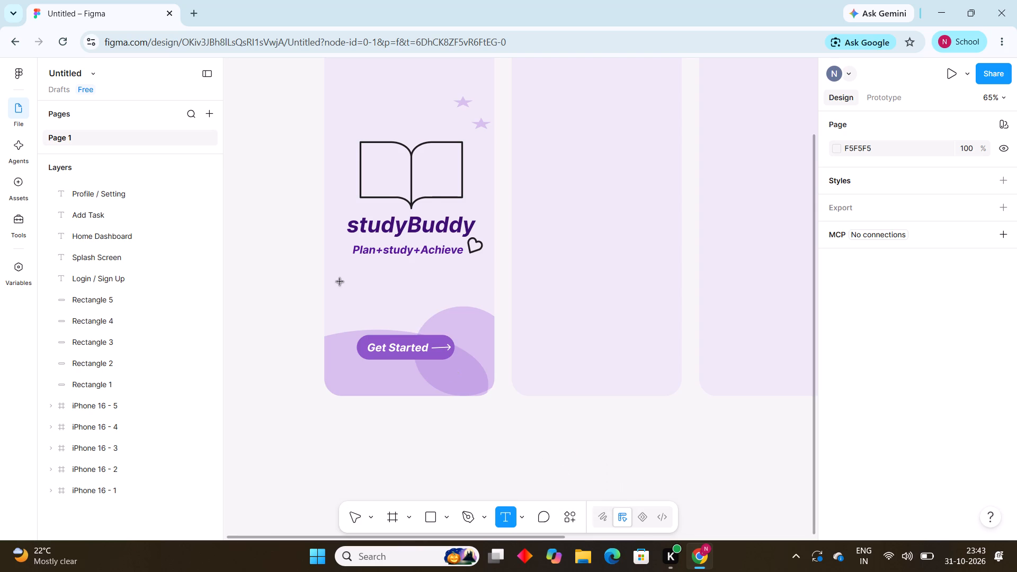
left_click(341, 275)
type("yo")
scroll(341, 275, "down", 1)
key("u")
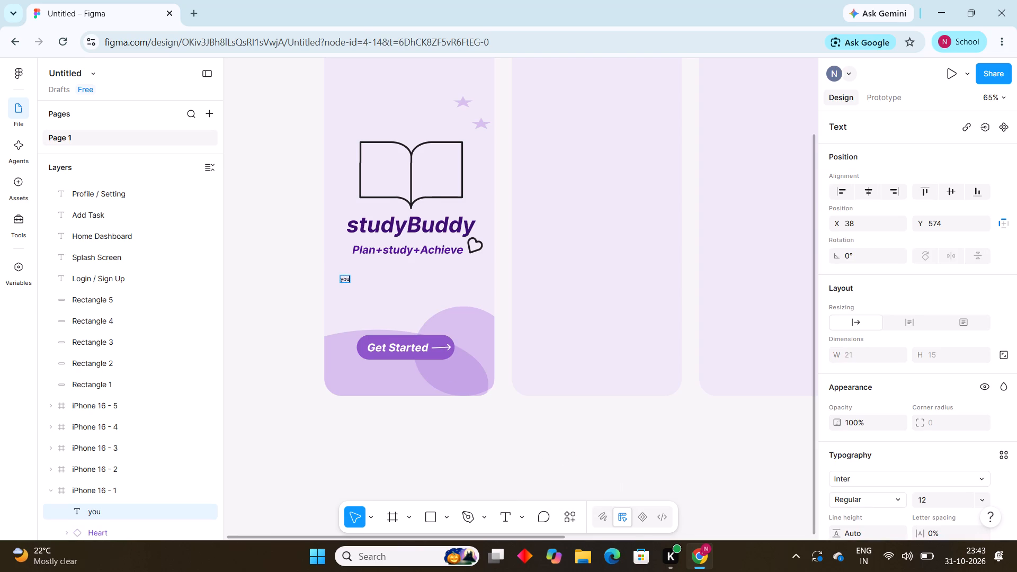
type("r study")
key("space")
key("shift+p")
type("art")
type("ner")
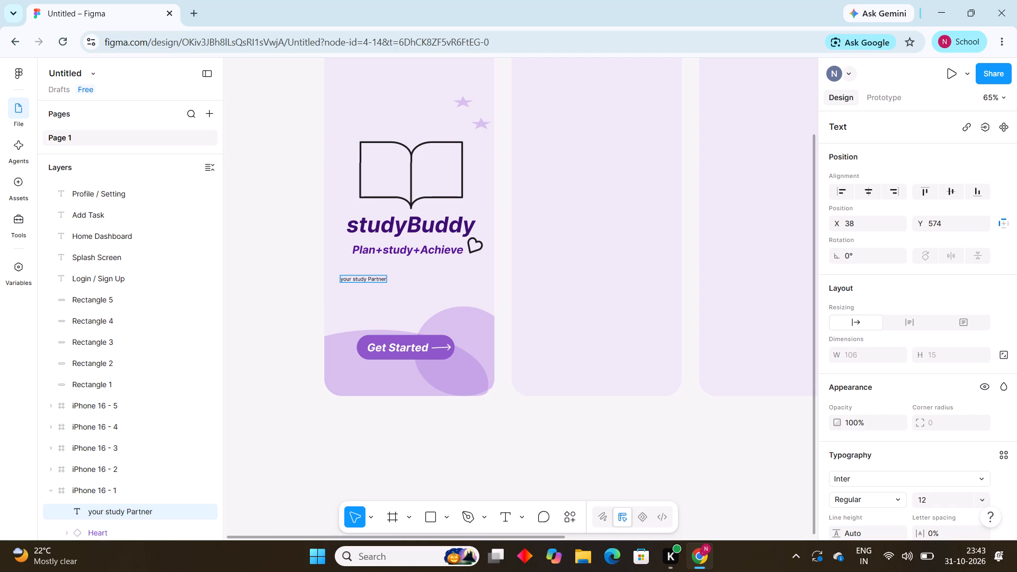
Capitalise the first letter of the new text so it reads "Your study Partner".
key("Left")
key("Left")
key("Left")
key("Left")
key("Left")
key("Left")
key("Left")
key("Left")
key("Left")
key("Left")
key("Left")
key("BackSpace")
key("BackSpace")
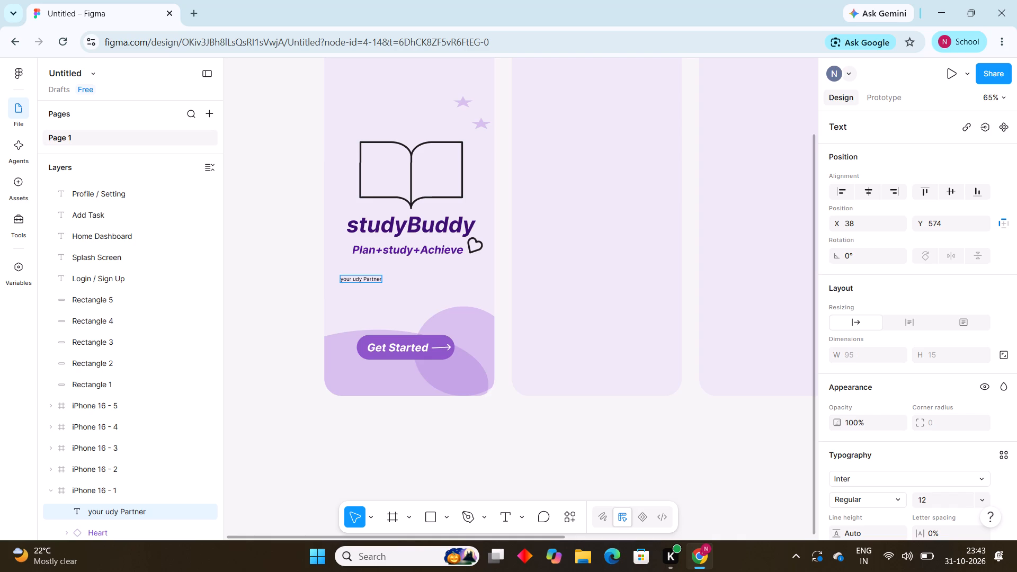
type("st")
key("Left")
key("Left")
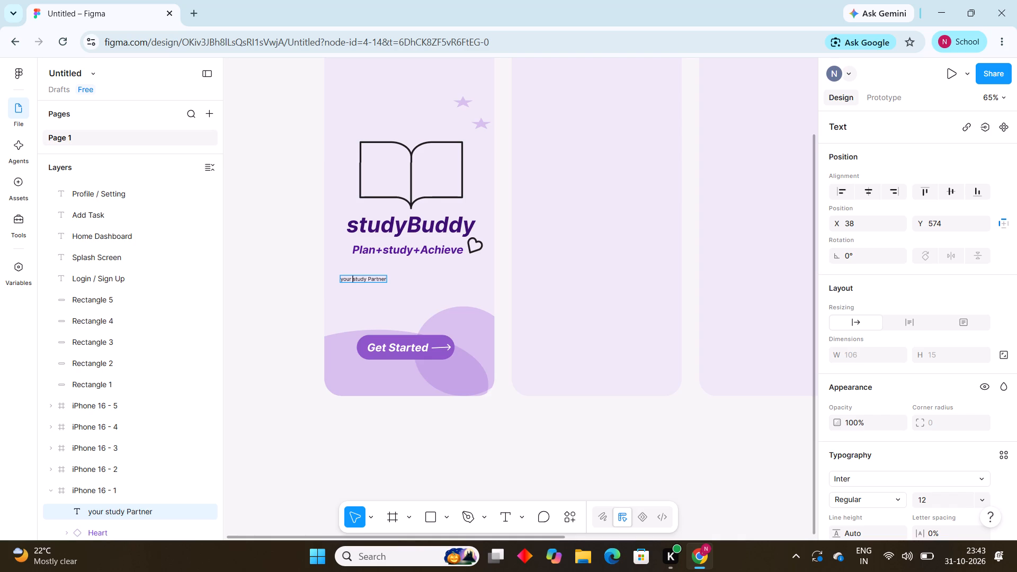
key("Left")
key("Left")
key("Left")
key("Left")
key("BackSpace")
key("shift+y")
Add a second line reading "always!" below "Your study Partner", indented with eight spaces.
key("Right")
key("Right")
key("Right")
key("Right")
key("Right")
key("Right")
key("Right")
key("Right")
key("Right")
key("Right")
key("Right")
key("Right")
key("Right")
key("Right")
key("Right")
key("Right")
key("Right")
key("Return")
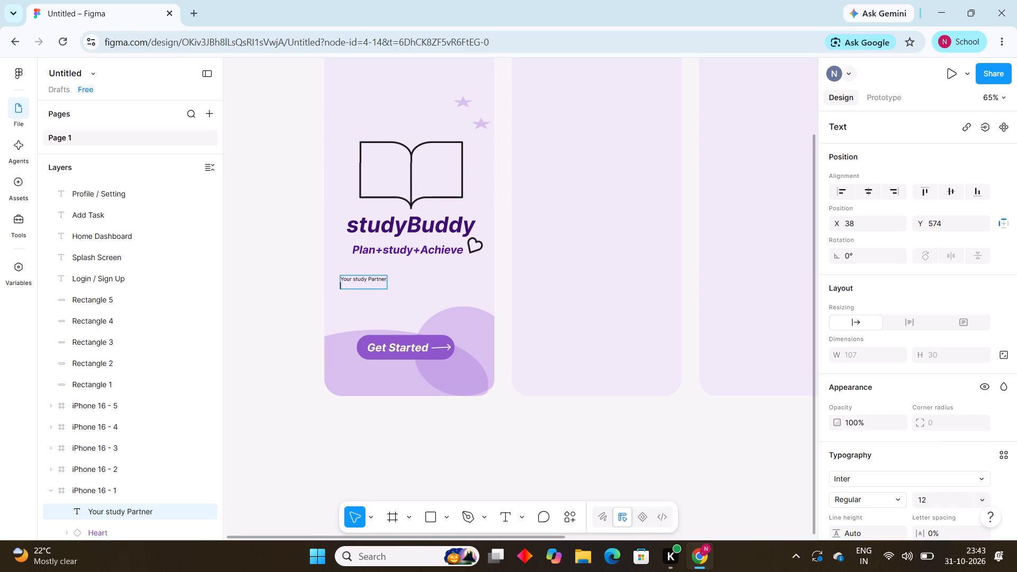
key("Right")
key("Right")
key("space")
key("space")
key("space")
key("space")
key("space")
key("space")
key("space")
key("space")
type("always")
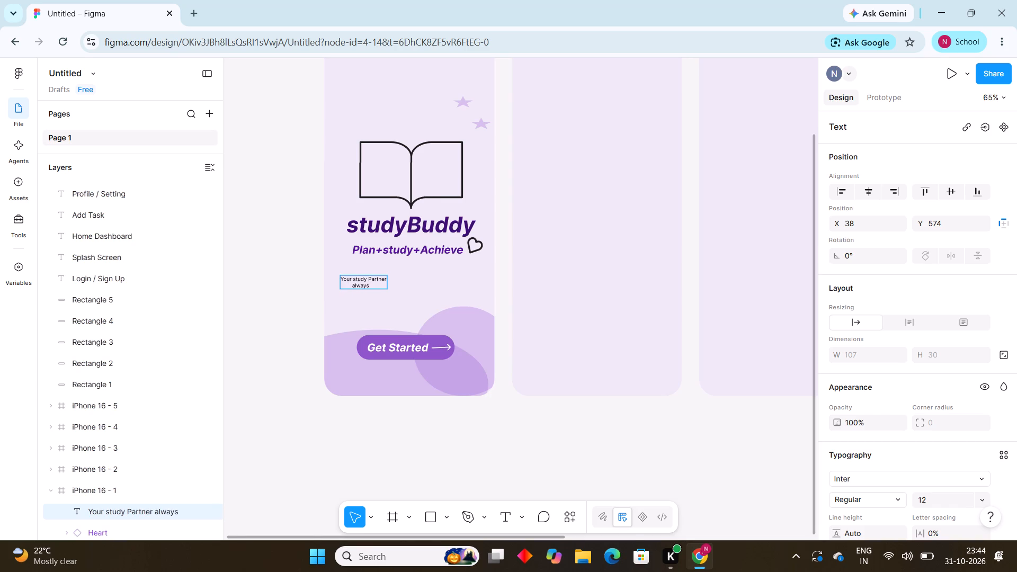
key("shift+exclam")
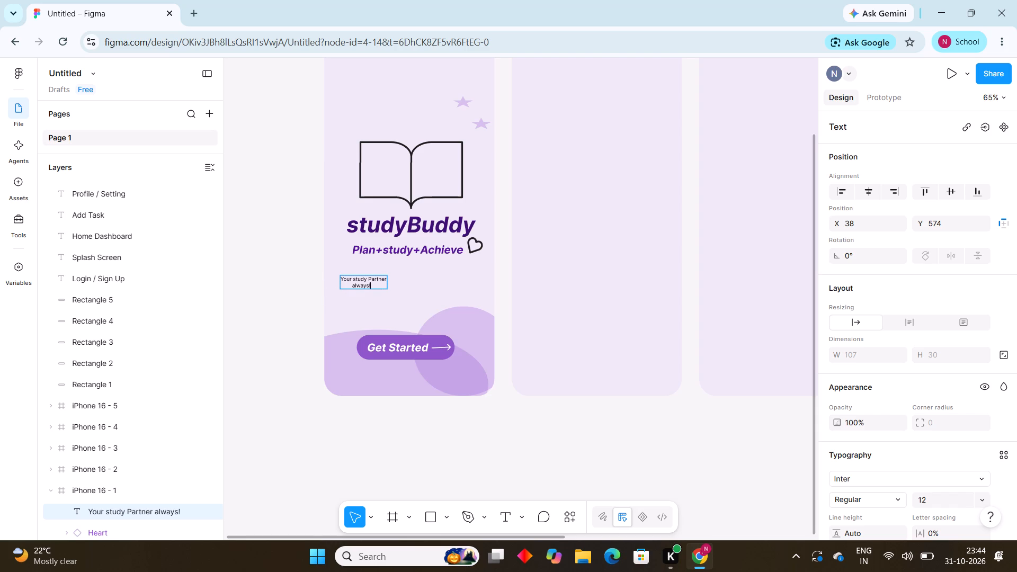
Set the font size of the whole "Your study Partner always!" text to 30.
left_click(342, 278)
left_click_drag(342, 278, 388, 293)
left_click(933, 502)
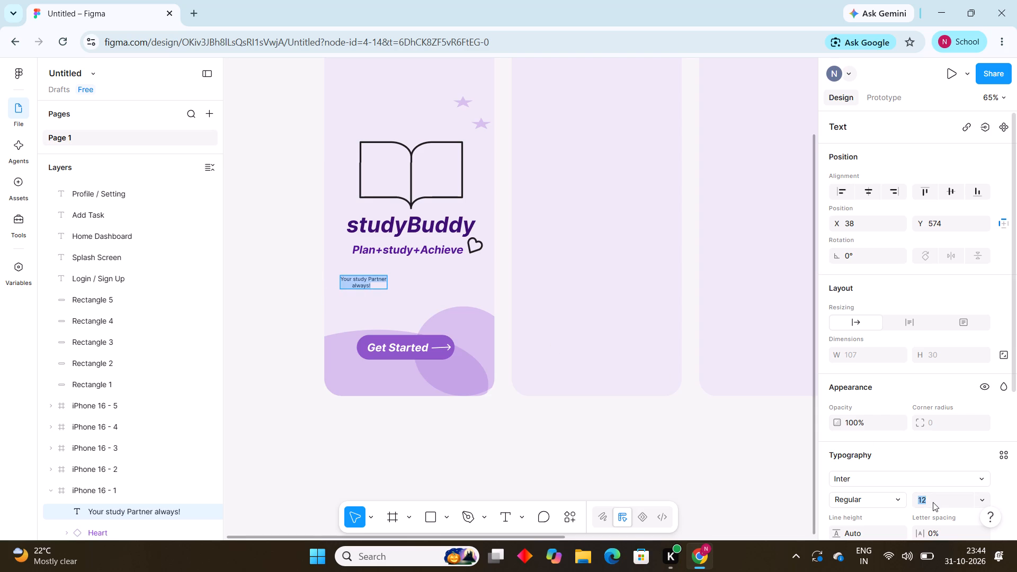
key("BackSpace")
type("30")
key("Return")
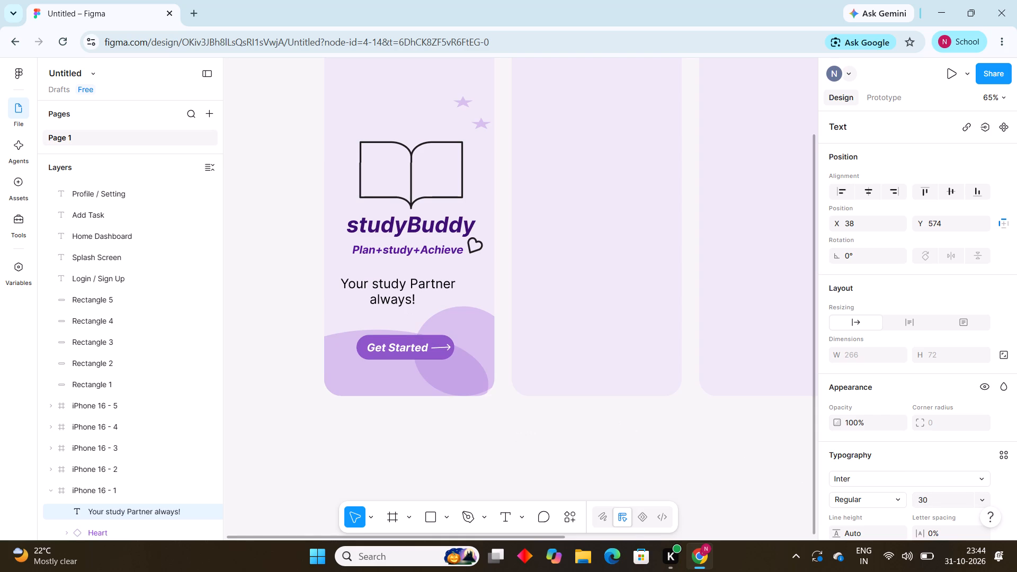
left_click(503, 449)
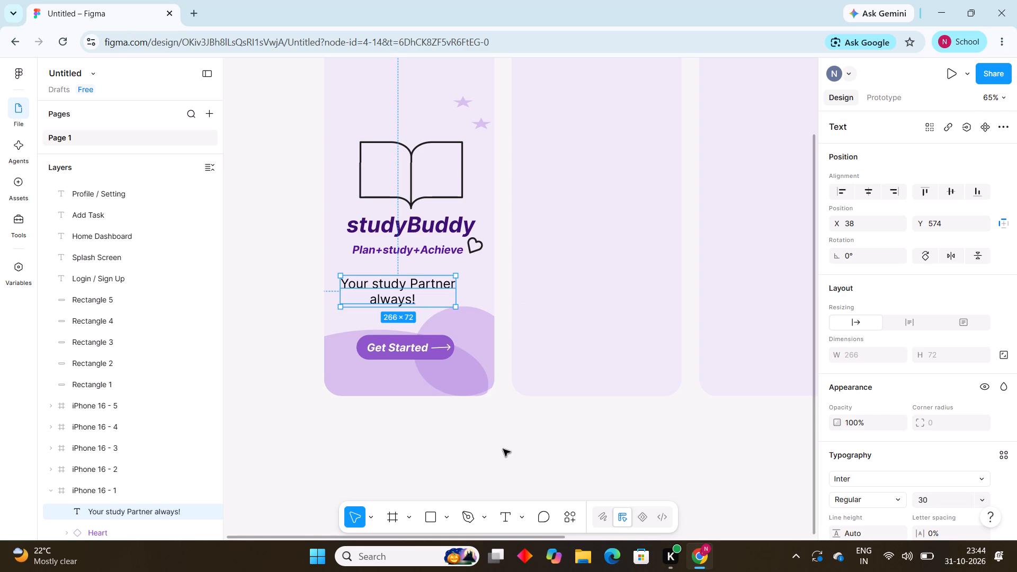
double_click(503, 449)
Move the "Your study Partner always!" text to about X 57, Y 580, between the tagline and the Get Started button.
left_click_drag(389, 289, 398, 292)
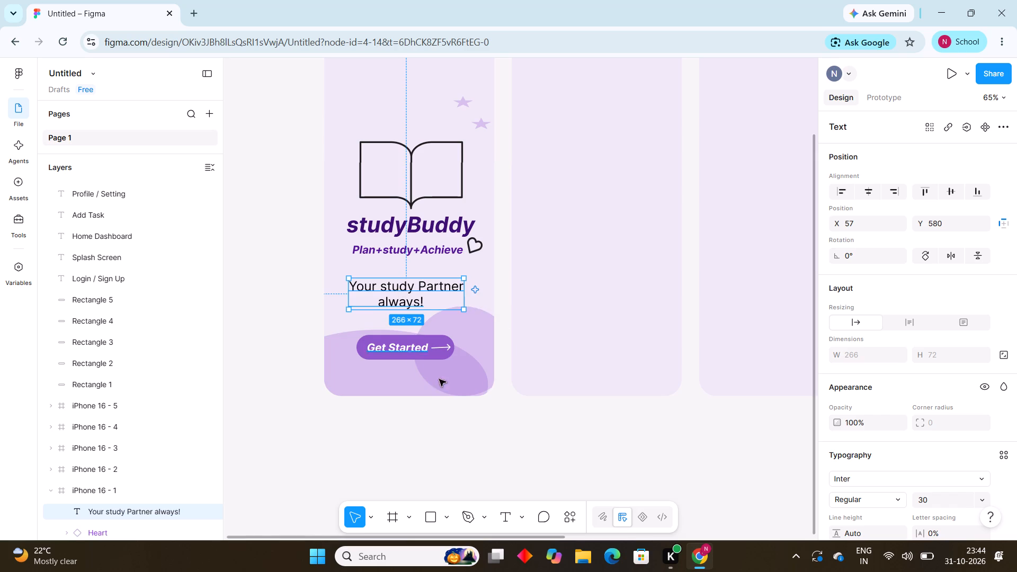
left_click(455, 422)
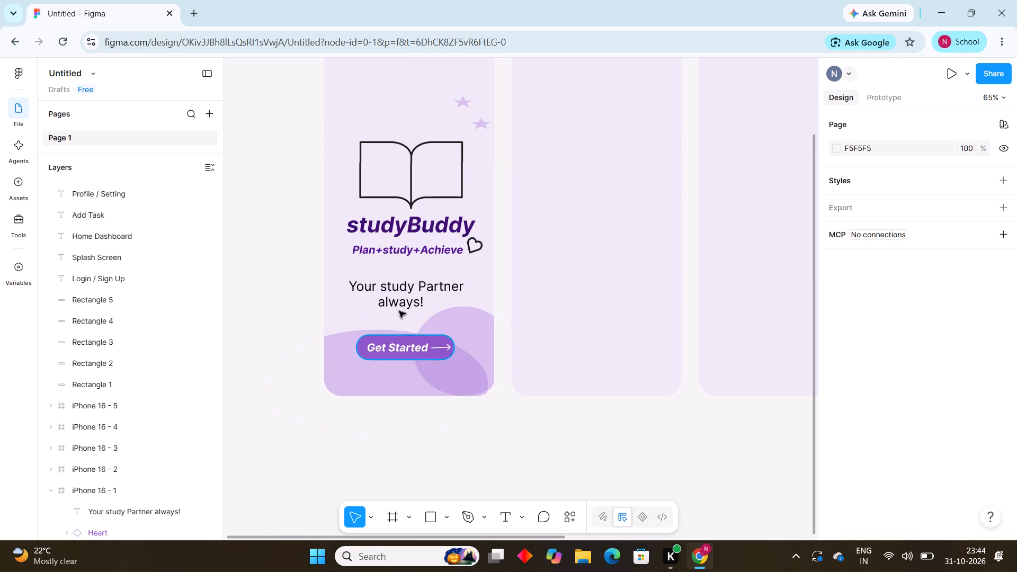
Reduce the font size of the "Your study Partner always!" text to 25.
left_click(412, 300)
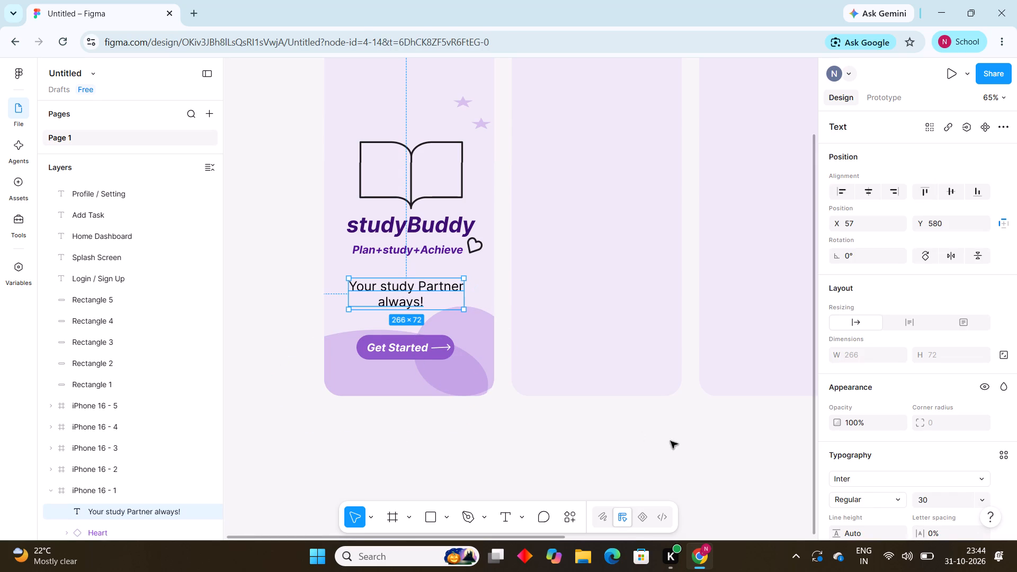
left_click(933, 499)
key("BackSpace")
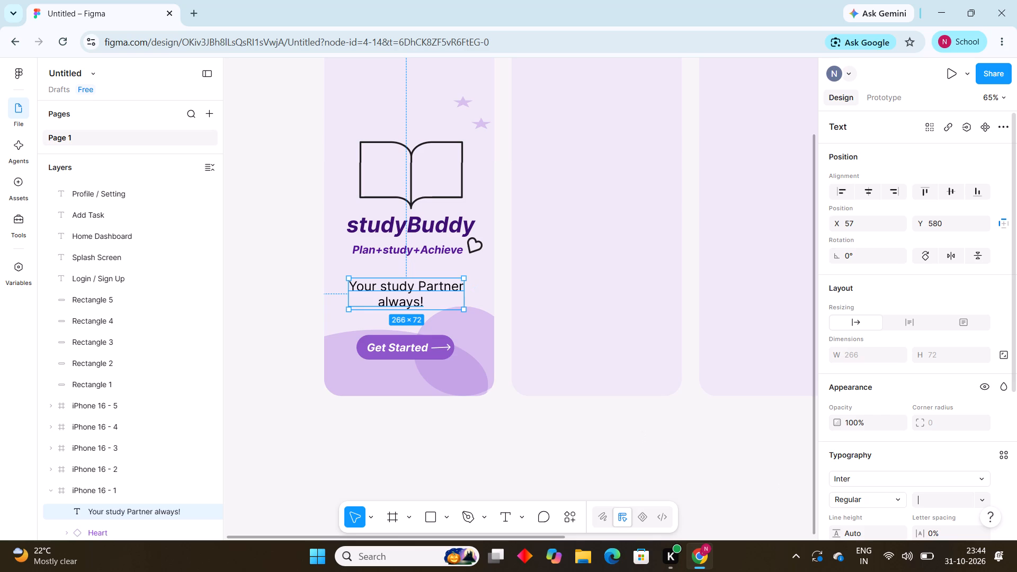
type("25")
key("Return")
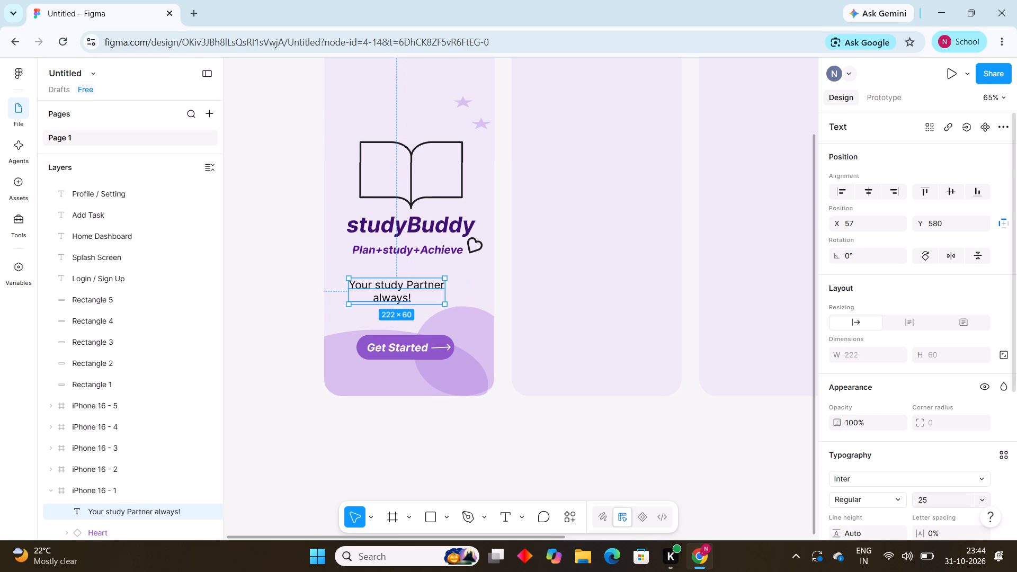
left_click(656, 455)
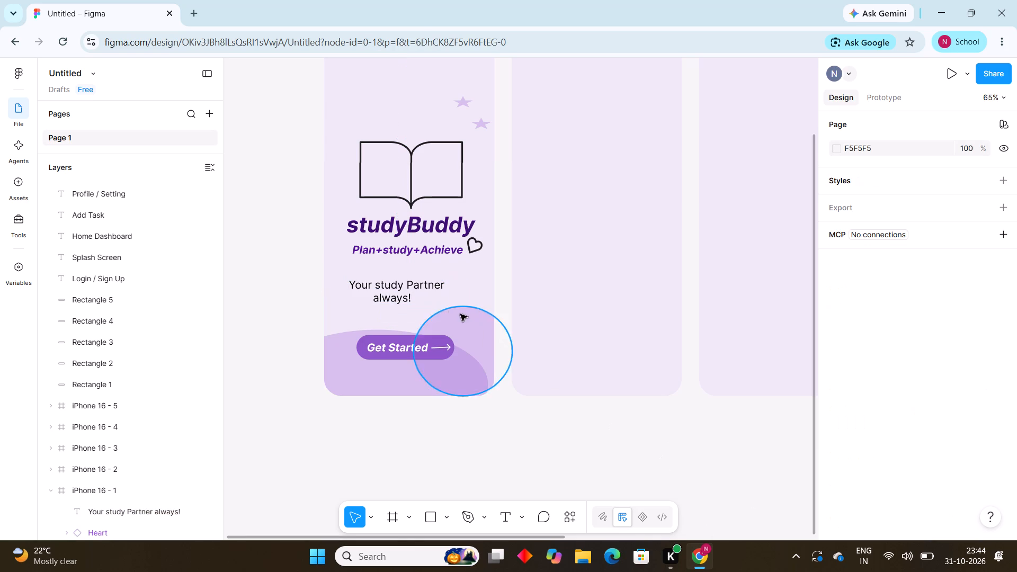
Move the "Your study Partner always!" text to about X 90, Y 560, centred beneath the tagline.
left_click_drag(402, 289, 423, 282)
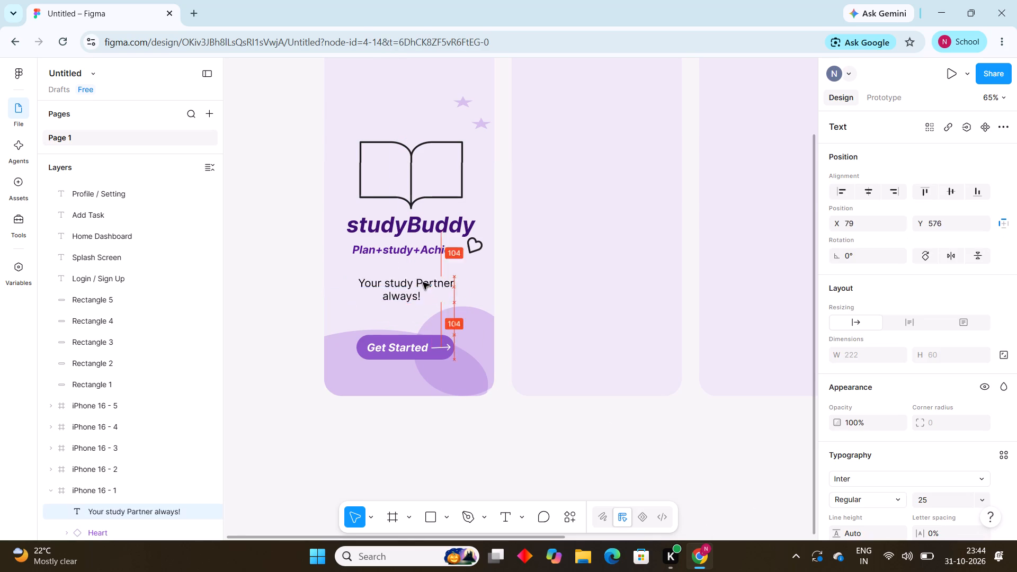
left_click_drag(423, 282, 416, 280)
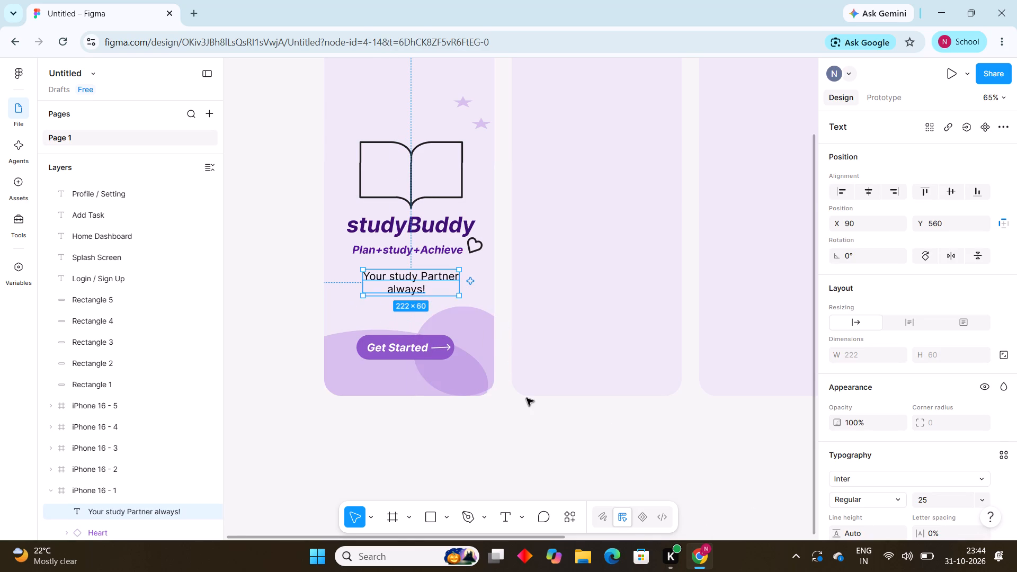
left_click(533, 407)
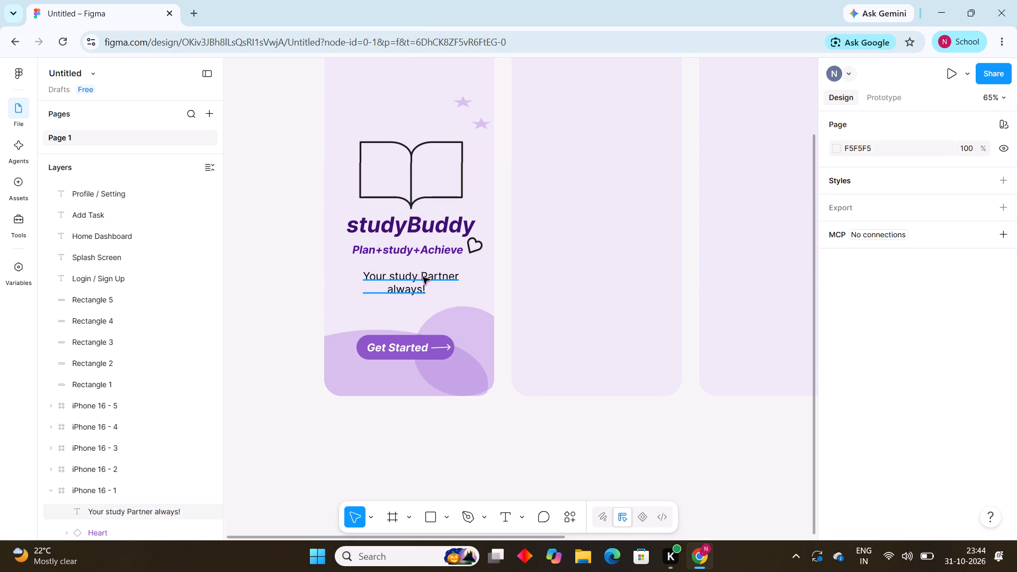
Change the fill of the "Your study Partner always!" text to the dark purple 56169B already used on this page.
left_click(421, 275)
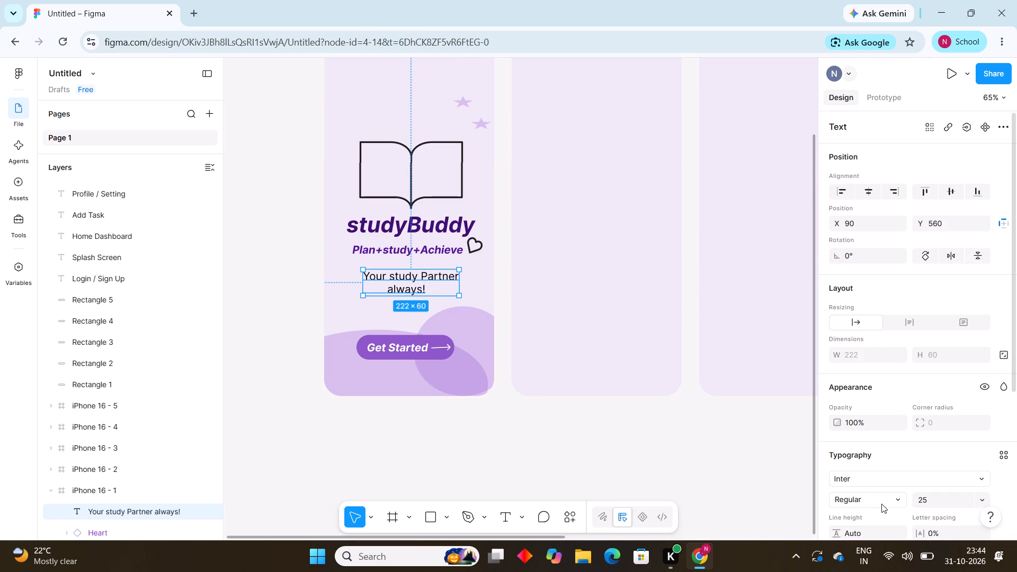
scroll(935, 435, "down", 1)
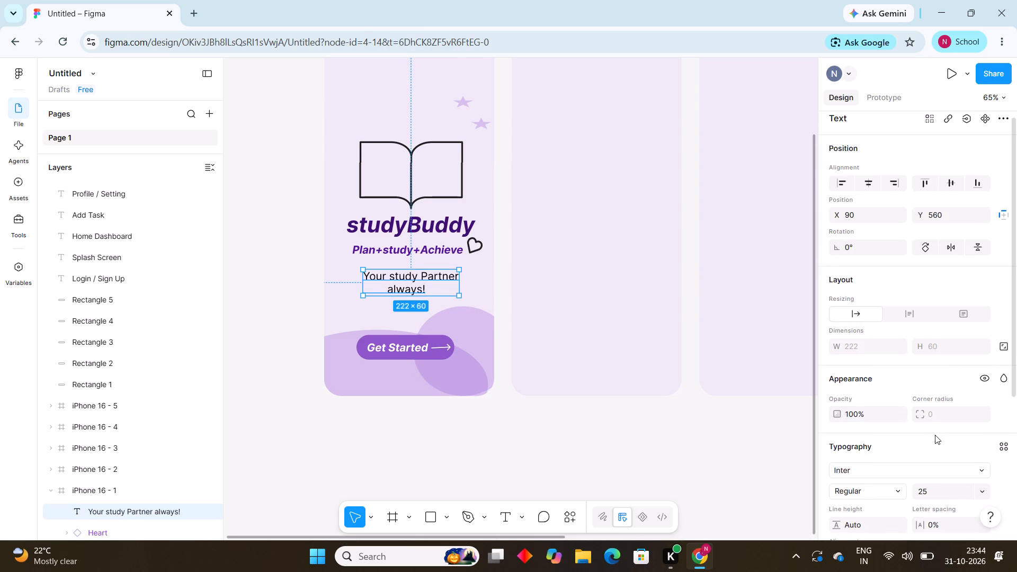
scroll(935, 435, "down", 2)
scroll(935, 435, "left", 1)
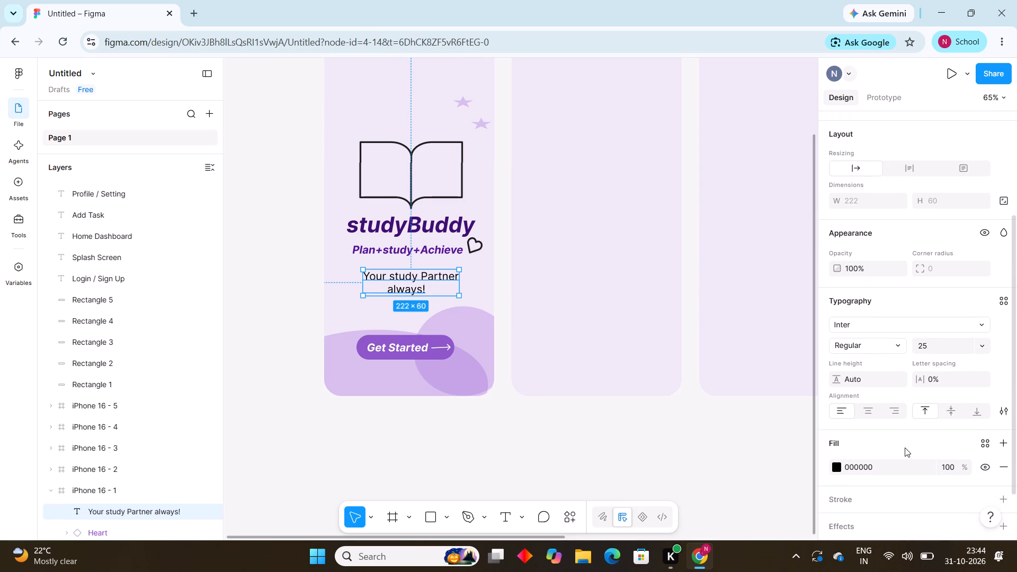
left_click(840, 466)
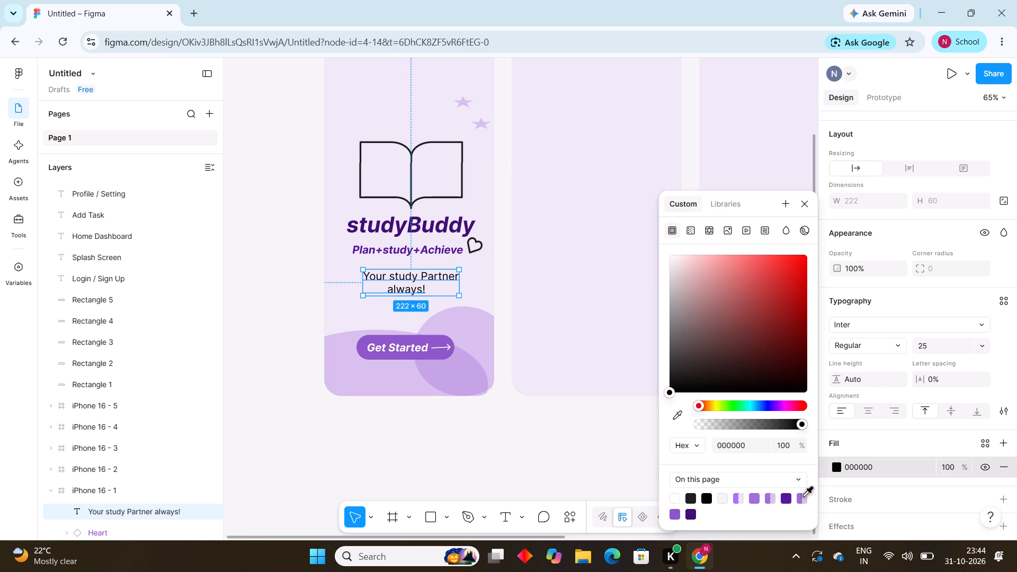
left_click(789, 499)
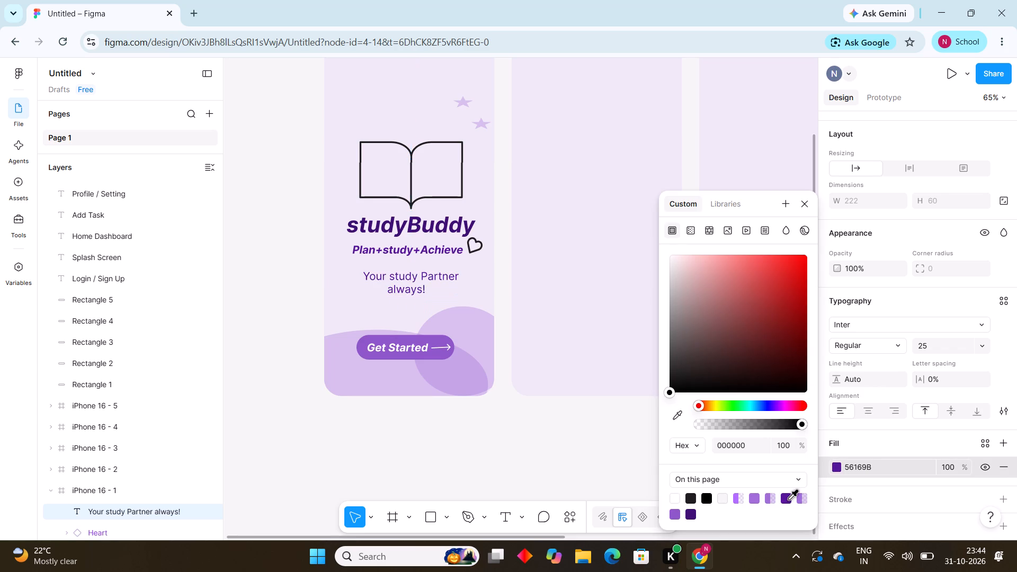
left_click(604, 468)
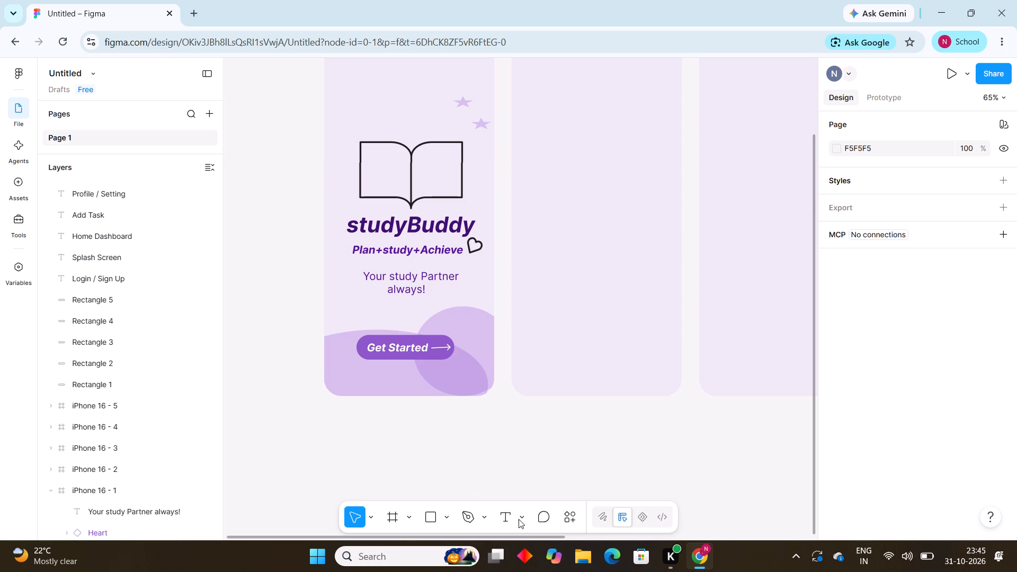
Duplicate the heart icon beside the tagline and place the copy at about X 316, Y 662, just above the Get Started button's arrow end.
left_click(478, 244)
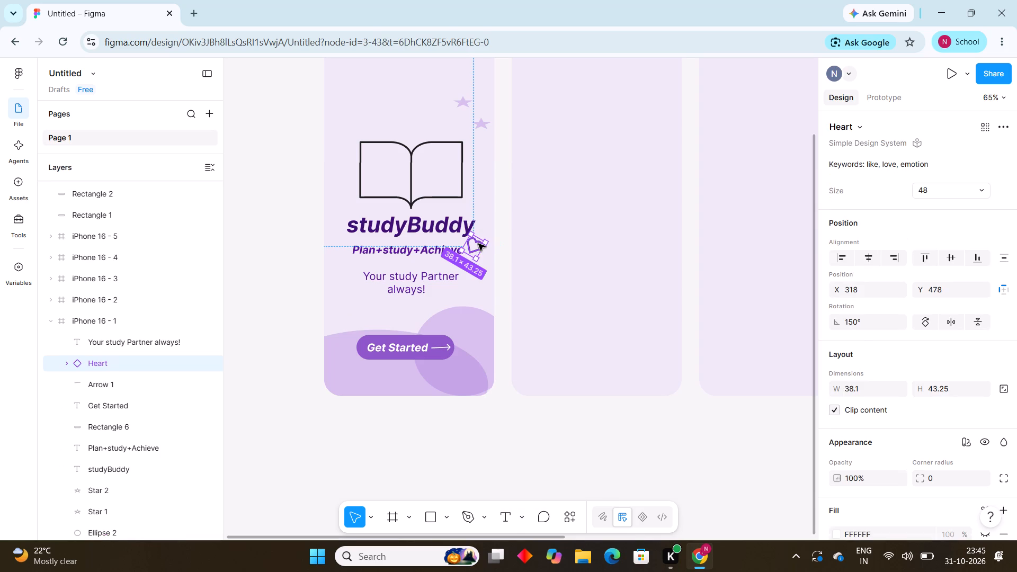
key("ctrl+c")
key("ctrl+v")
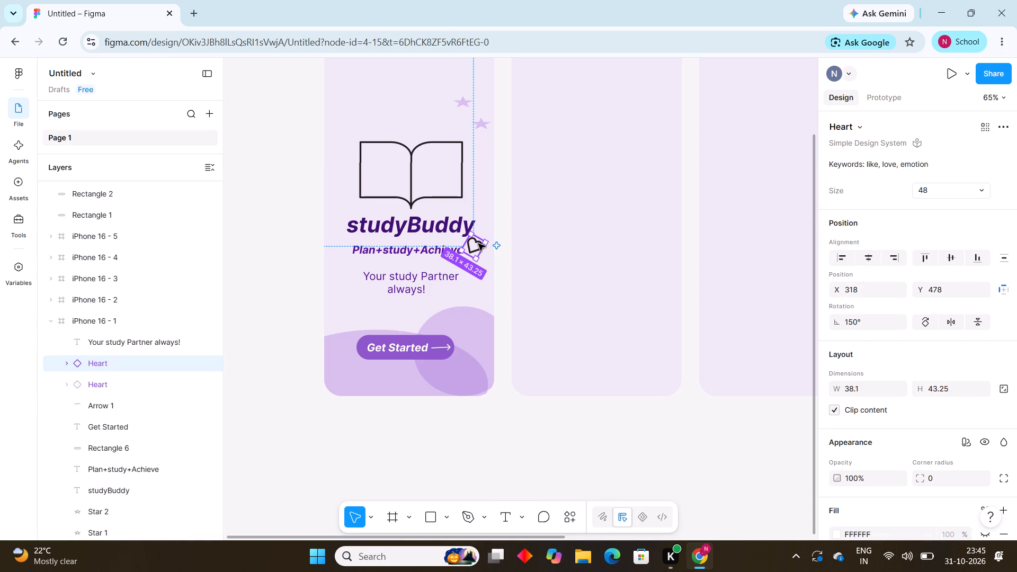
left_click_drag(478, 244, 484, 309)
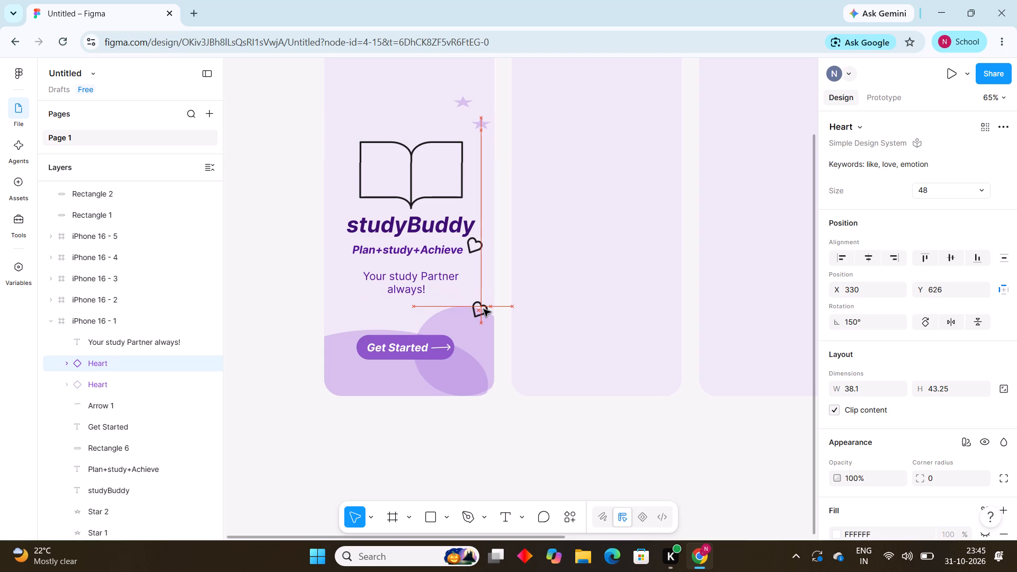
left_click_drag(484, 309, 478, 336)
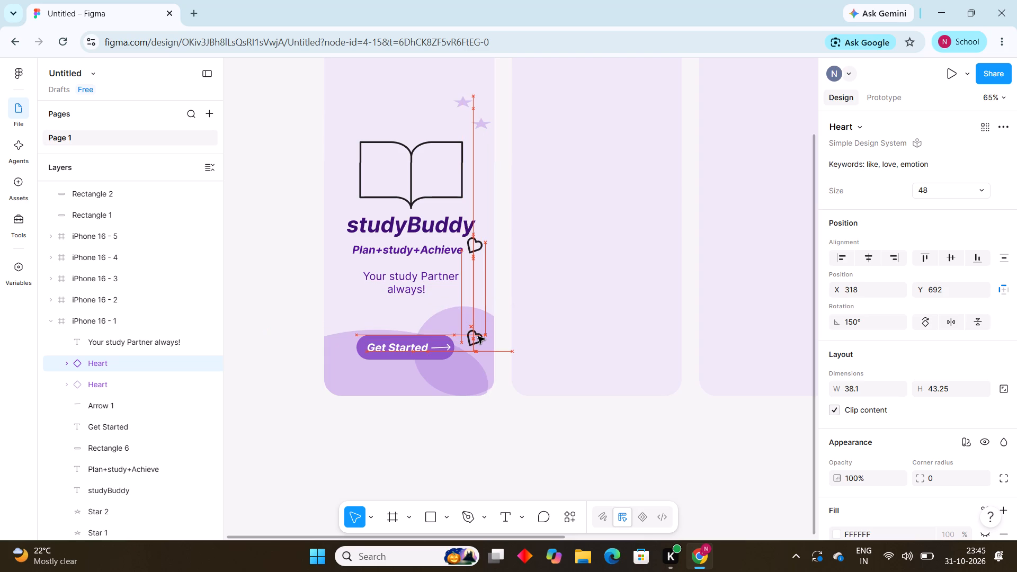
left_click_drag(478, 336, 477, 323)
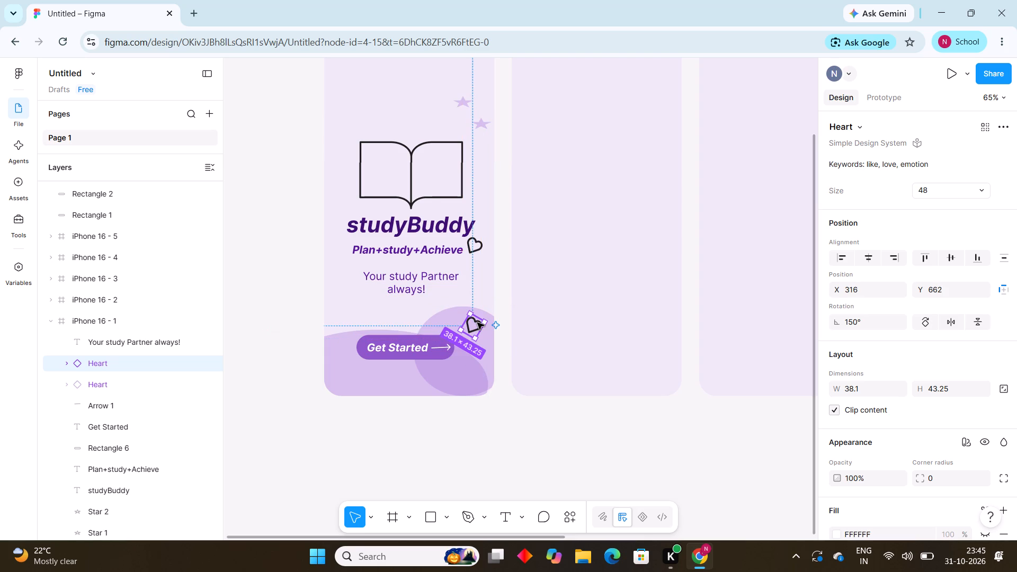
left_click(297, 301)
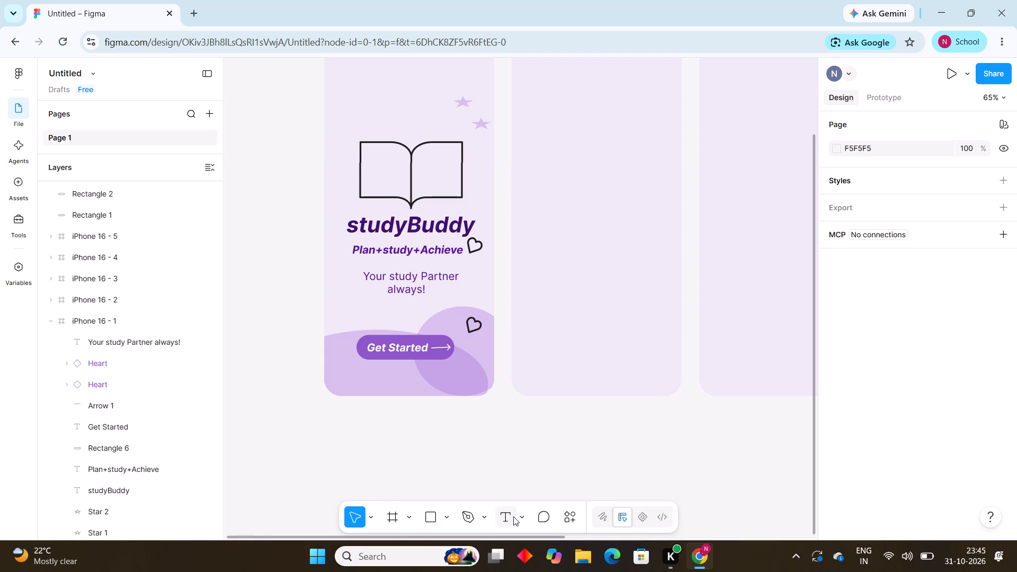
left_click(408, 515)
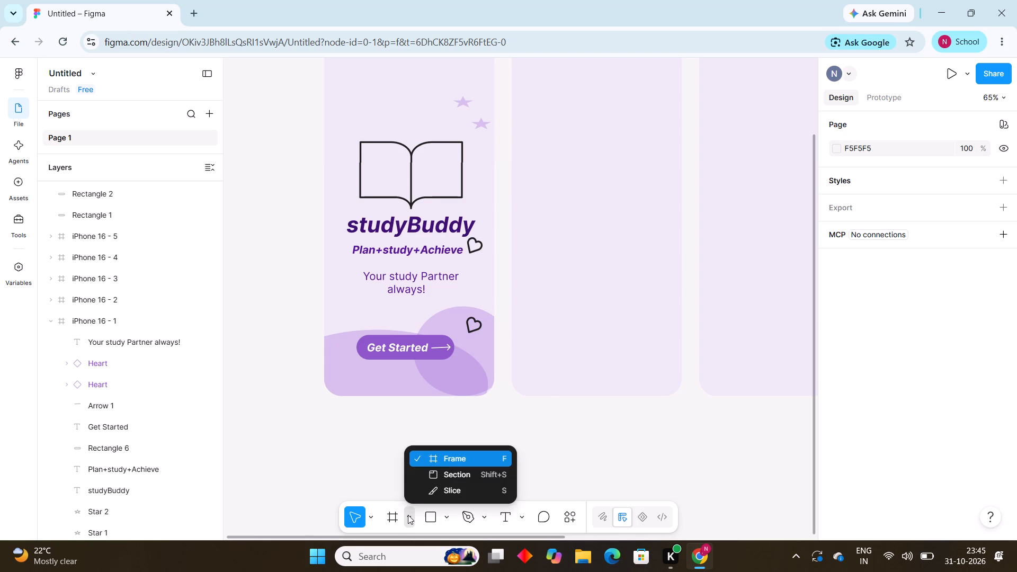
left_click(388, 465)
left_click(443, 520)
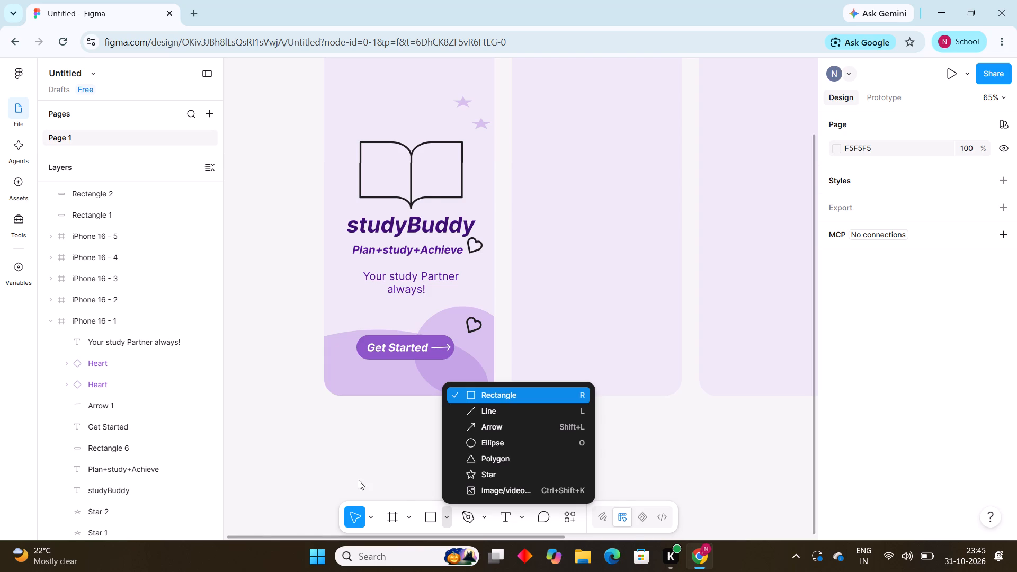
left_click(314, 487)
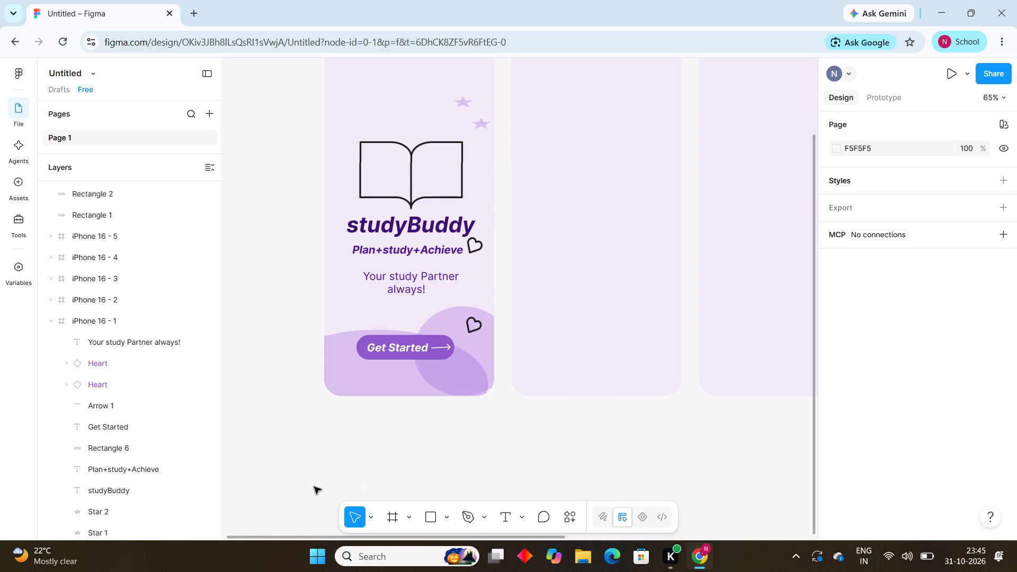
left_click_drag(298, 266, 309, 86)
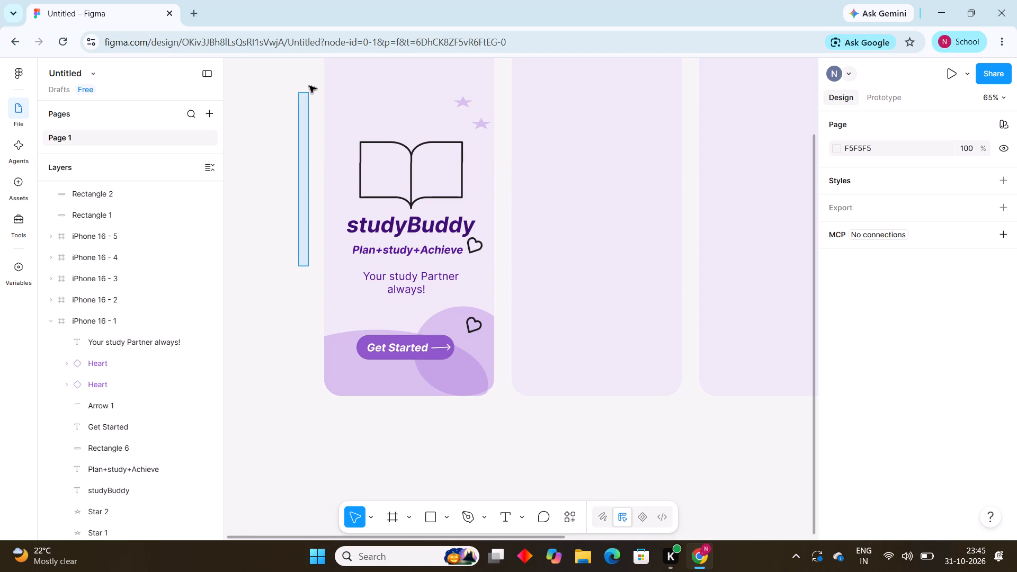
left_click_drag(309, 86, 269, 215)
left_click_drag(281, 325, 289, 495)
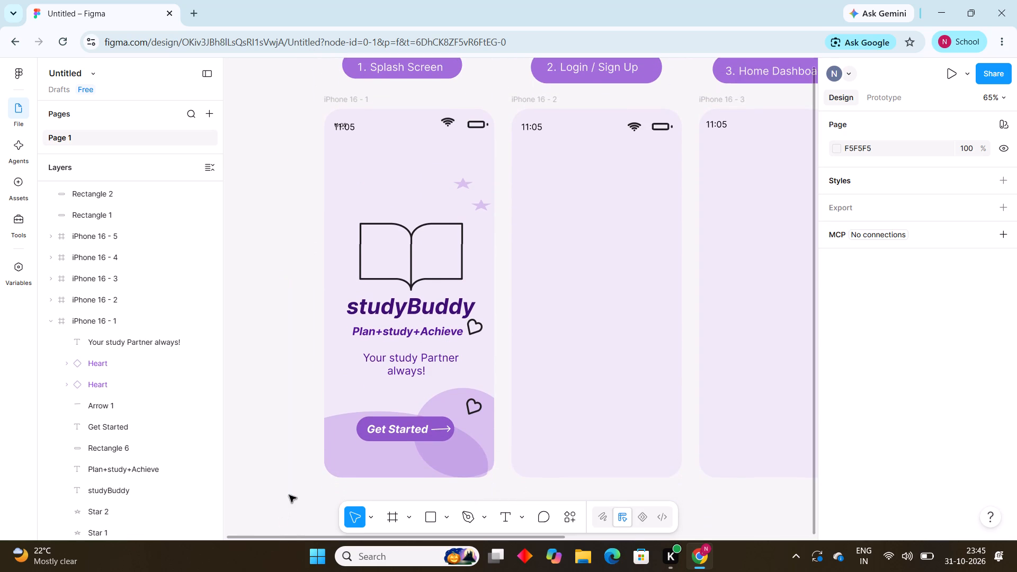
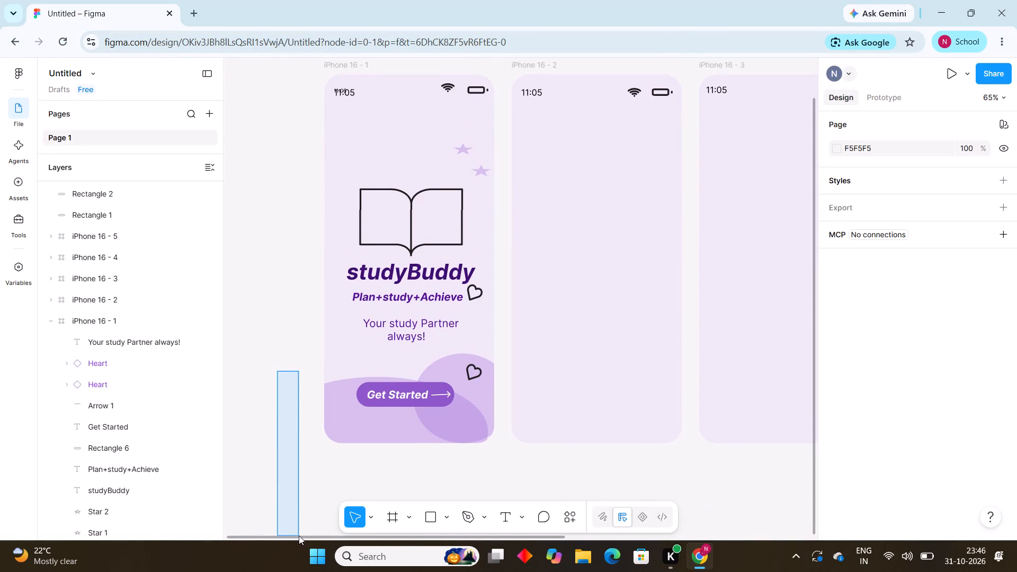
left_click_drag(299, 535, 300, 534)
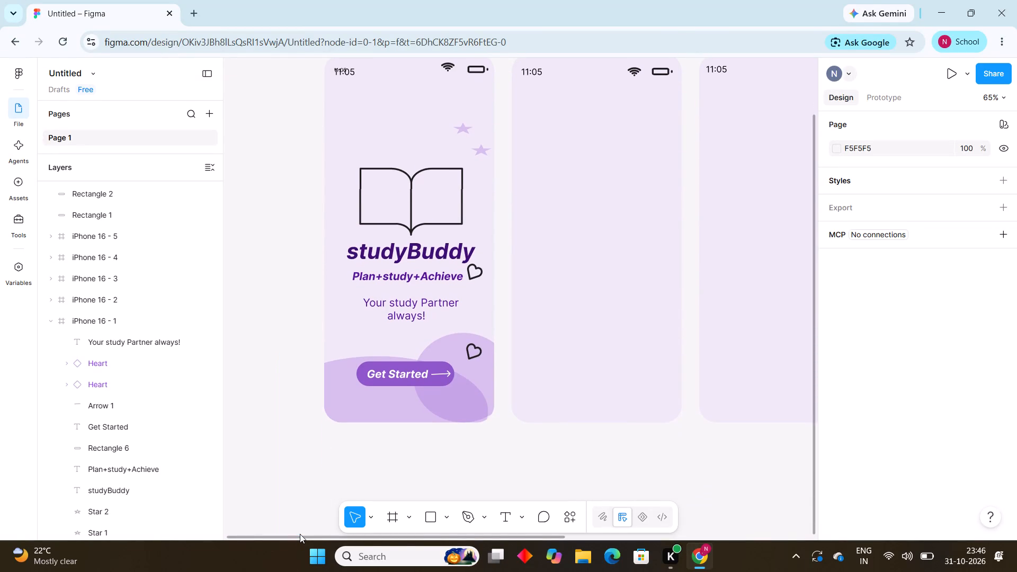
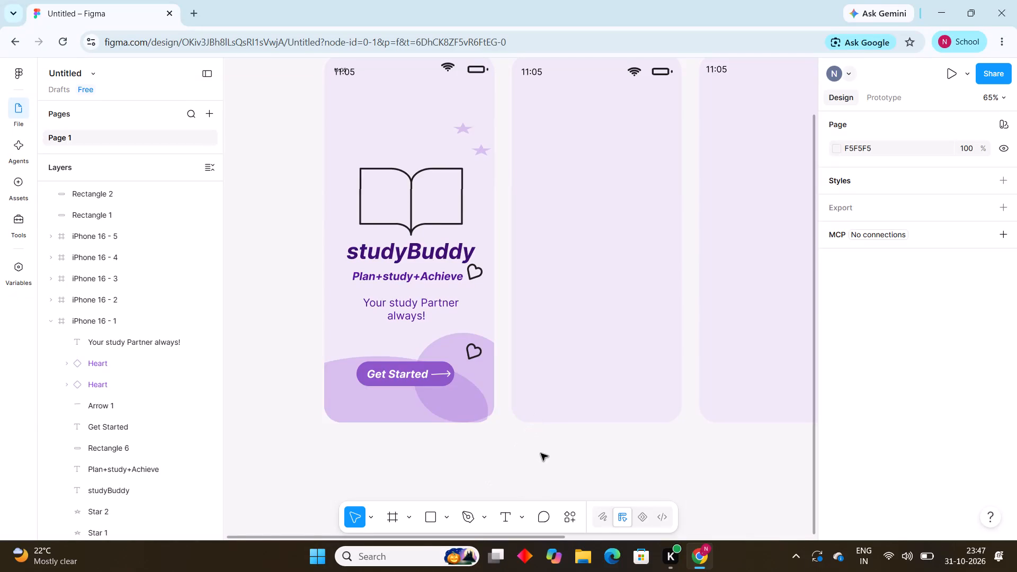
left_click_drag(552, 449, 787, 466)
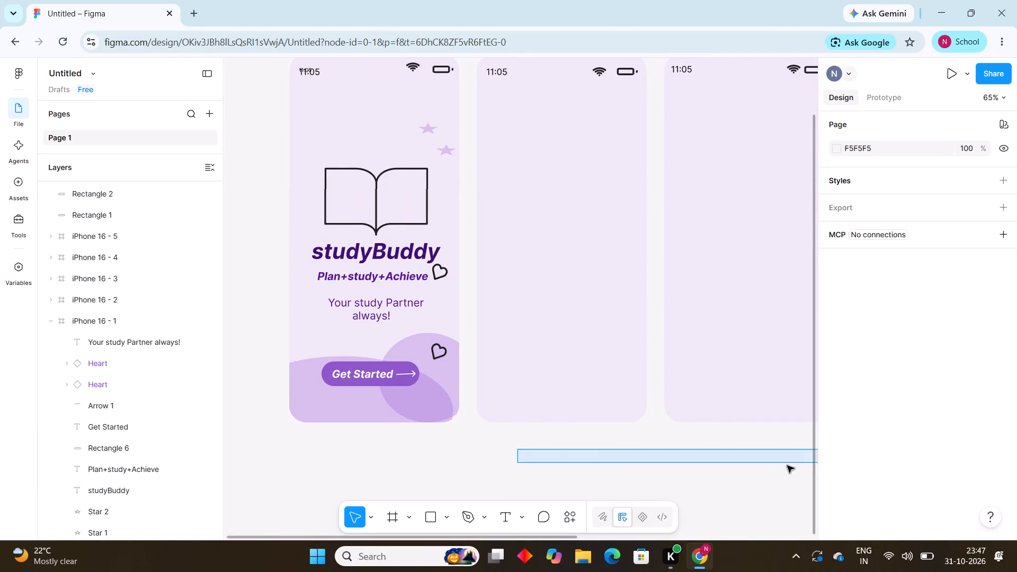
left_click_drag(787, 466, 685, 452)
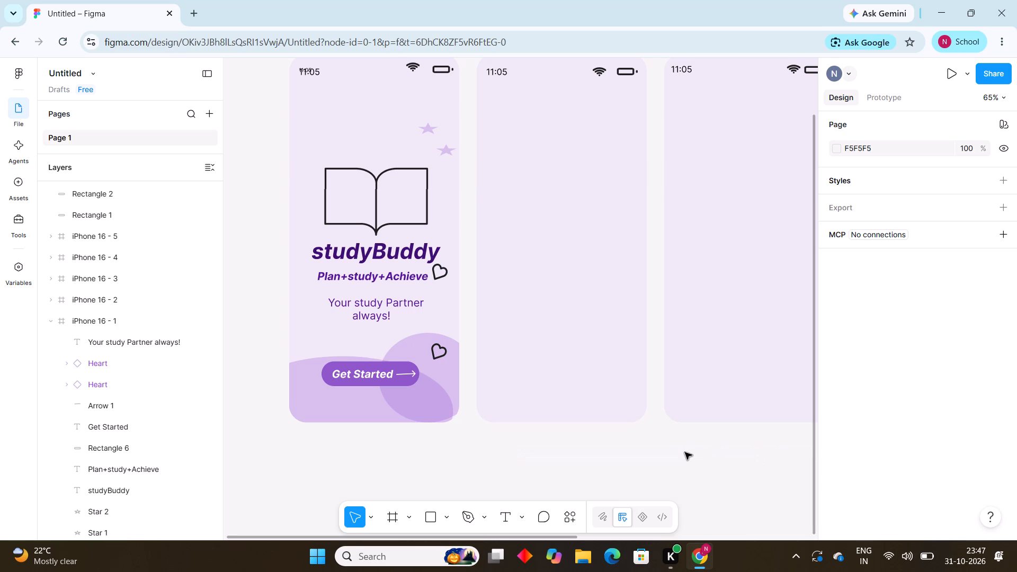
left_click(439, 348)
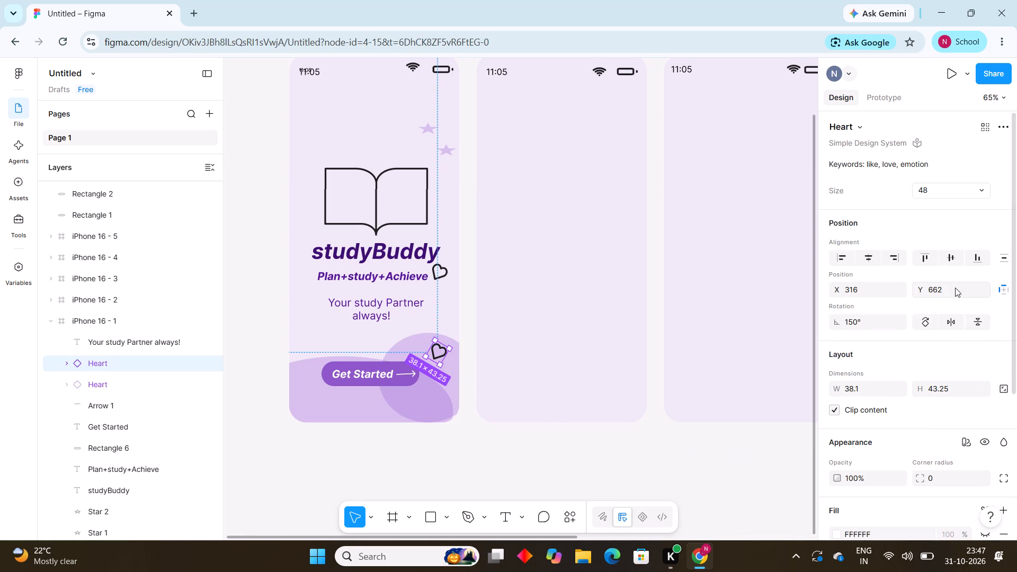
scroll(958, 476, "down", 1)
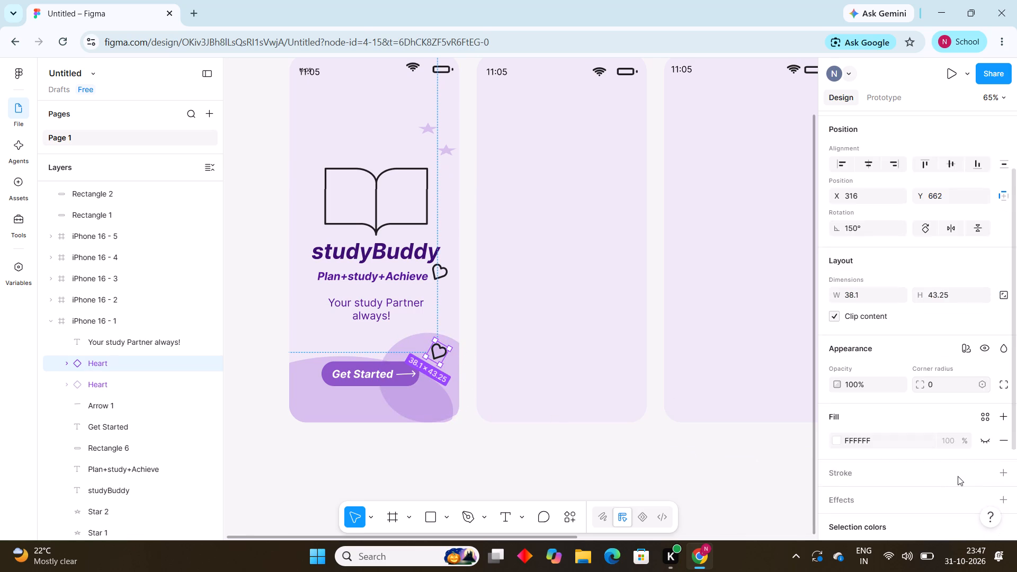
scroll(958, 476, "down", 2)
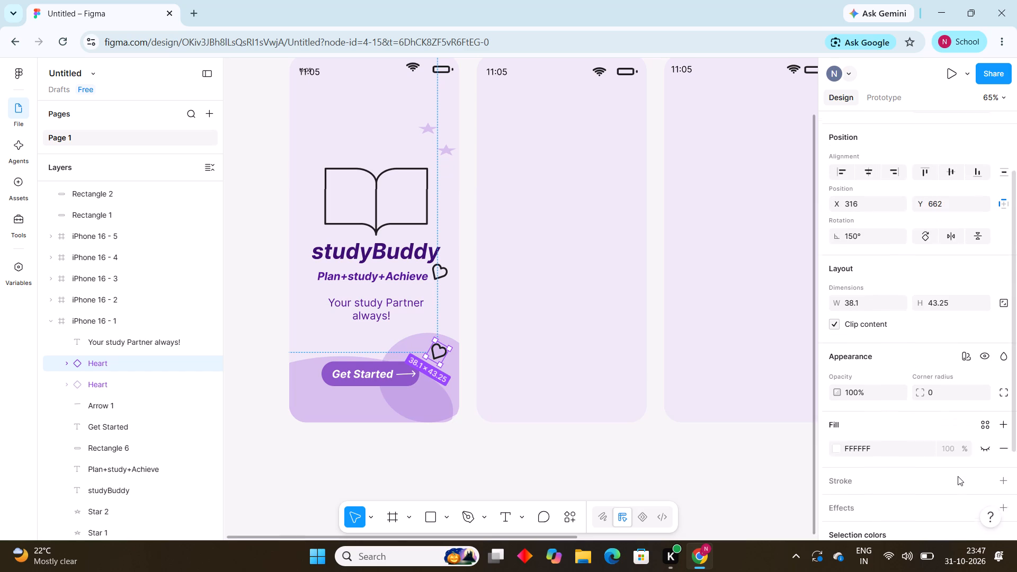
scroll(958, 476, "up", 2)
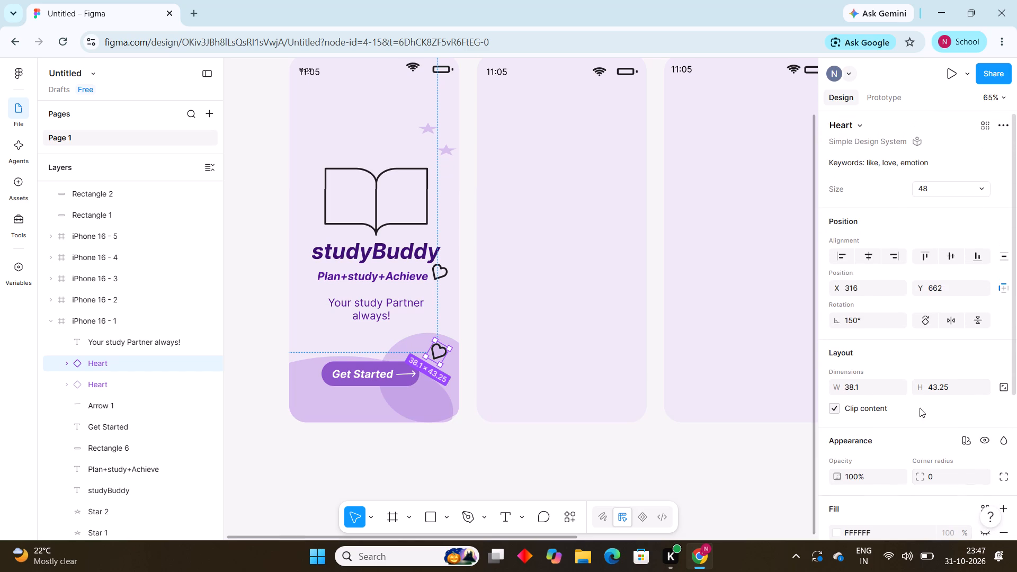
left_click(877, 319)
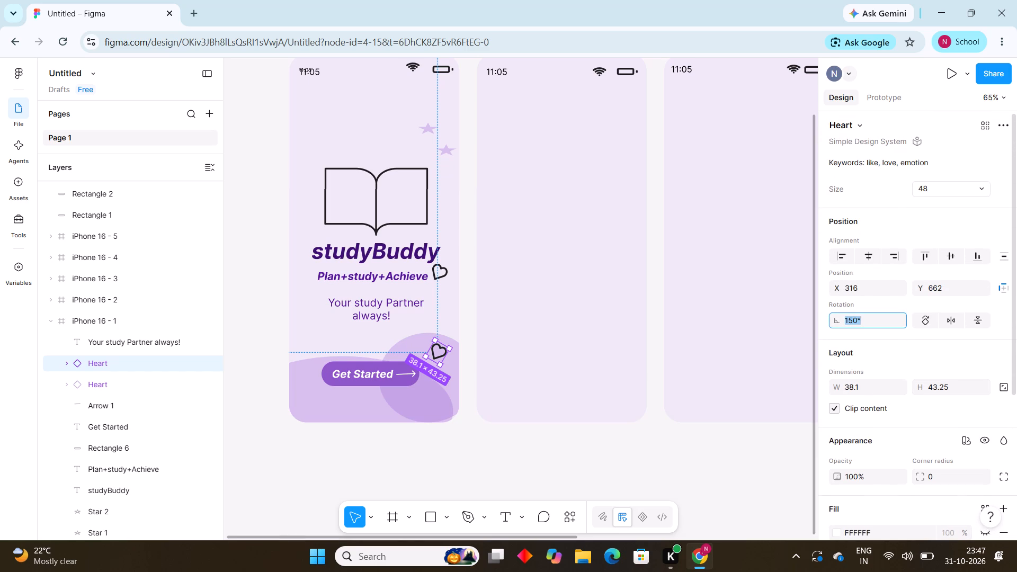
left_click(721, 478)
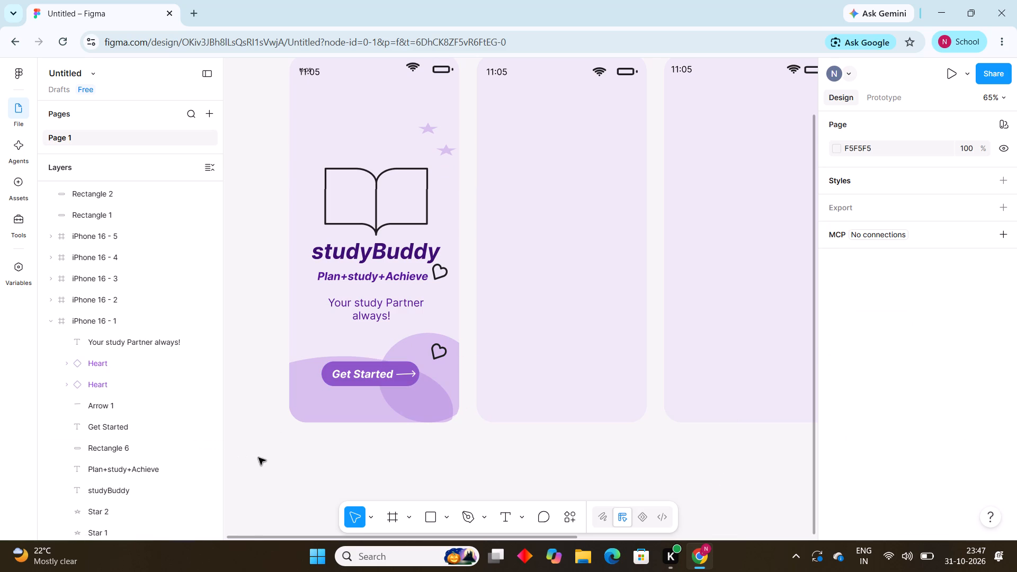
Shrink the heart beside "Plan+study+Achieve" to about 30 × 28 and place it at about X 331, Y 493.
left_click(443, 270)
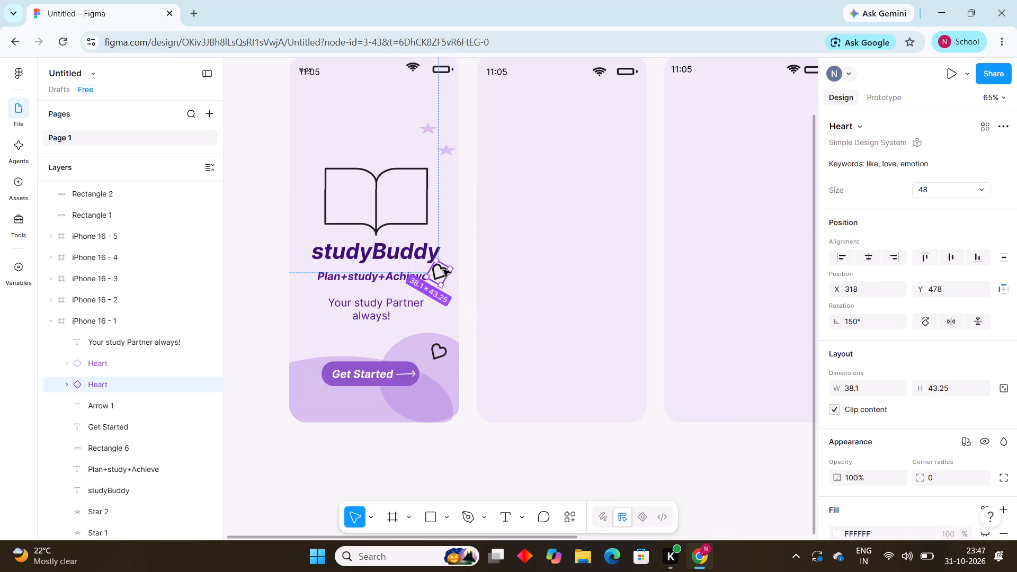
left_click(443, 270)
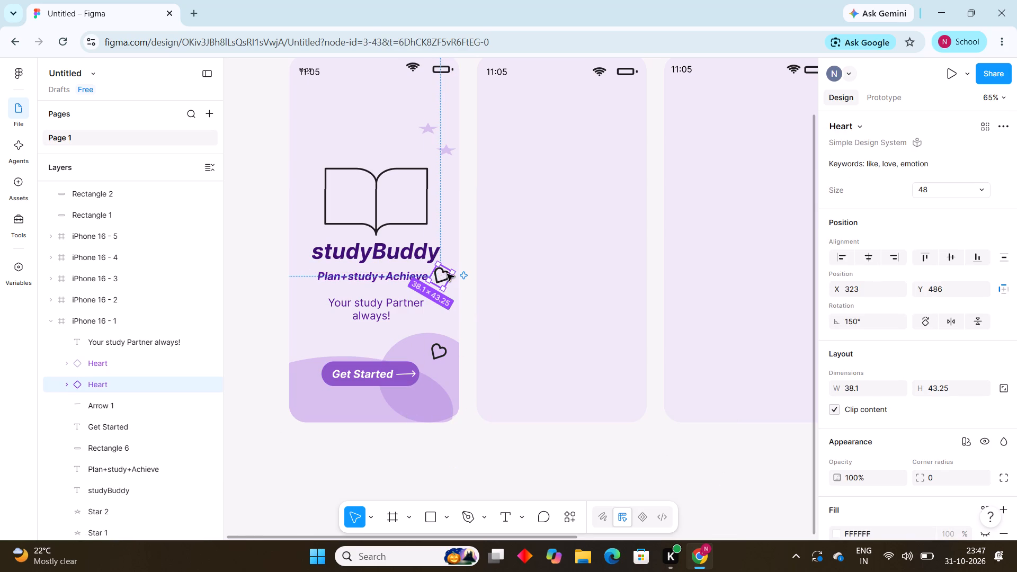
left_click(445, 269)
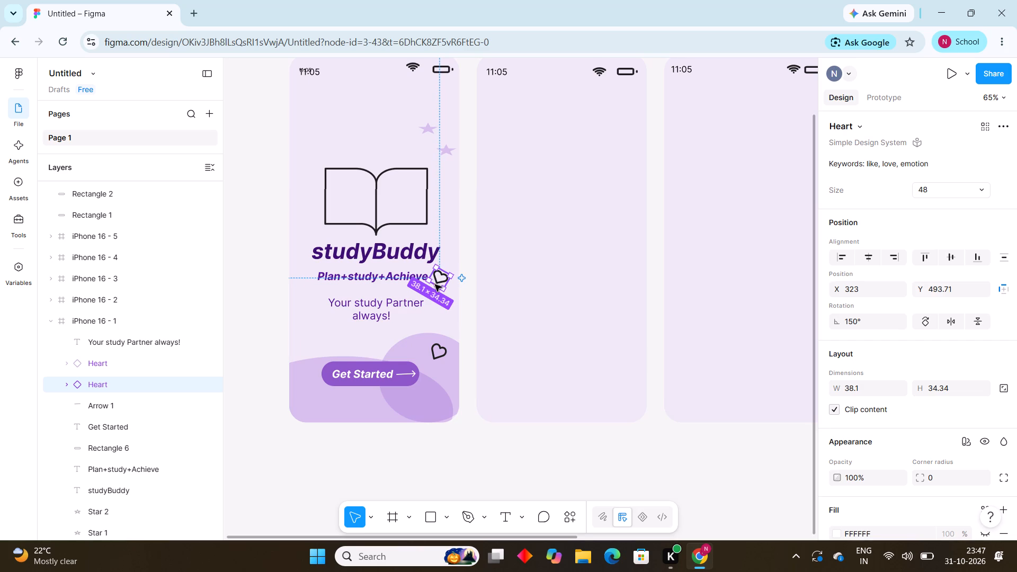
left_click_drag(434, 284, 440, 283)
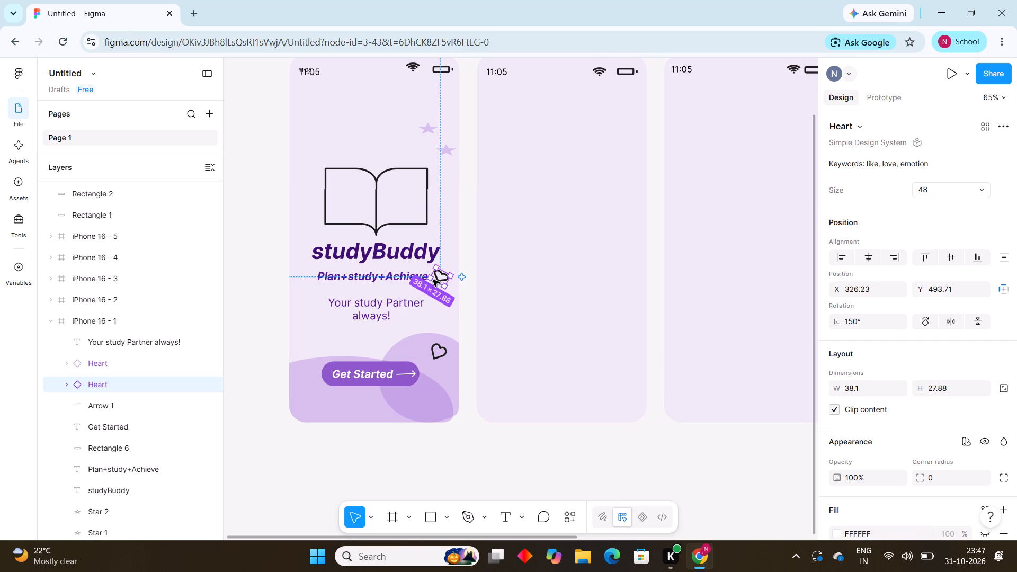
left_click(432, 271)
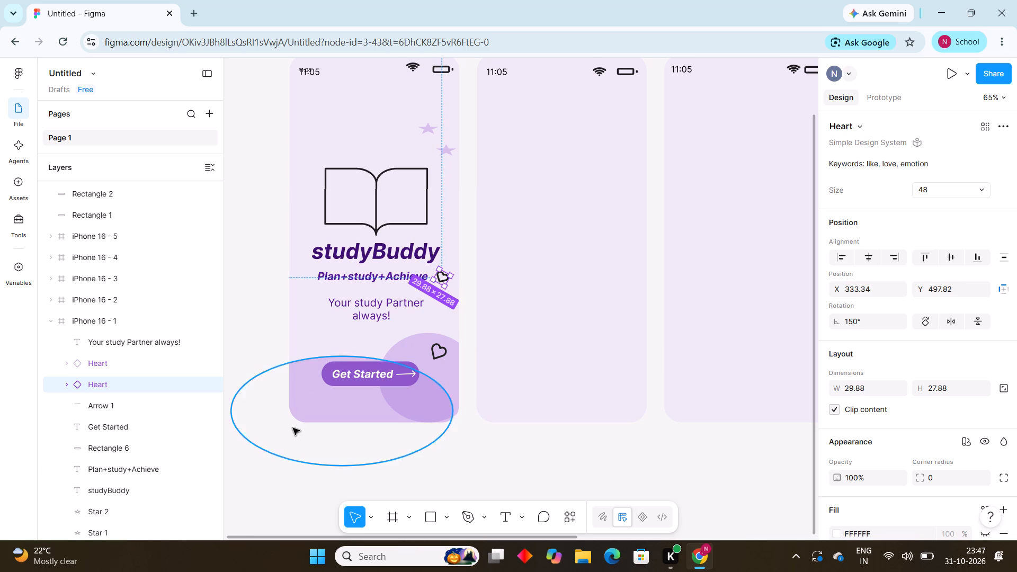
left_click(292, 443)
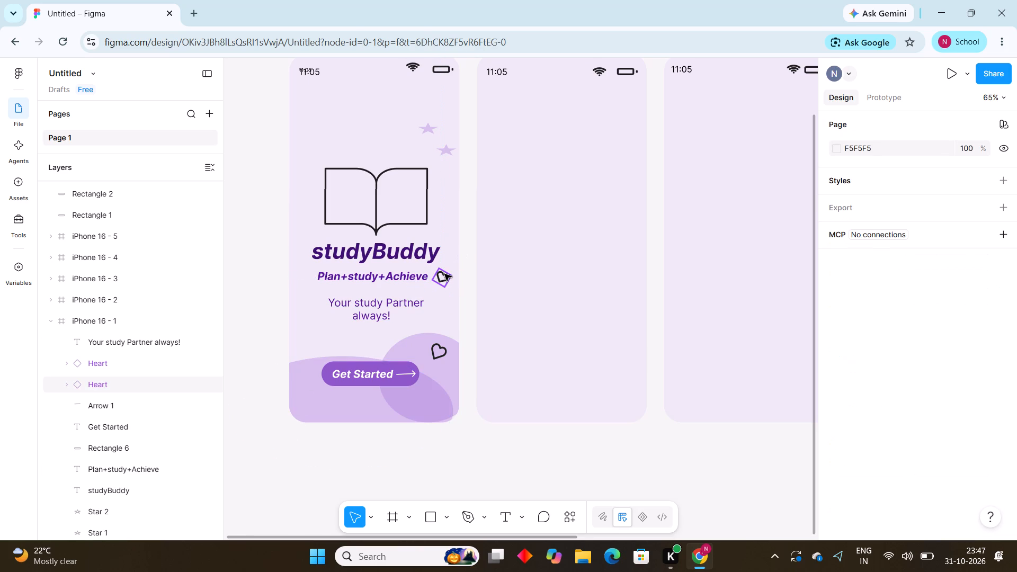
left_click(444, 274)
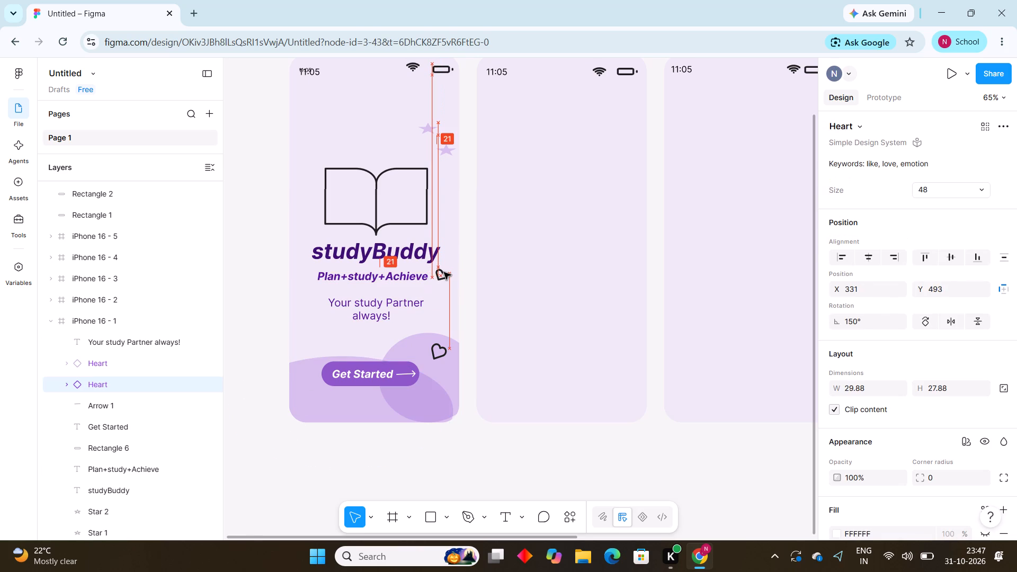
left_click(380, 472)
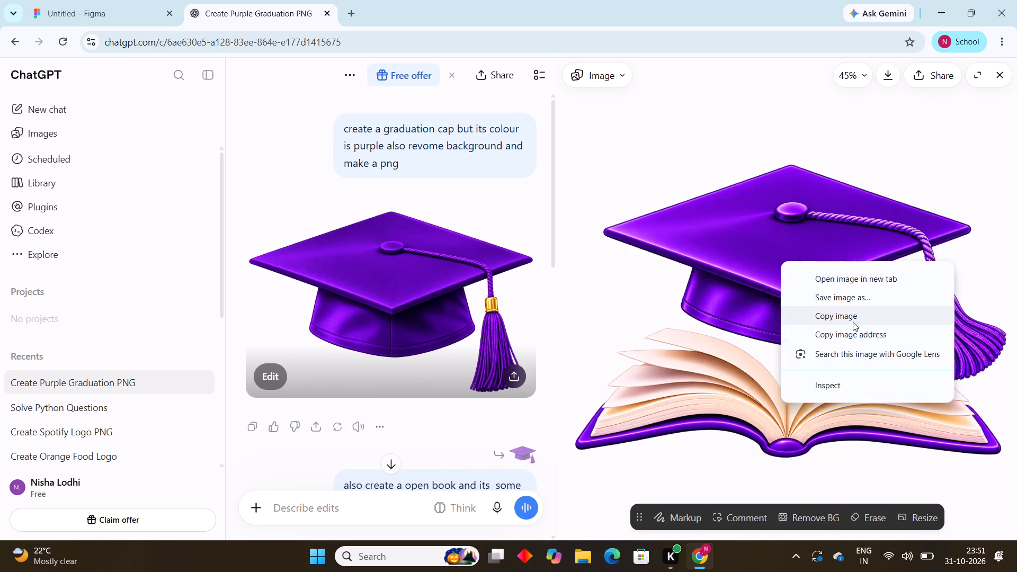
left_click(852, 321)
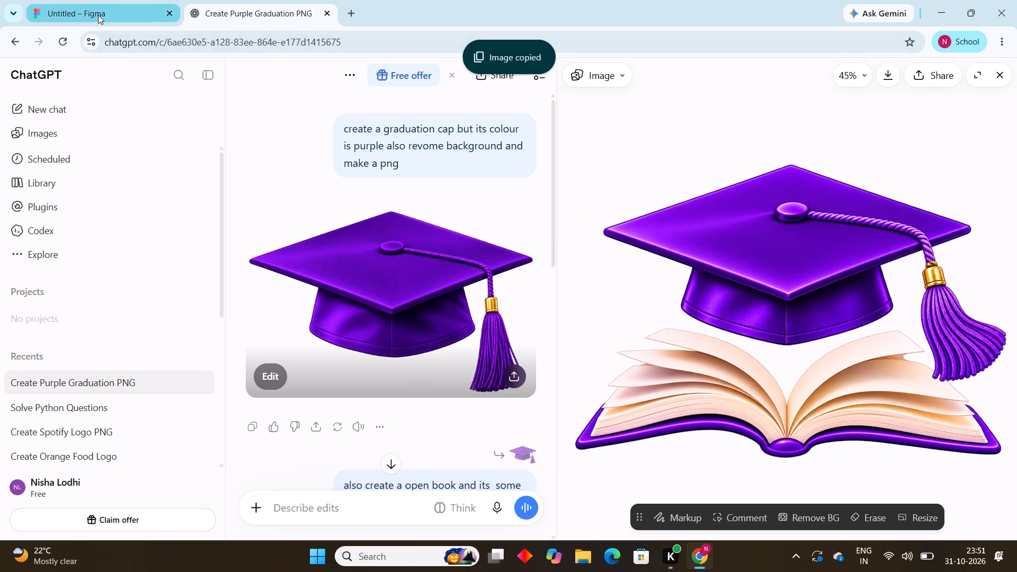
left_click(96, 12)
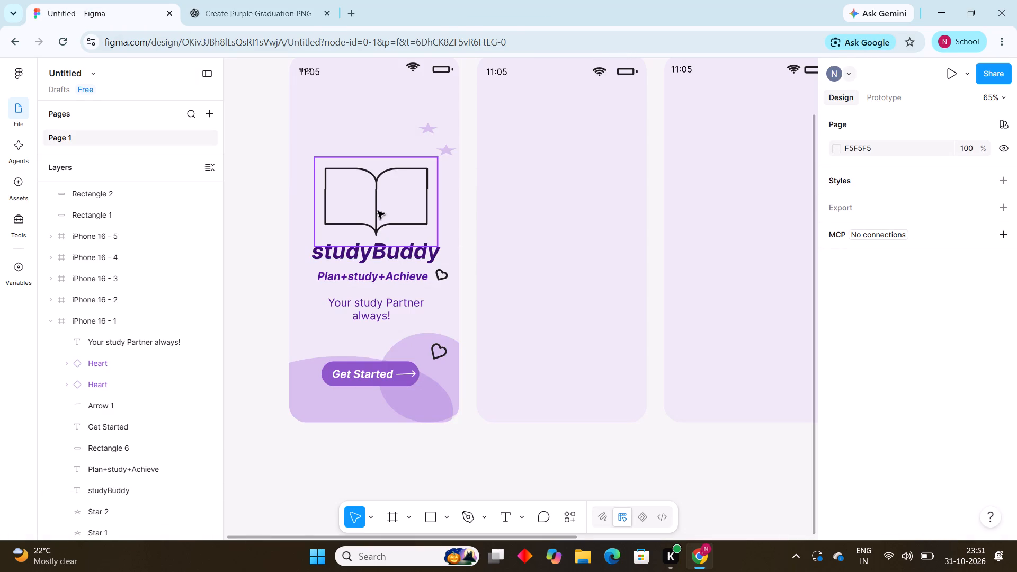
left_click(378, 211)
key("Delete")
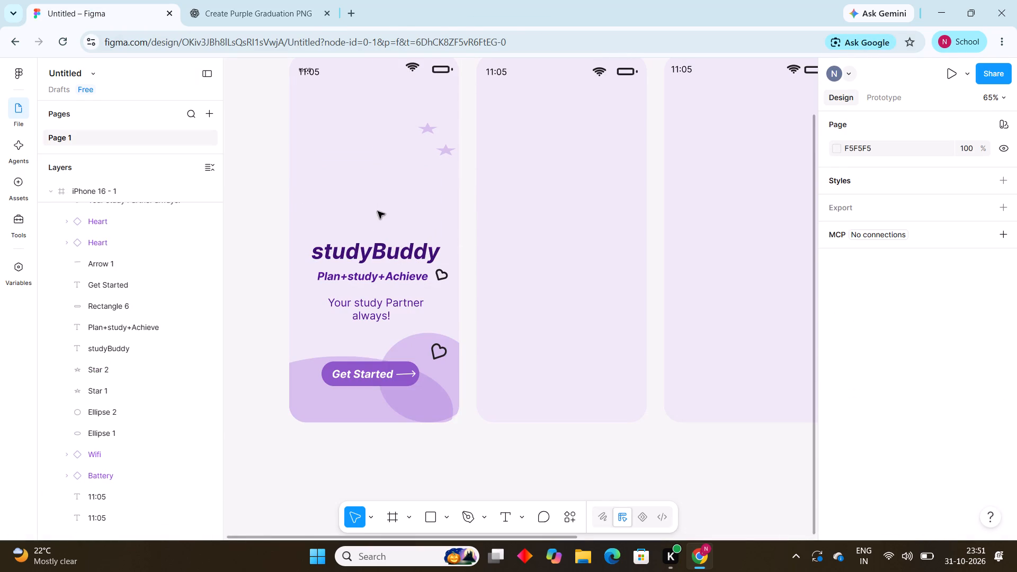
key("ctrl+v")
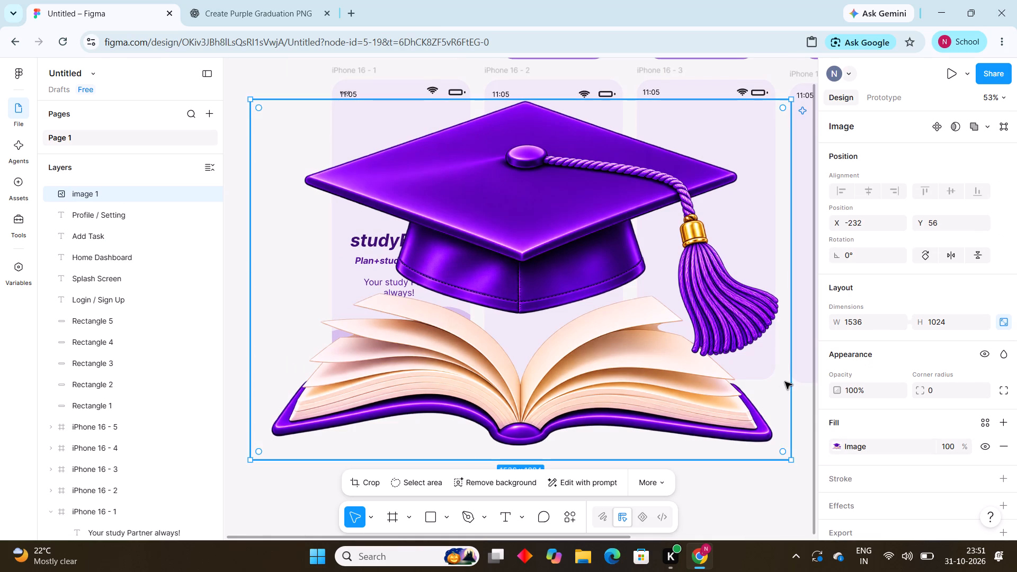
Scale the pasted cap-and-book image down to about 398 × 266 and move it onto the splash screen frame.
left_click_drag(785, 382, 737, 378)
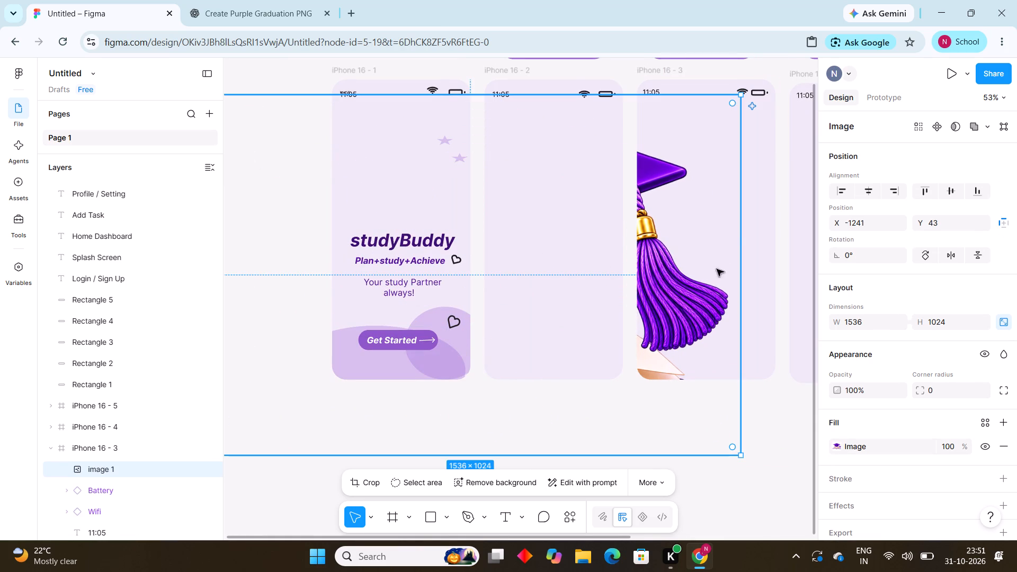
left_click_drag(742, 222, 540, 274)
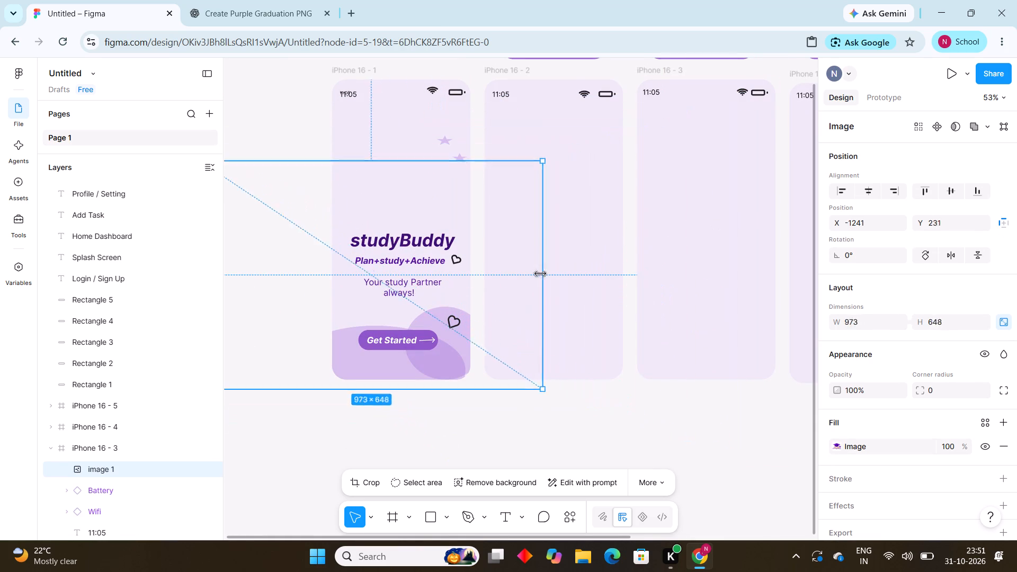
left_click_drag(540, 274, 240, 301)
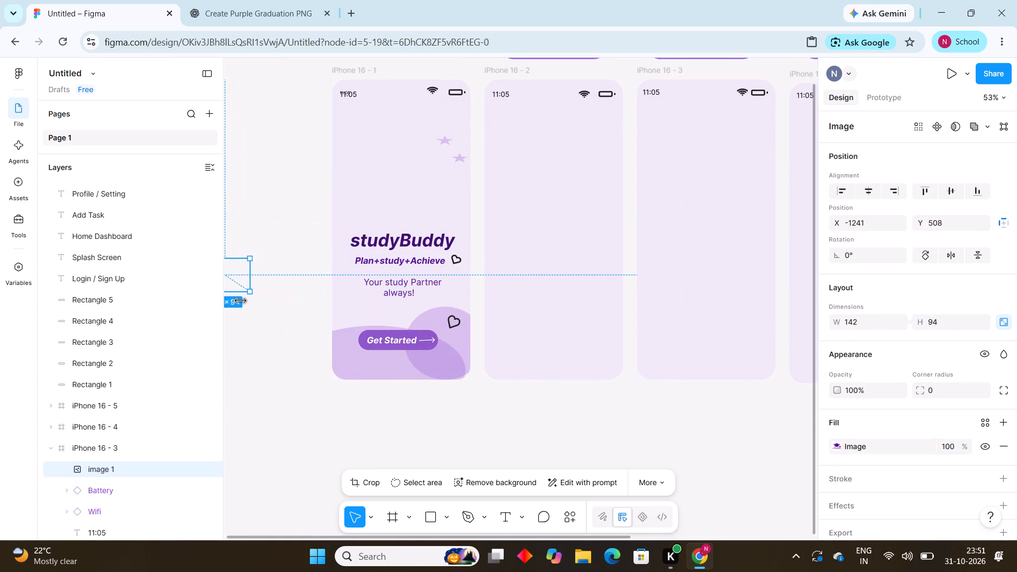
left_click_drag(240, 301, 340, 361)
left_click_drag(253, 278, 371, 264)
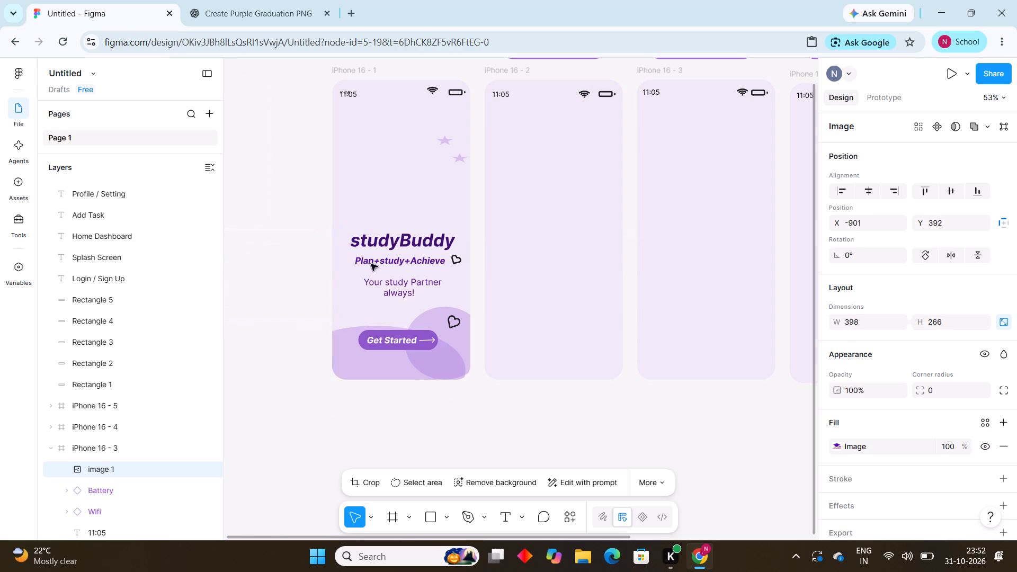
left_click_drag(371, 264, 385, 191)
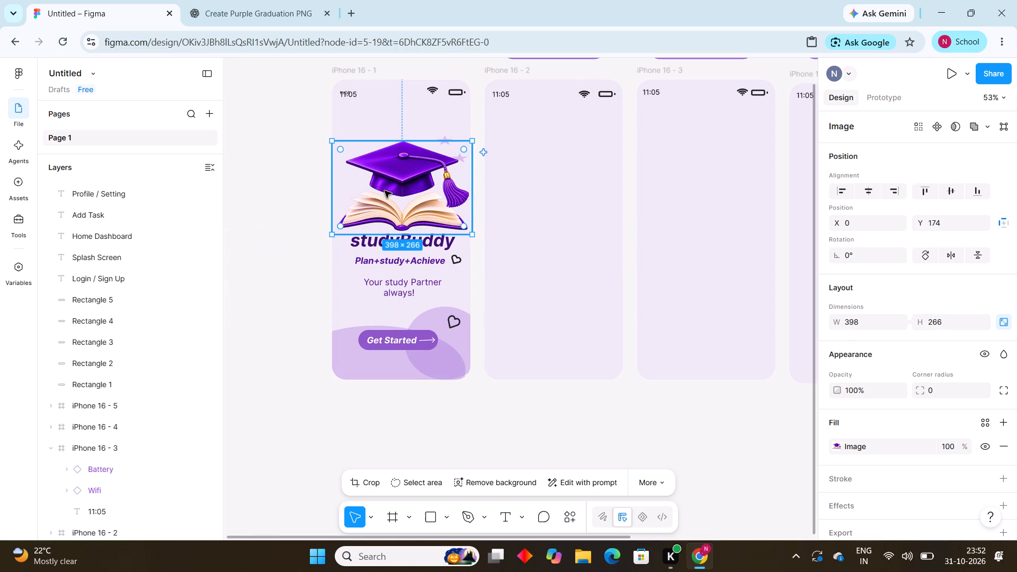
Shrink the cap-and-book image to about 247 × 165 and place it directly above the studyBuddy title.
left_click_drag(336, 169, 353, 173)
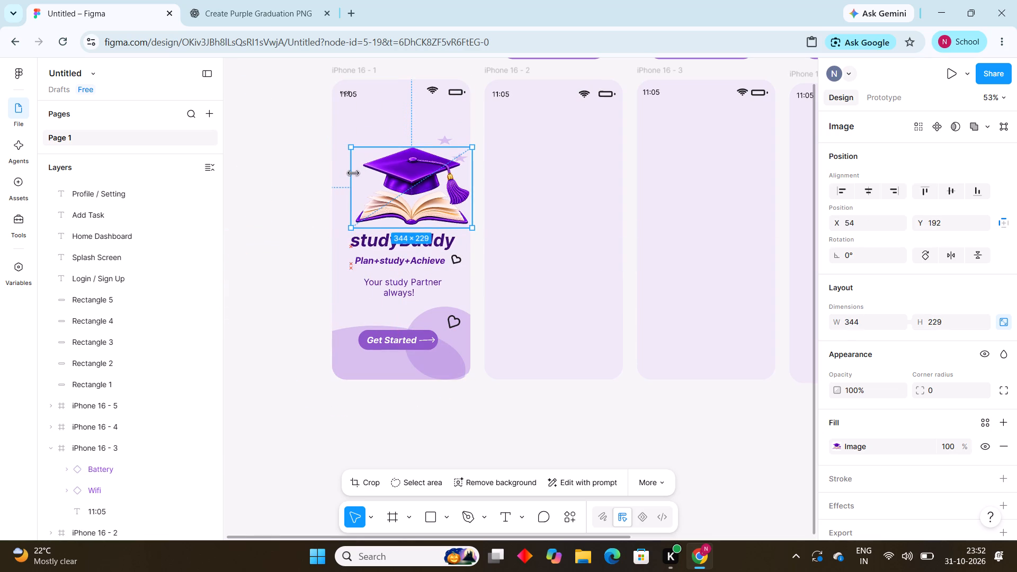
left_click_drag(353, 173, 359, 179)
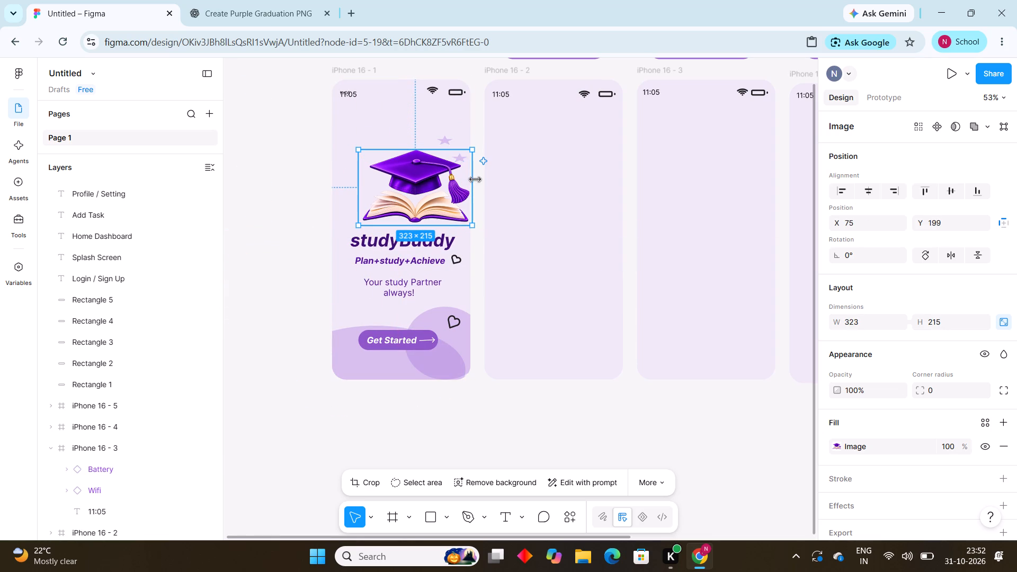
left_click_drag(474, 180, 447, 192)
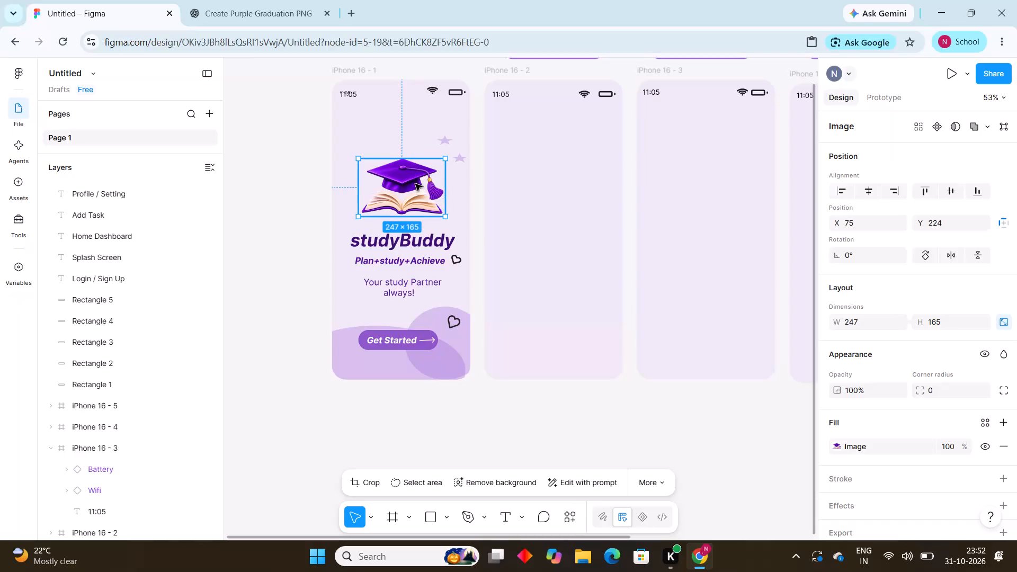
left_click_drag(409, 183, 409, 198)
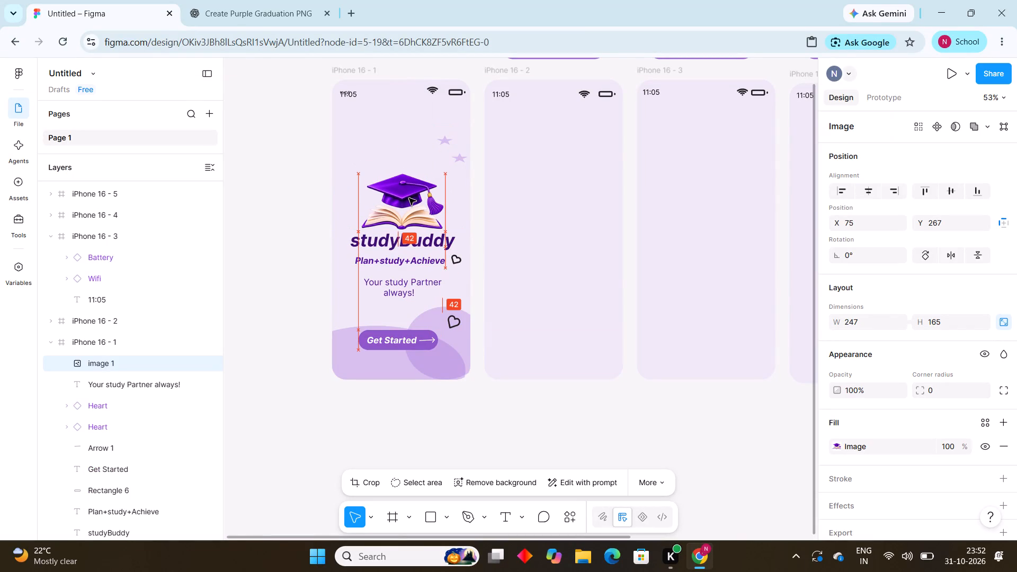
left_click_drag(409, 198, 409, 197)
left_click(274, 225)
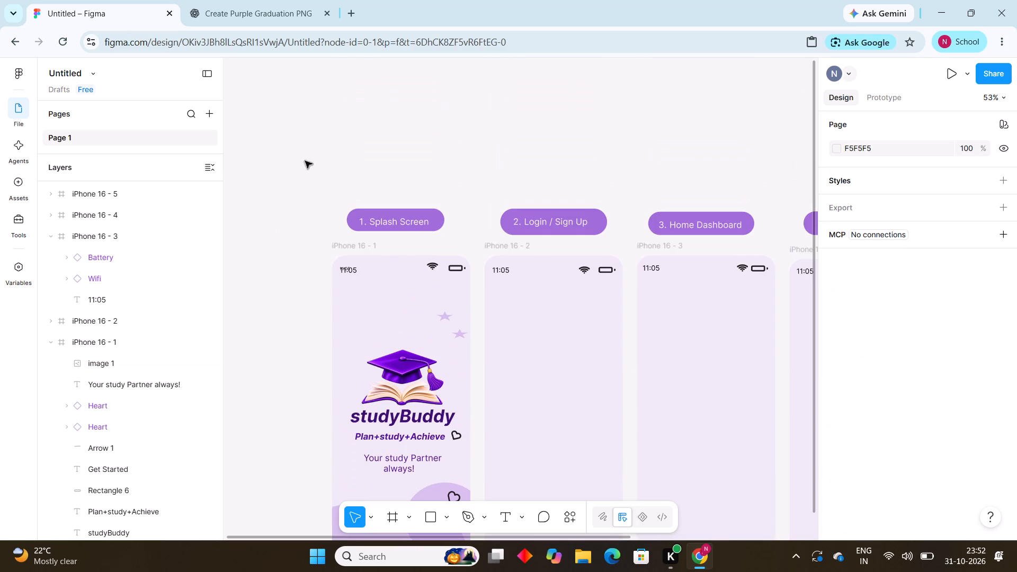
Move the cap-and-book image up on the splash screen to about X 64, Y 181.
scroll(480, 342, "down", 1)
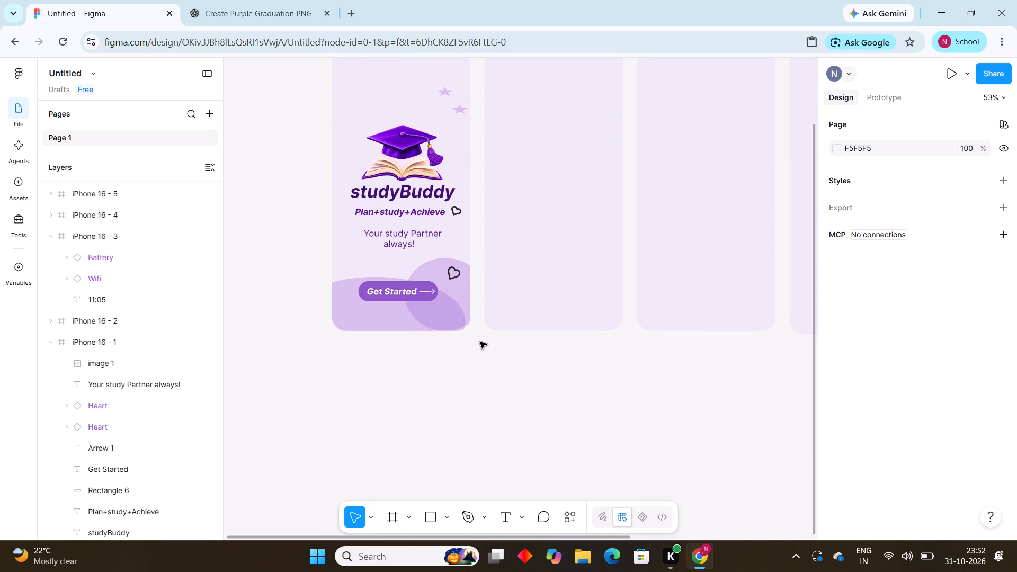
scroll(480, 342, "down", 1)
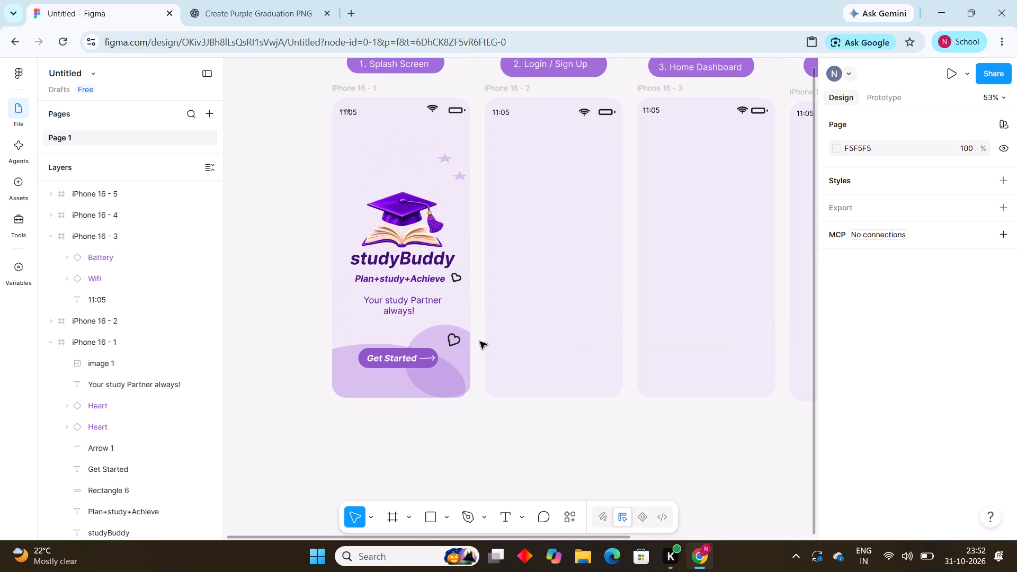
left_click_drag(415, 230, 411, 202)
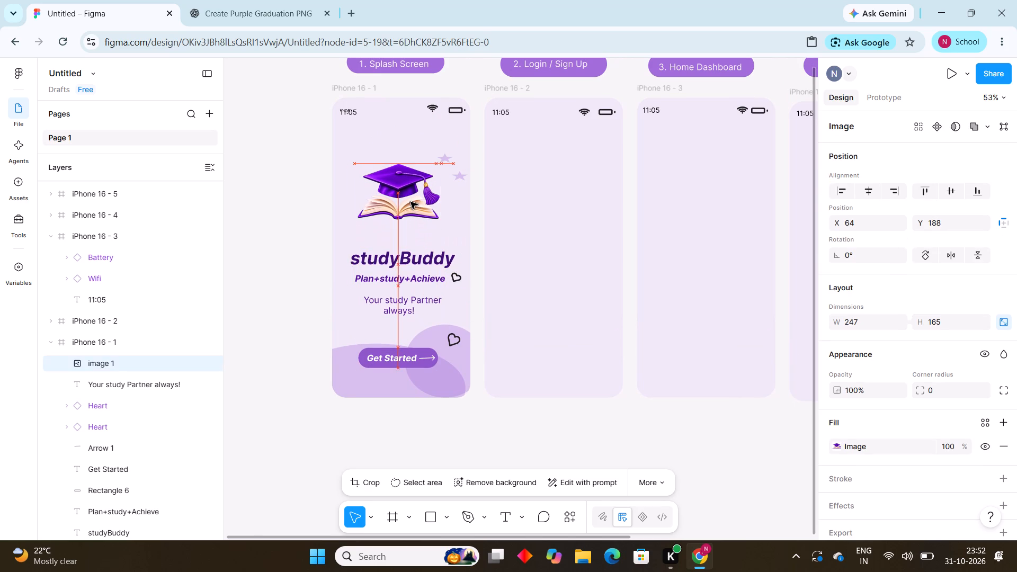
left_click_drag(411, 202, 411, 199)
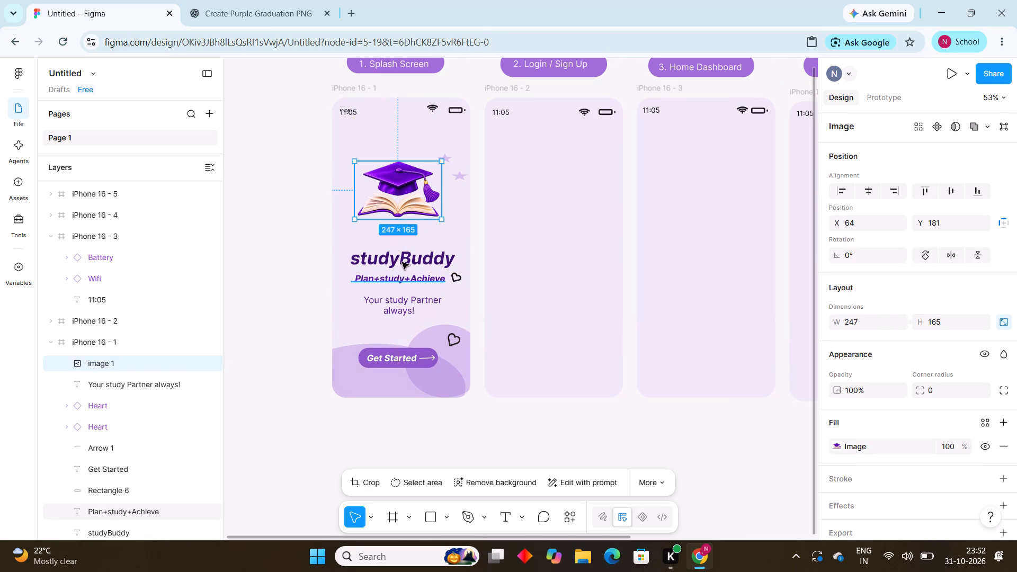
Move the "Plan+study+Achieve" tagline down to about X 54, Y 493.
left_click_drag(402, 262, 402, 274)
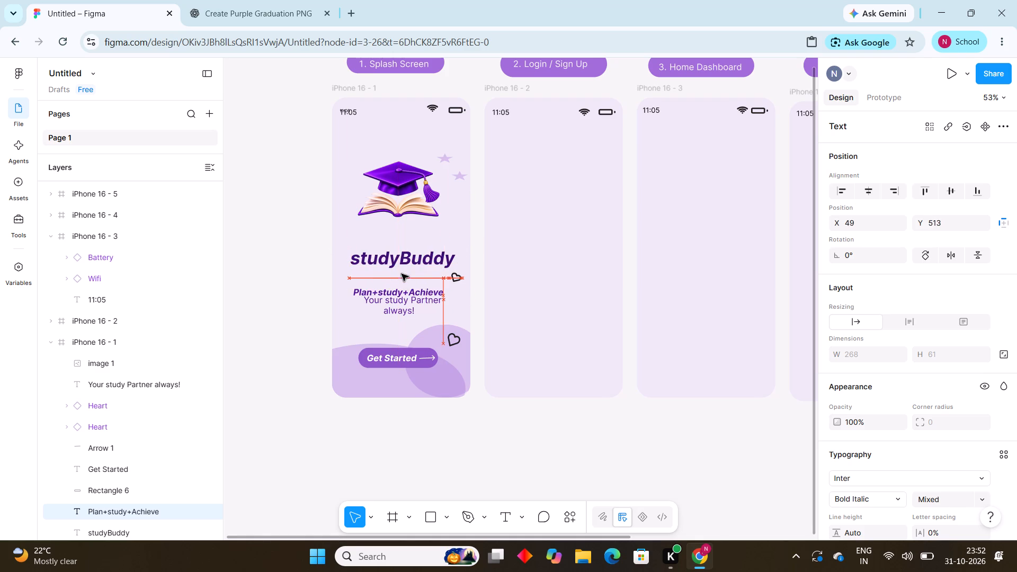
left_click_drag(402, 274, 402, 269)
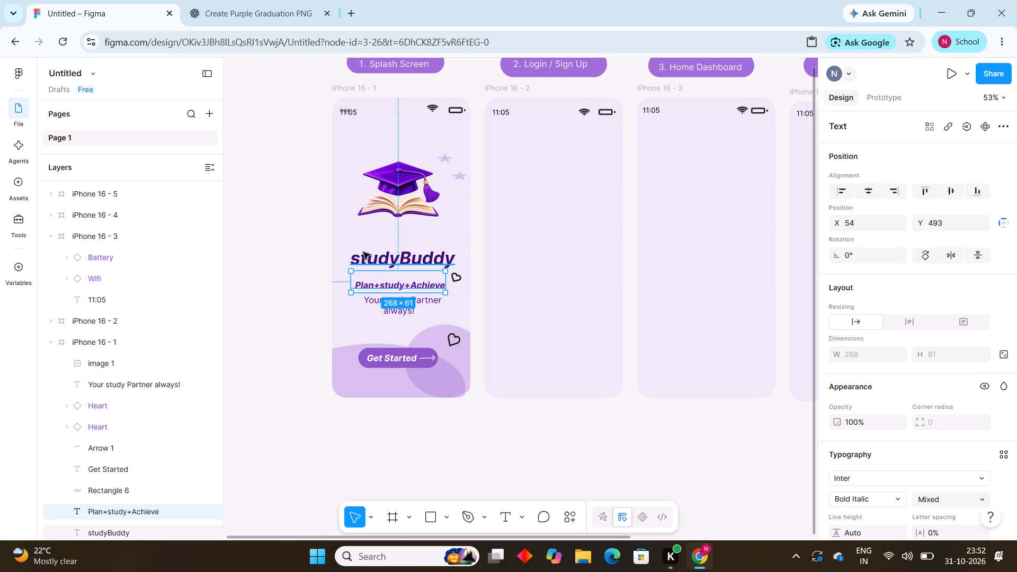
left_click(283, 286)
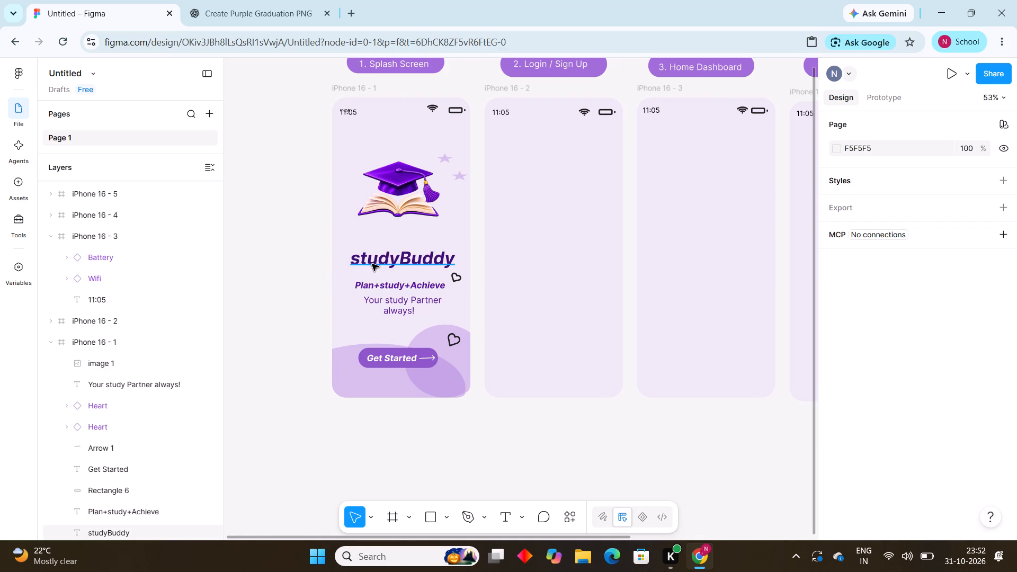
Move the studyBuddy title up to about Y 357 under the image, with the "Plan+study+Achieve" tagline and its small heart close below.
left_click_drag(372, 264, 372, 239)
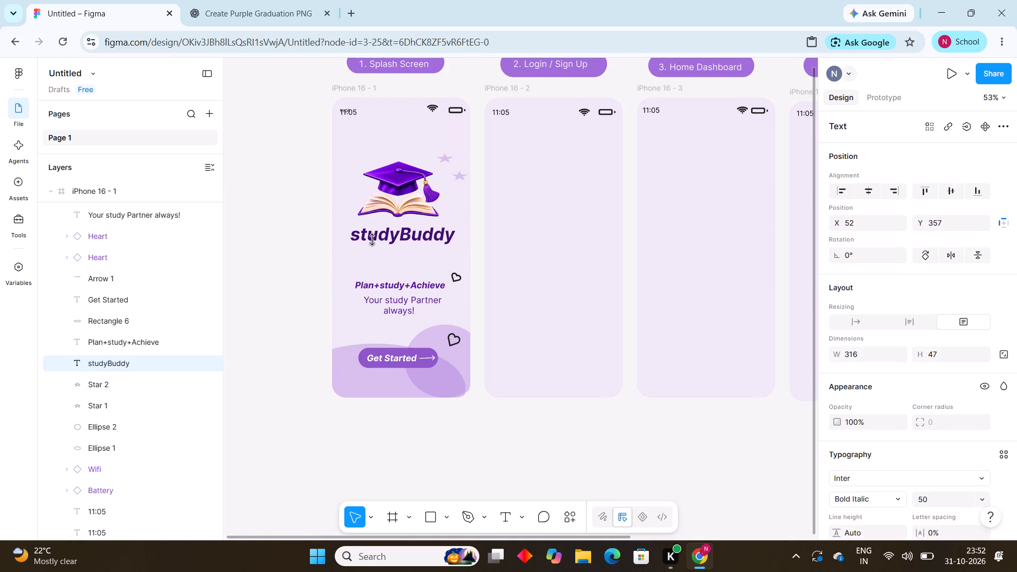
left_click_drag(402, 284, 405, 262)
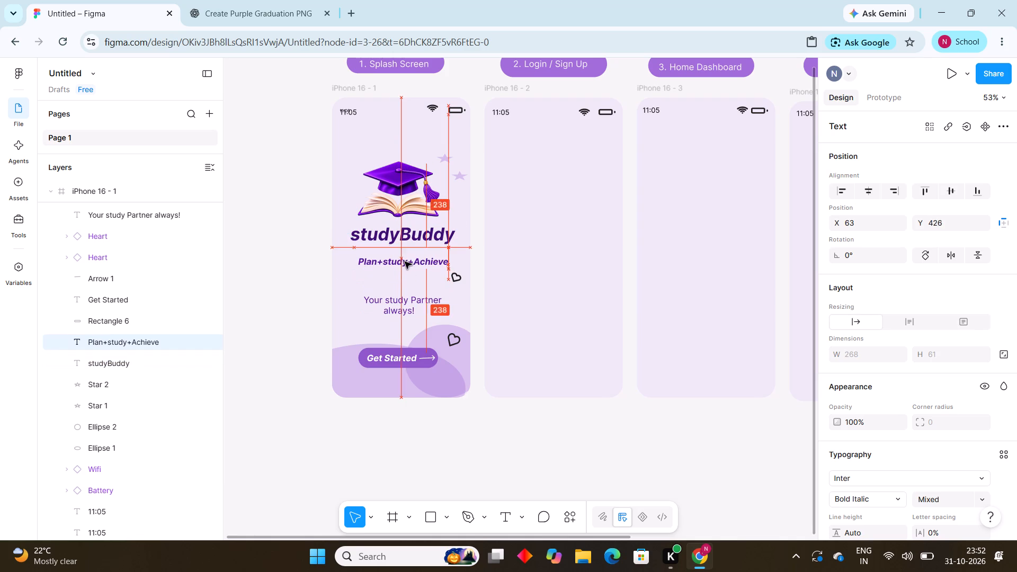
left_click_drag(405, 262, 405, 257)
left_click_drag(462, 276, 462, 257)
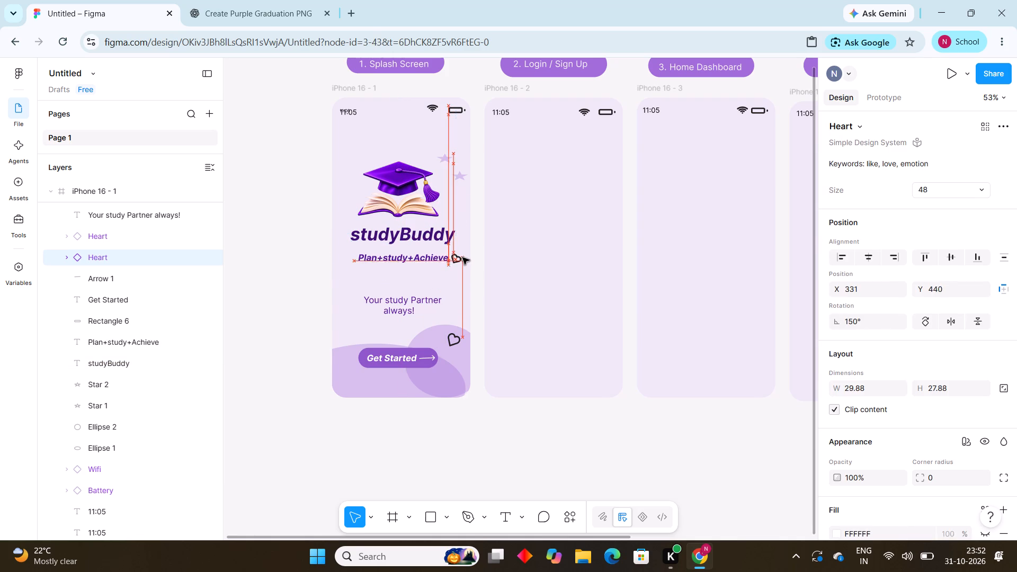
left_click_drag(462, 257, 463, 254)
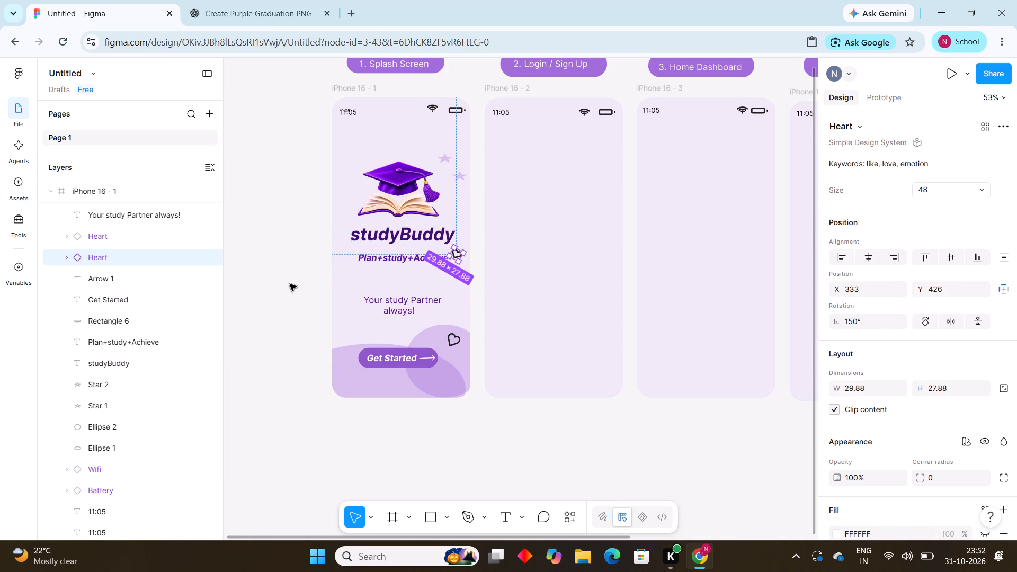
left_click(290, 284)
Move the "Your study Partner always!" text up beneath the tagline to about X 96, Y 493.
left_click_drag(410, 306, 411, 299)
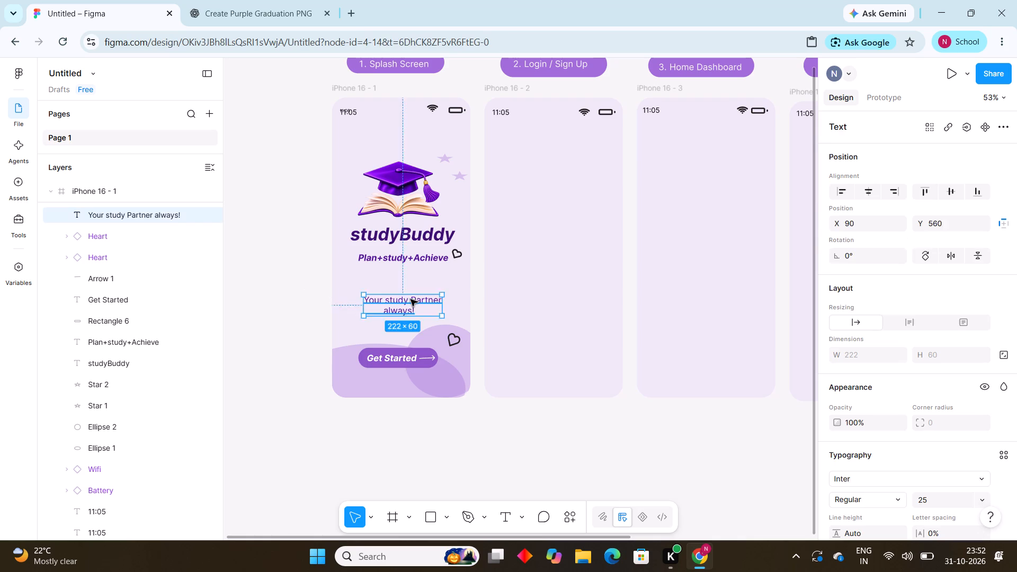
left_click_drag(411, 299, 412, 283)
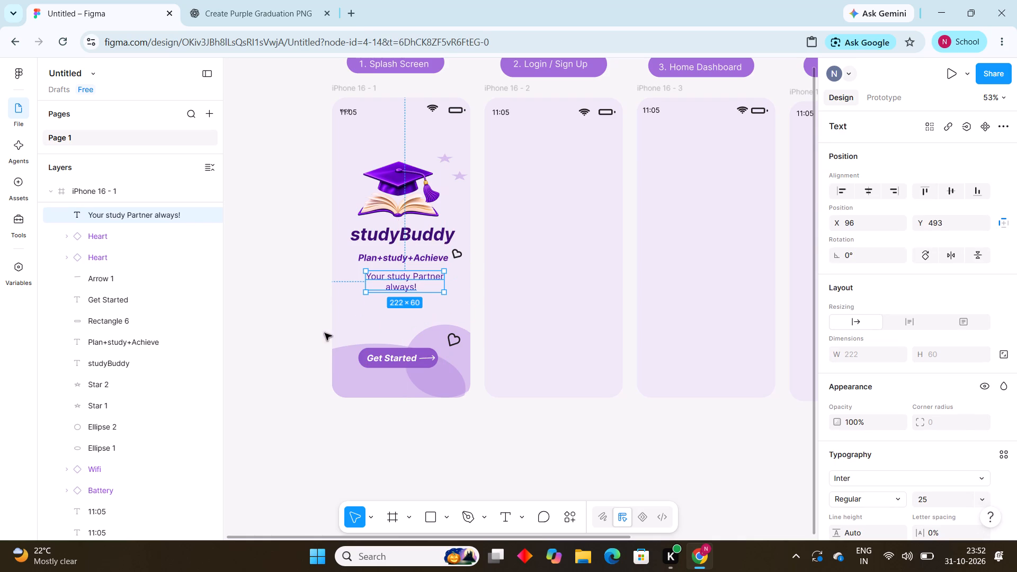
left_click(288, 315)
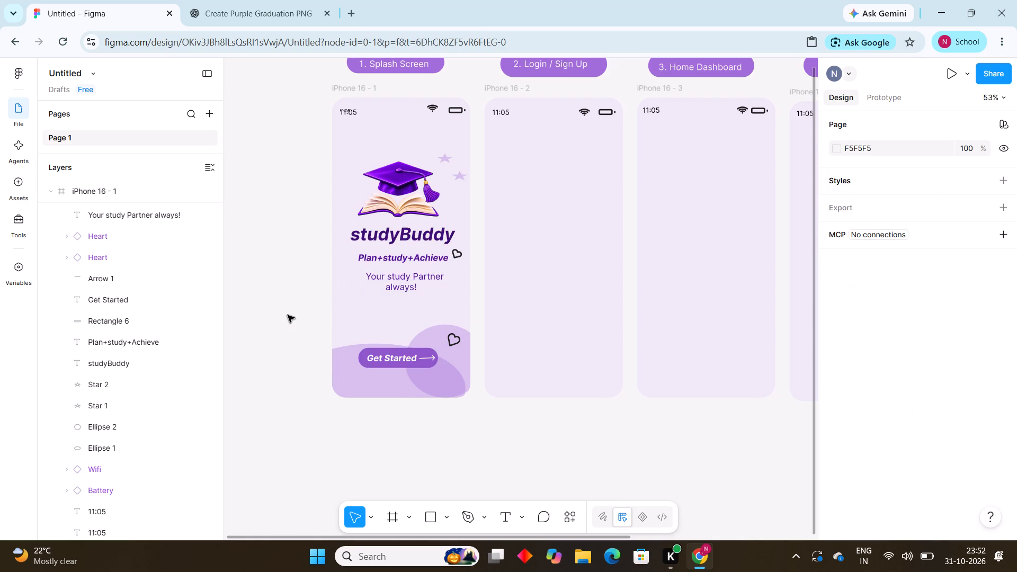
Raise the wide background ellipse behind the Get Started button and stretch it upward to about 513 × 275, with its top at about Y 645.
left_click_drag(352, 365, 354, 355)
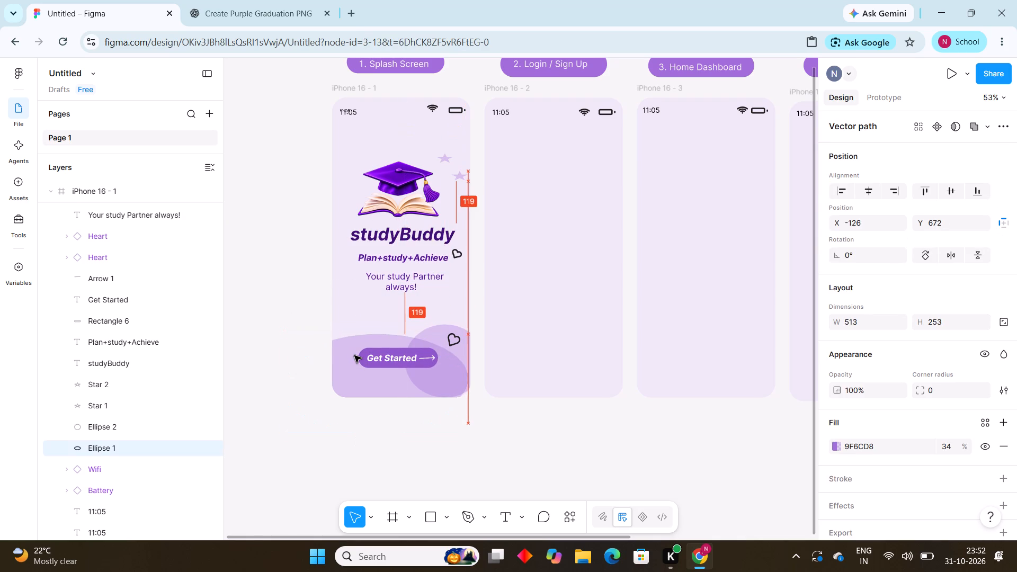
left_click_drag(354, 355, 356, 354)
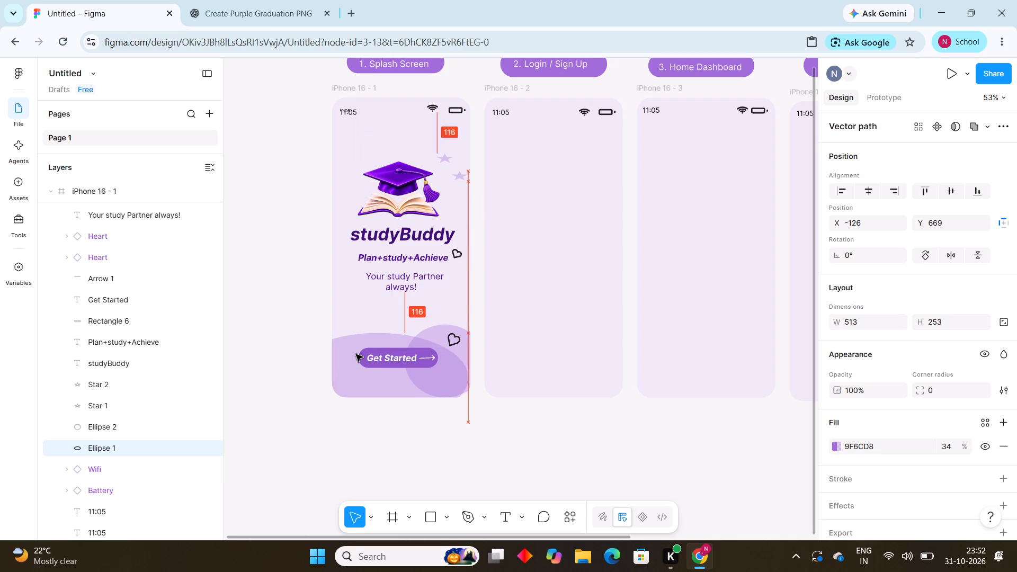
left_click_drag(356, 354, 356, 353)
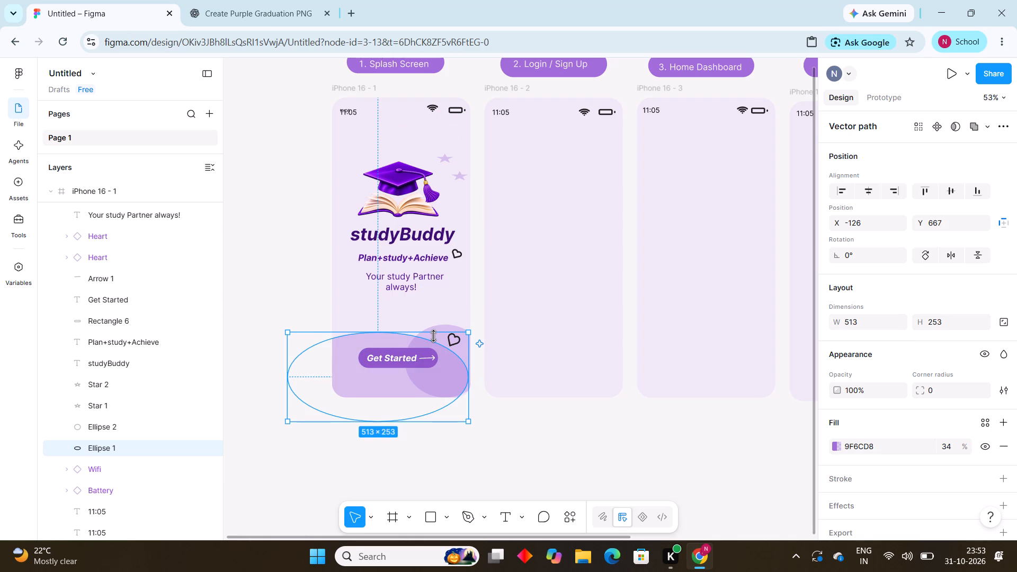
left_click_drag(434, 336, 436, 326)
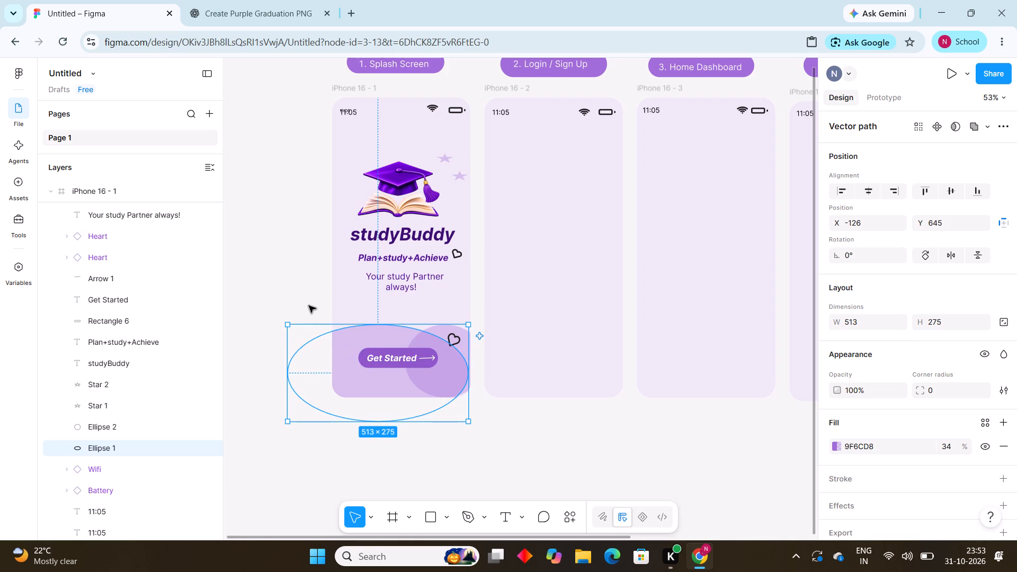
left_click(304, 298)
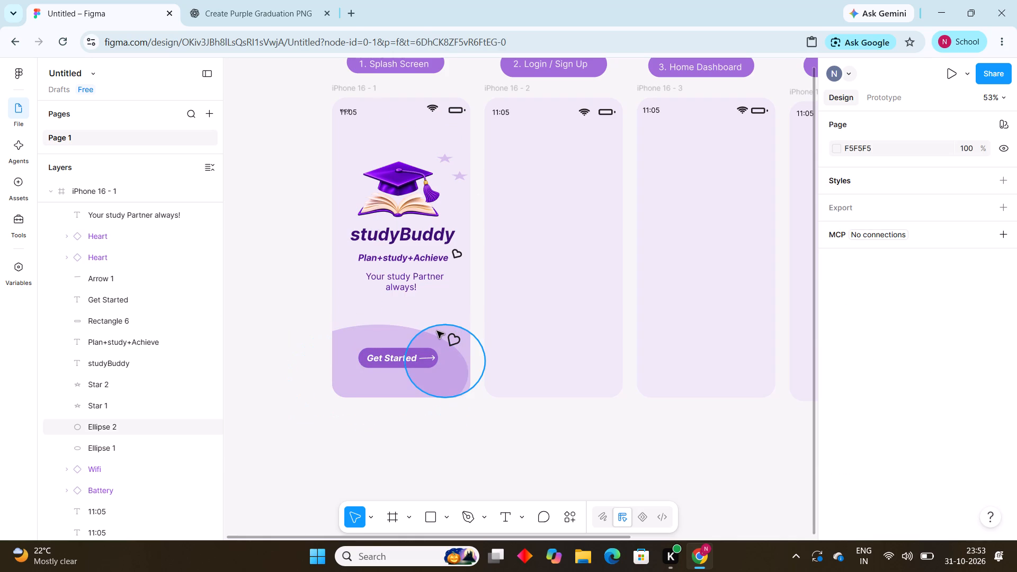
Move the round background ellipse beside the Get Started button up to about X 231, Y 570.
left_click_drag(437, 331, 447, 318)
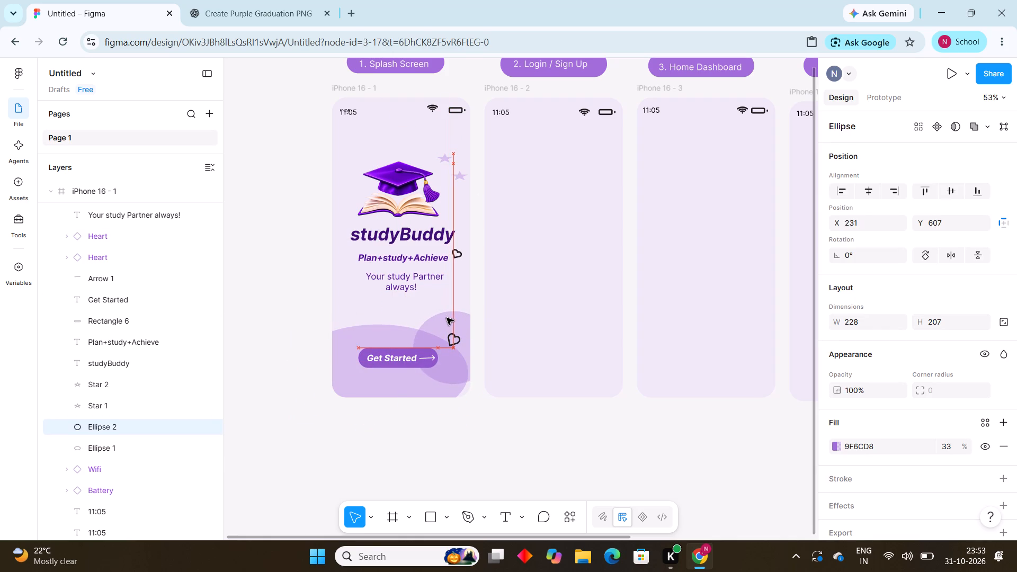
left_click_drag(447, 318, 446, 305)
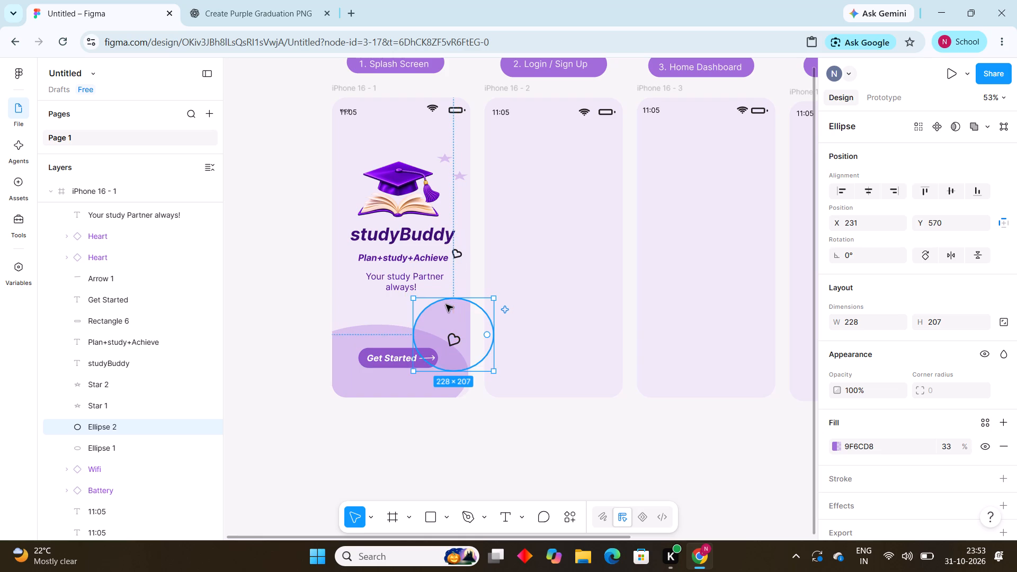
left_click(396, 438)
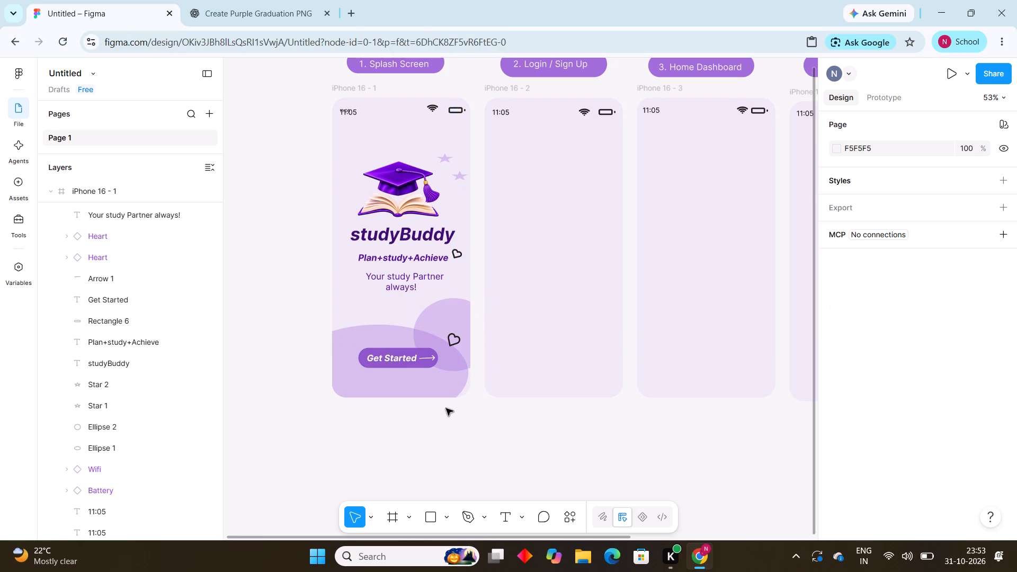
Shift the wide background ellipse sideways to about X -98, Y 642 so it fills the splash screen's bottom corner.
left_click_drag(442, 391, 452, 391)
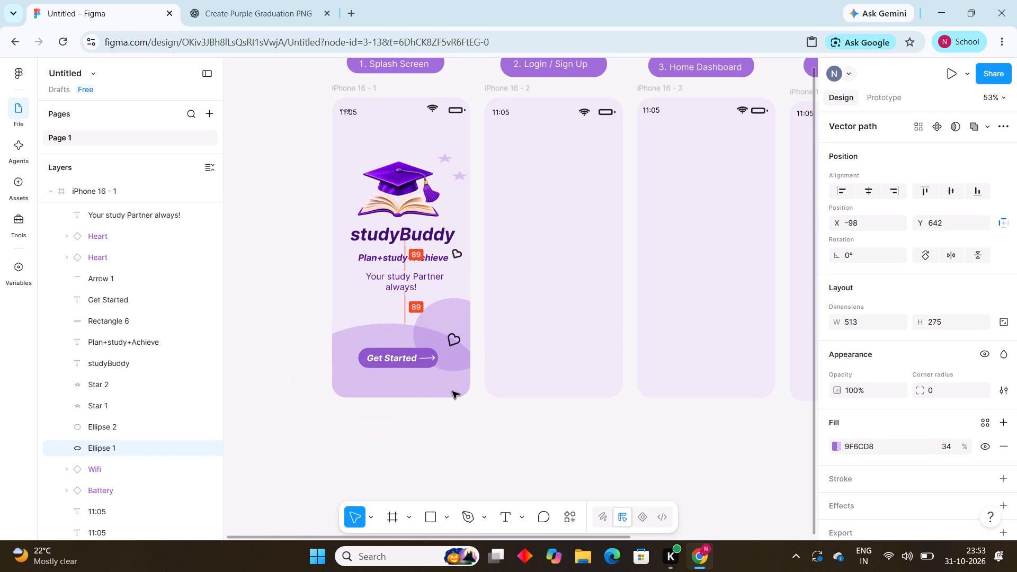
left_click_drag(452, 391, 452, 391)
left_click(420, 448)
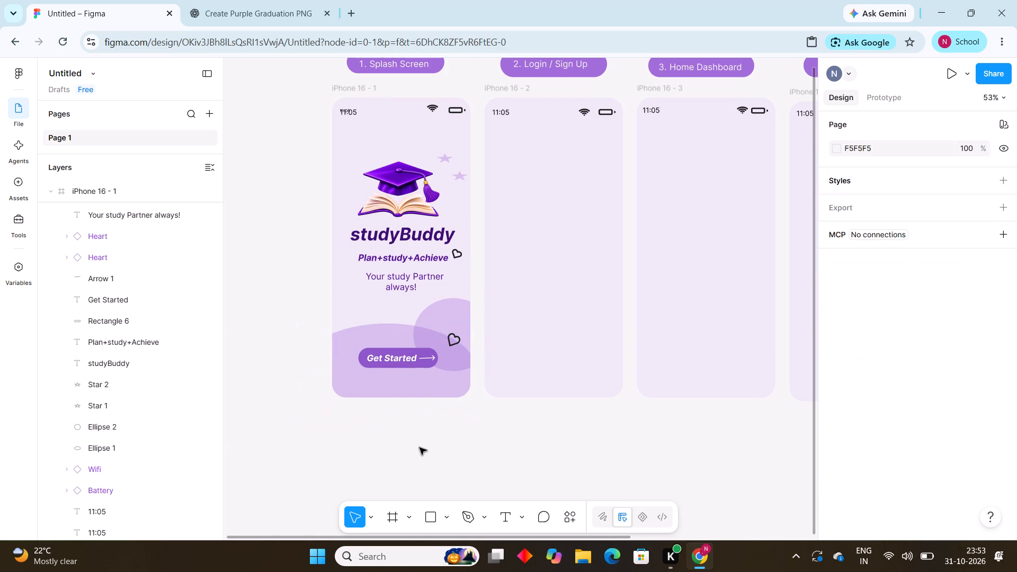
Raise the Get Started button's rounded rectangle to about X 94, Y 674 and resize it to about 226 × 65.
left_click_drag(387, 361, 395, 359)
left_click(315, 432)
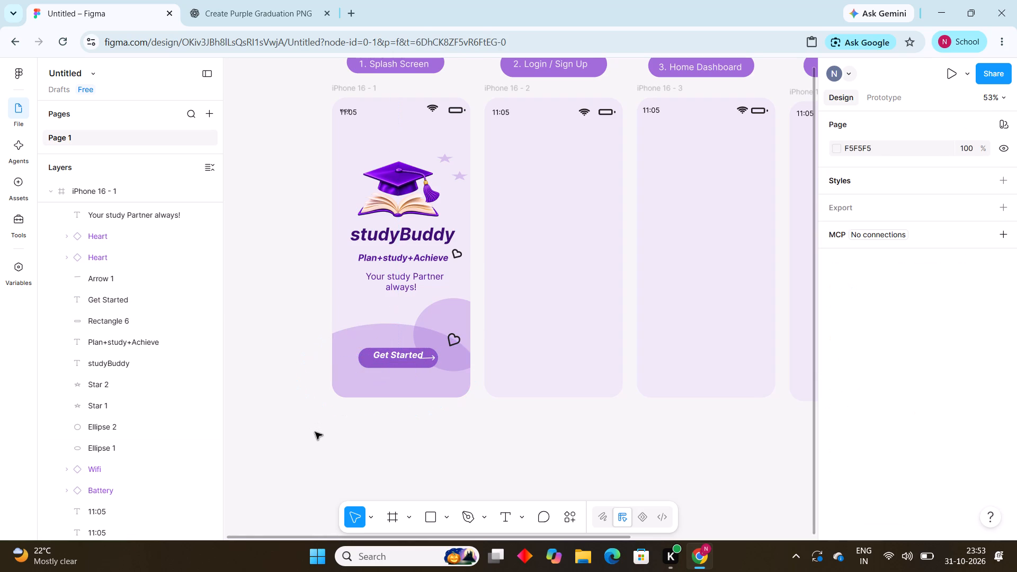
left_click_drag(399, 364, 406, 349)
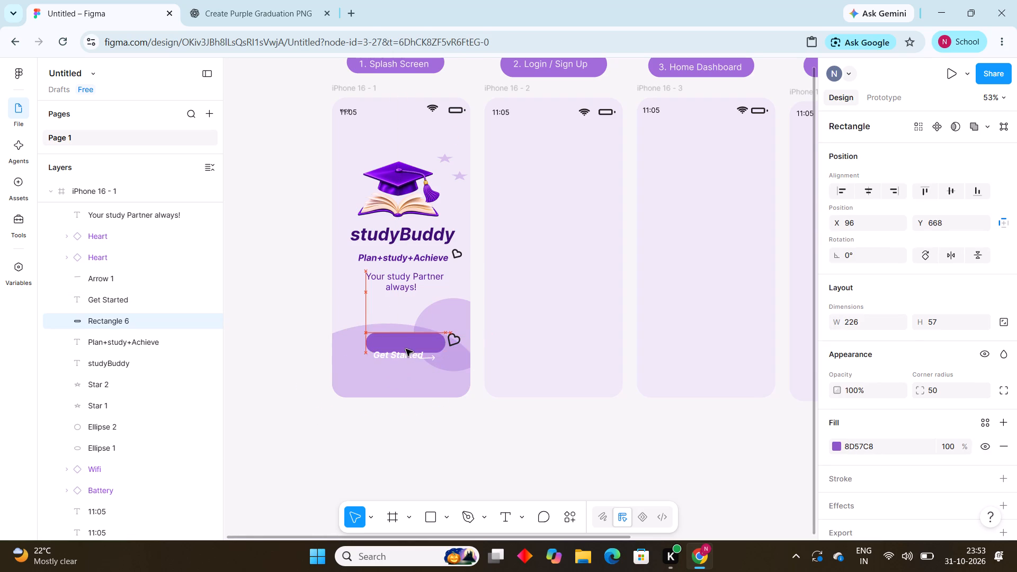
left_click_drag(406, 349, 406, 350)
left_click_drag(406, 358, 413, 347)
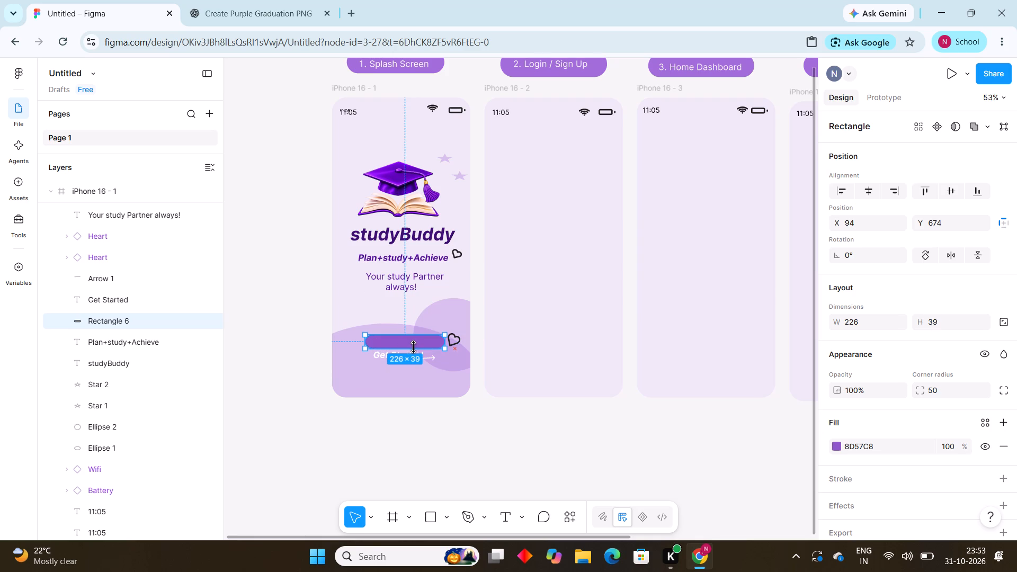
left_click_drag(413, 347, 413, 356)
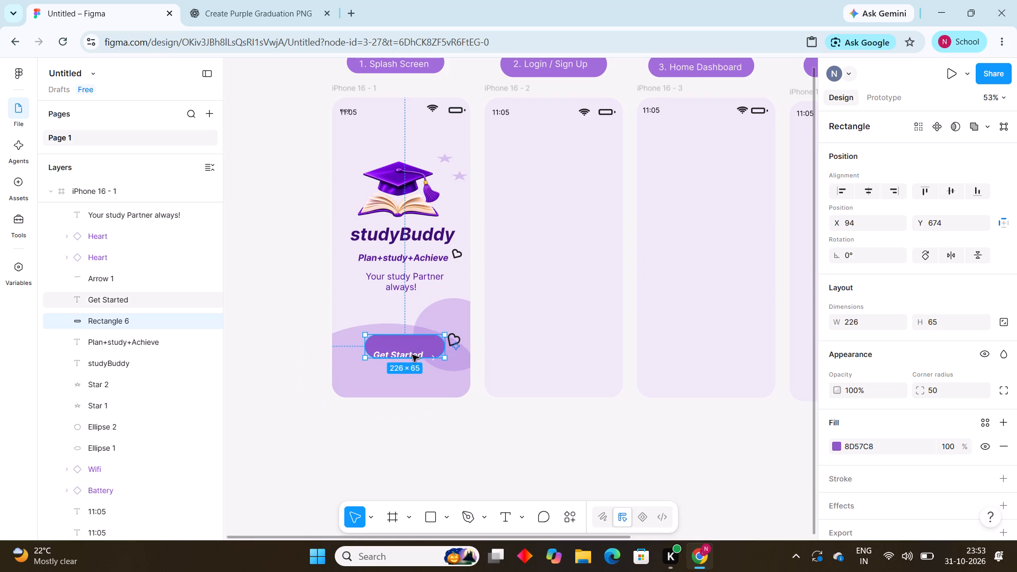
left_click(324, 423)
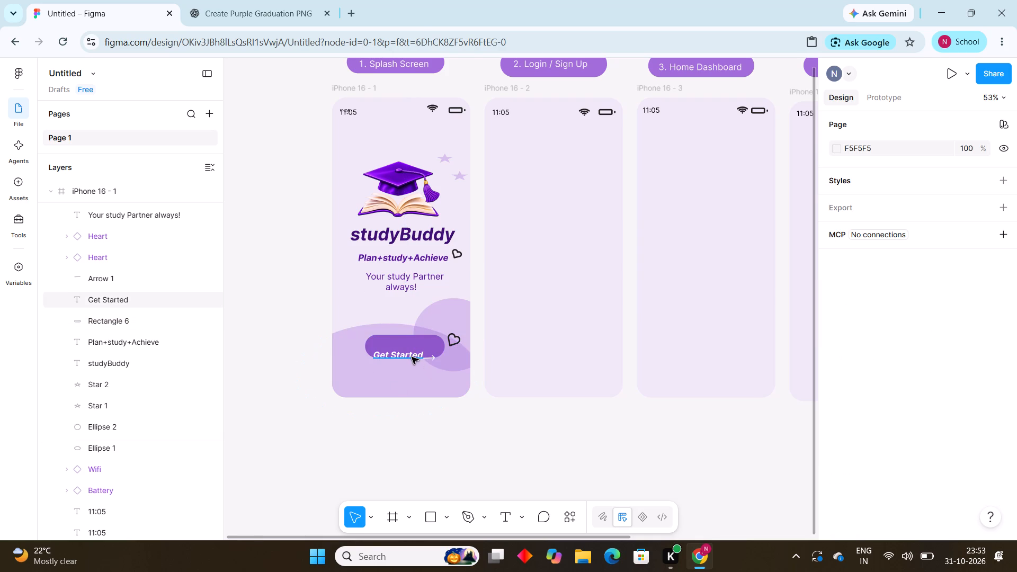
Reposition the Get Started label on the raised button at about X 117, Y 695, with the white arrow right after it.
left_click_drag(412, 356, 413, 349)
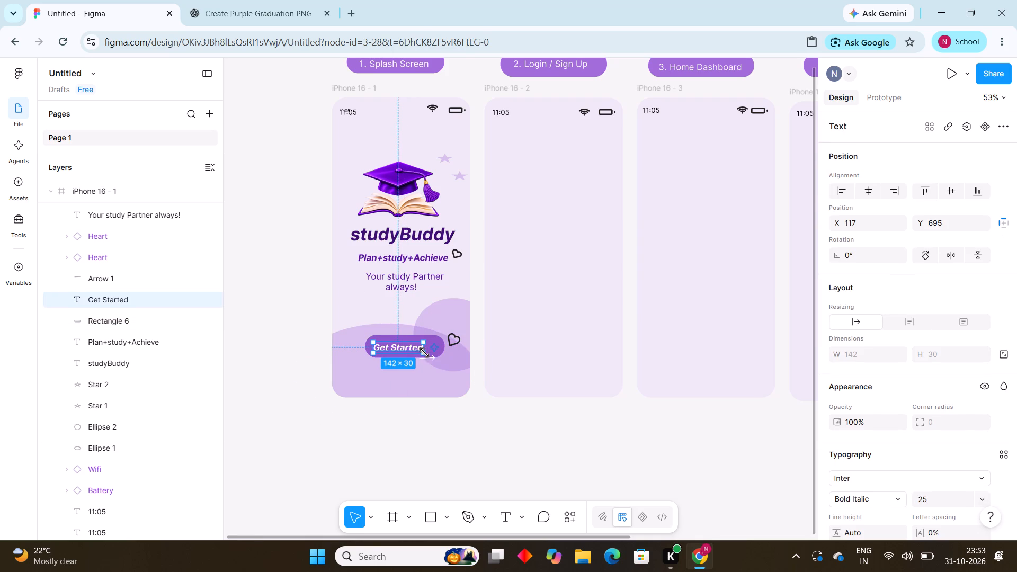
left_click_drag(433, 356, 440, 347)
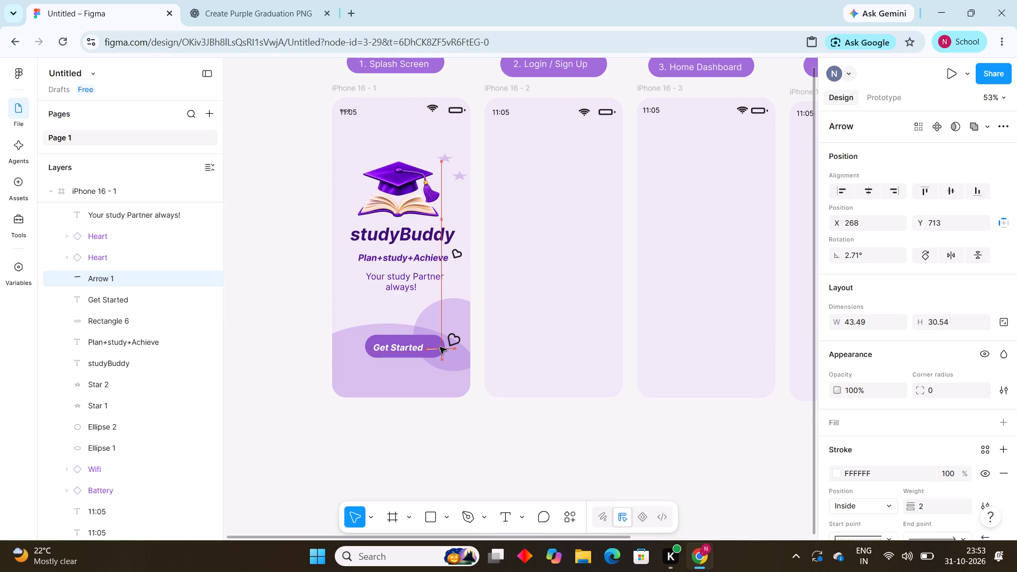
left_click_drag(440, 347, 440, 346)
left_click(308, 452)
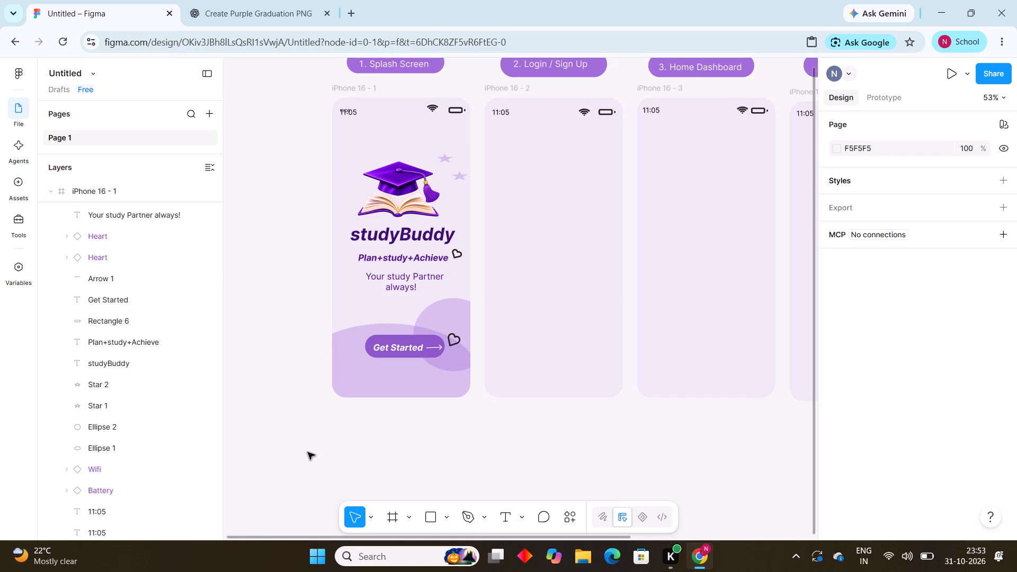
Draw a short slanted line about 39 long beside the graduation cap, starting at about X 42, Y 175.
left_click(449, 515)
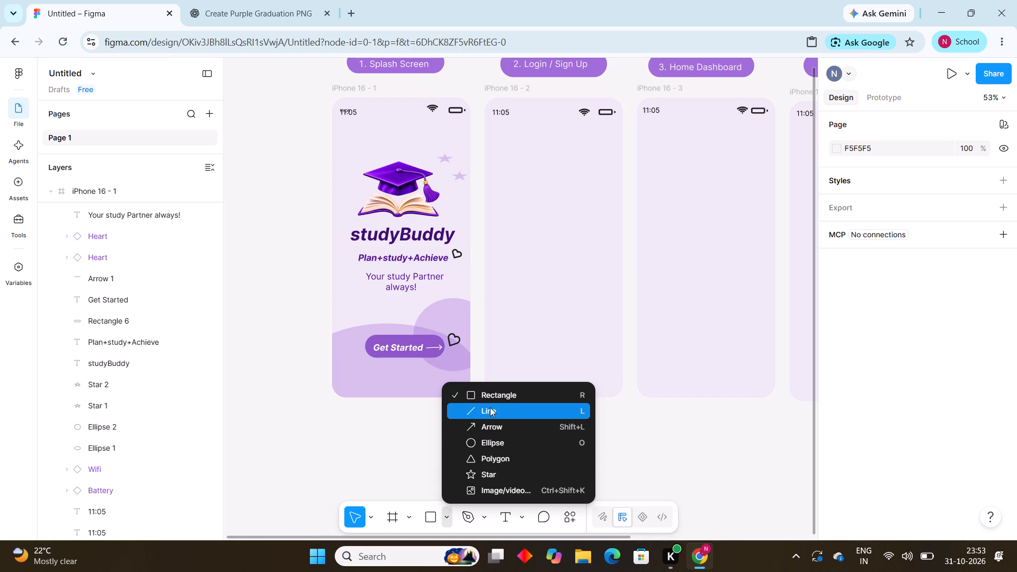
left_click(490, 407)
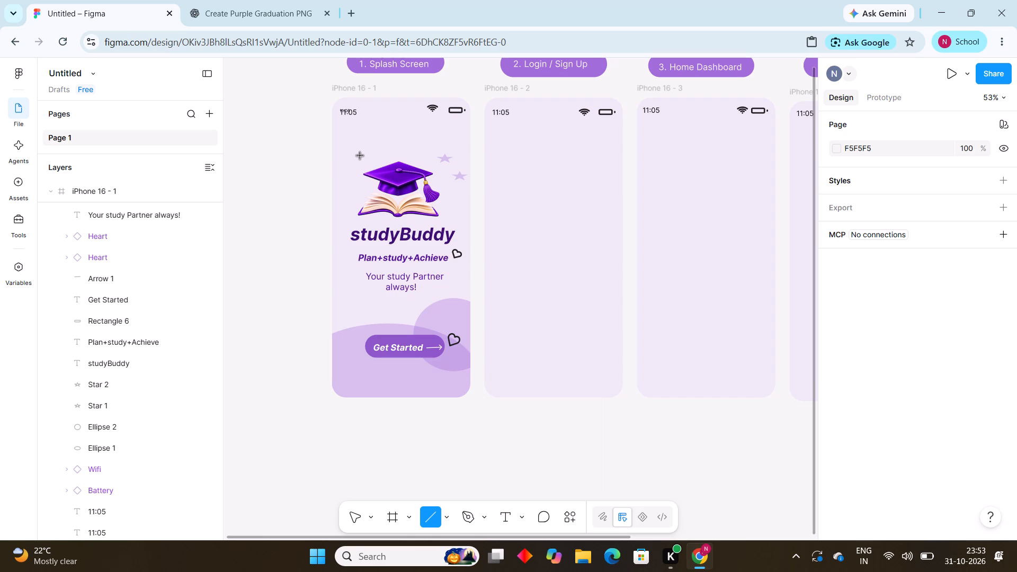
left_click_drag(351, 159, 363, 162)
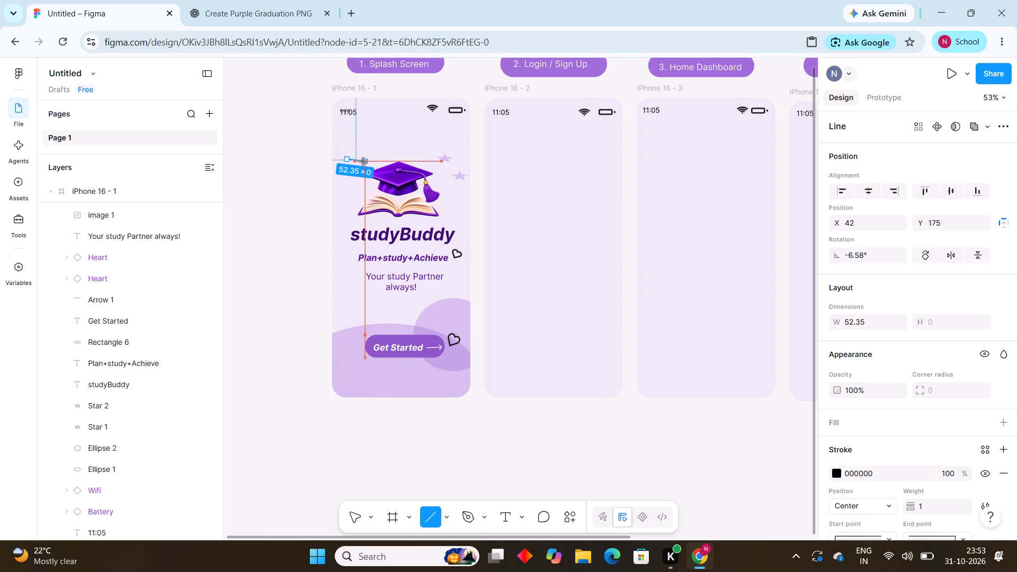
left_click_drag(363, 162, 359, 169)
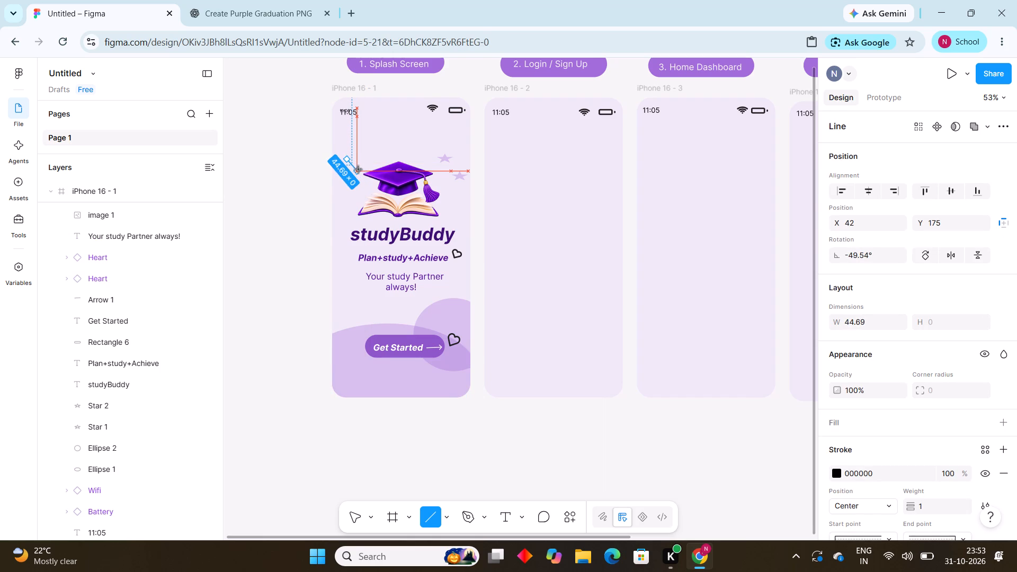
left_click_drag(359, 169, 360, 166)
left_click(301, 198)
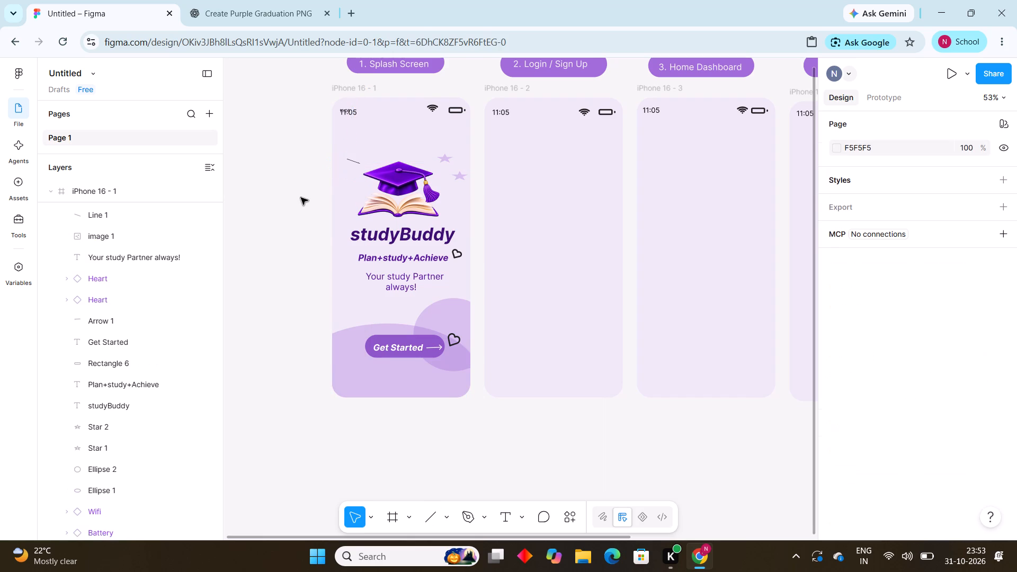
Set the width of the short line beside the cap to 0.
left_click(349, 160)
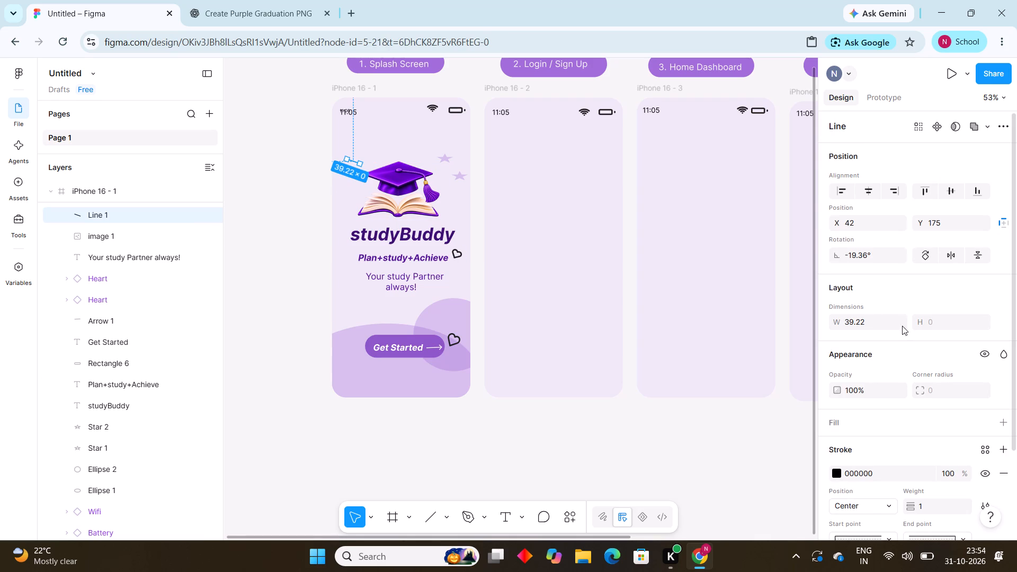
left_click(939, 320)
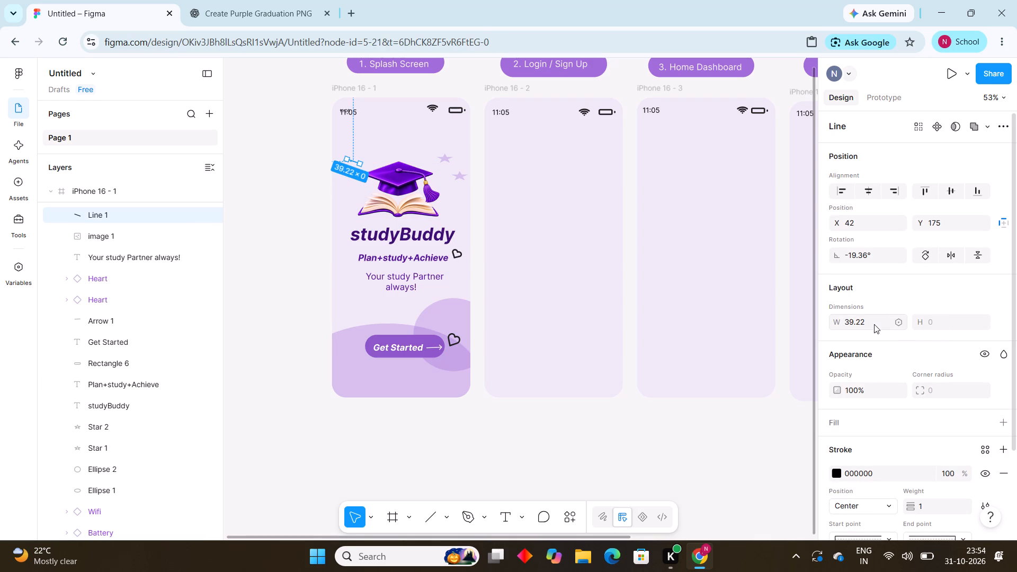
left_click(874, 324)
key("BackSpace")
key("0")
key("Return")
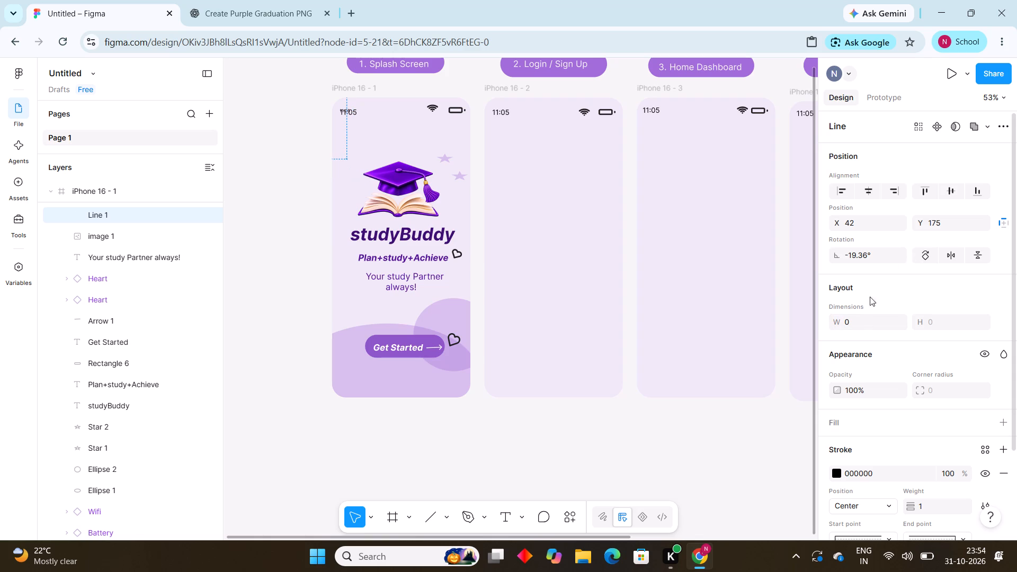
left_click(857, 326)
key("BackSpace")
left_click(495, 469)
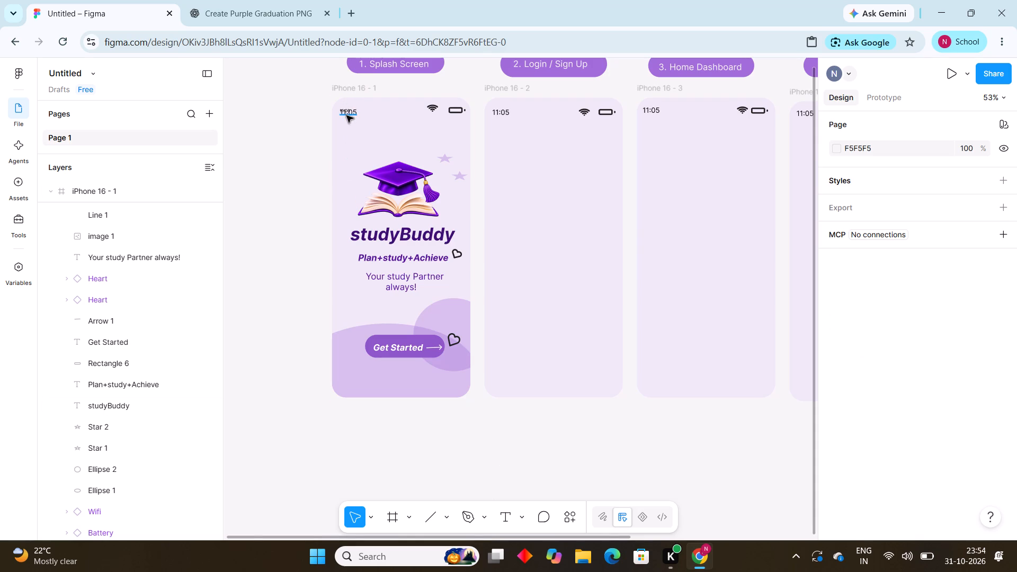
Separate the overlapping 11:05 texts: park the small size-12 one outside the splash frame and place the size-20 one at about X 27, Y 24.
left_click_drag(347, 115, 309, 145)
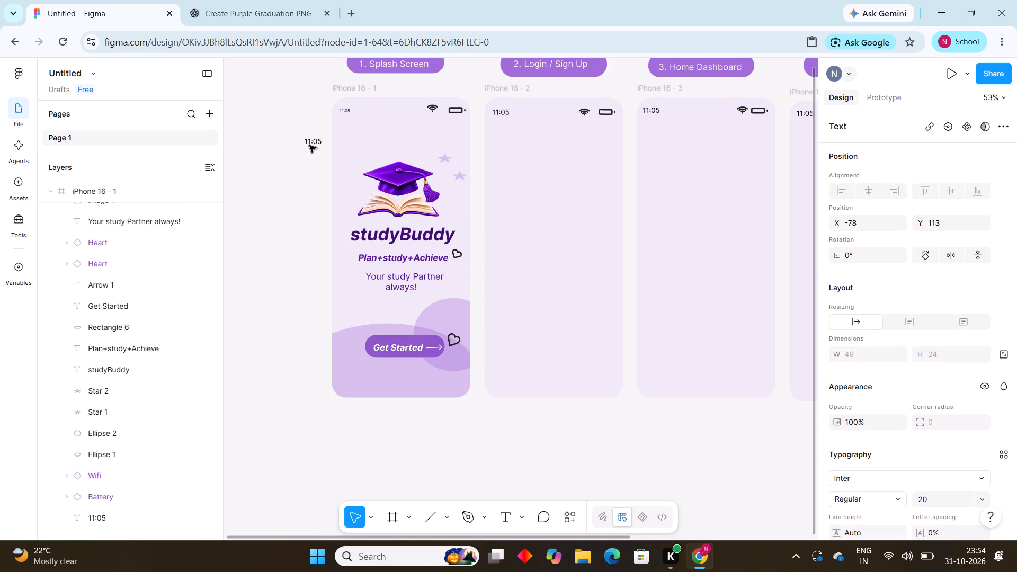
left_click_drag(309, 145, 309, 146)
left_click_drag(349, 113, 305, 123)
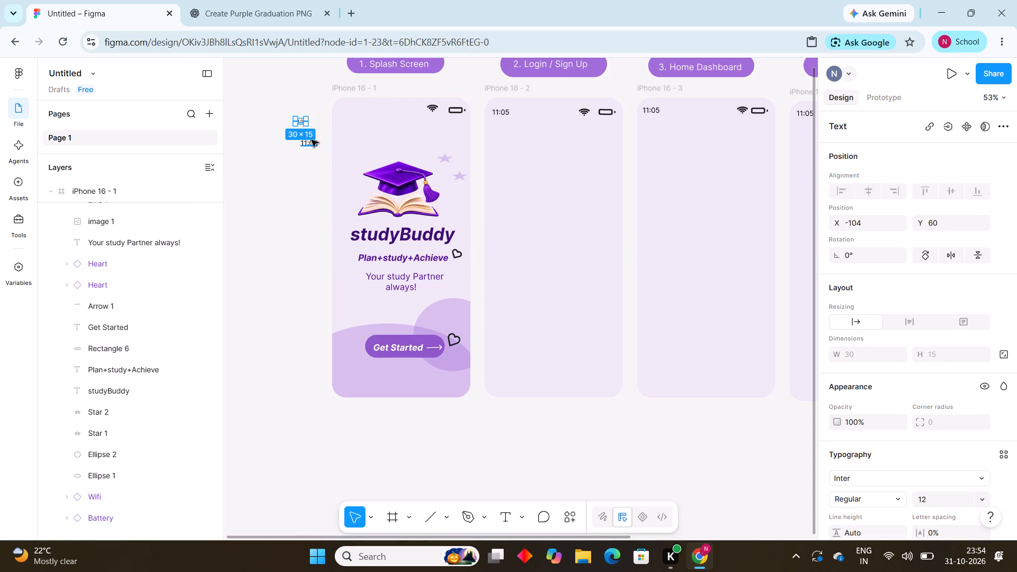
left_click_drag(313, 141, 351, 107)
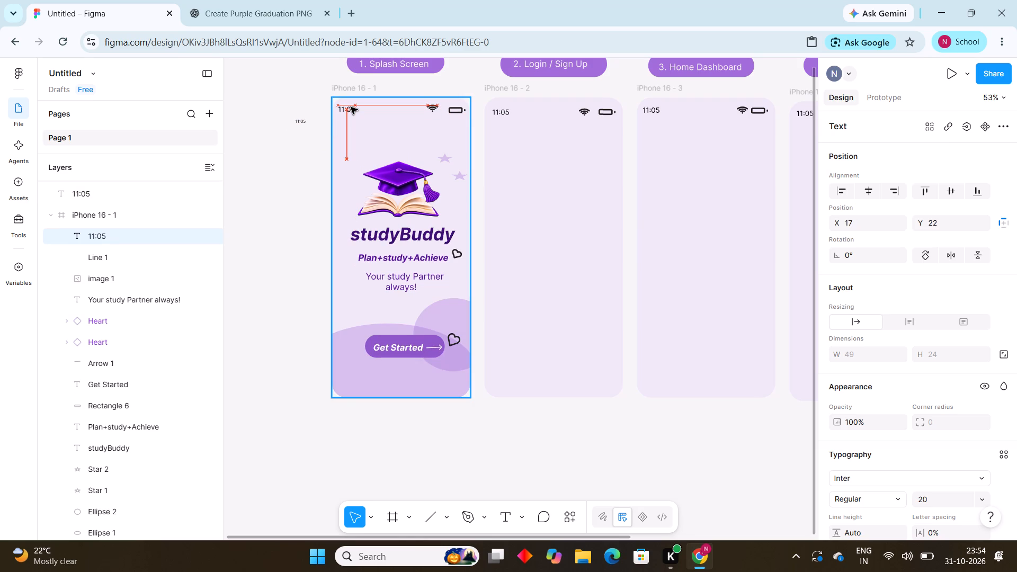
left_click_drag(351, 107, 352, 108)
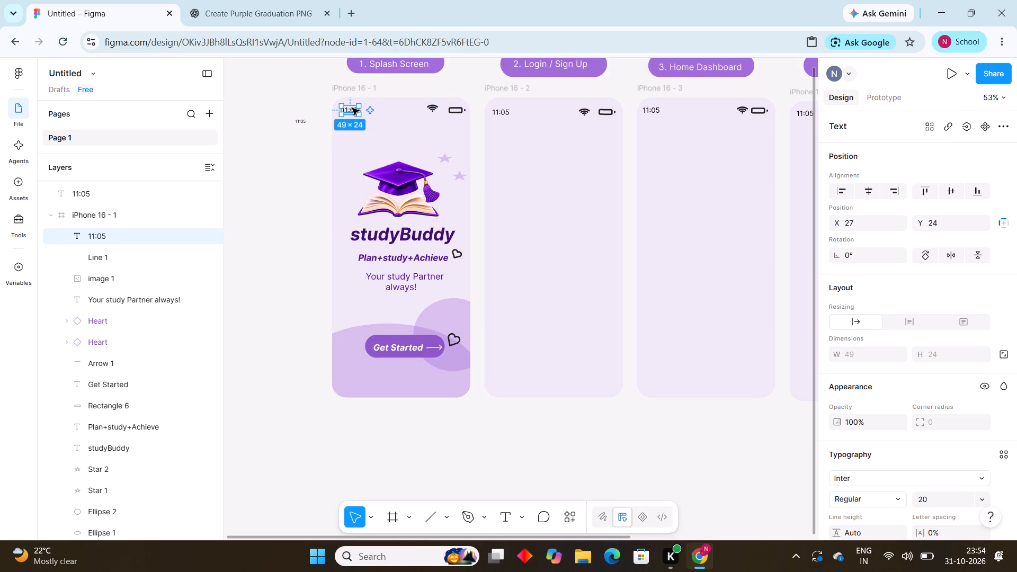
left_click(293, 243)
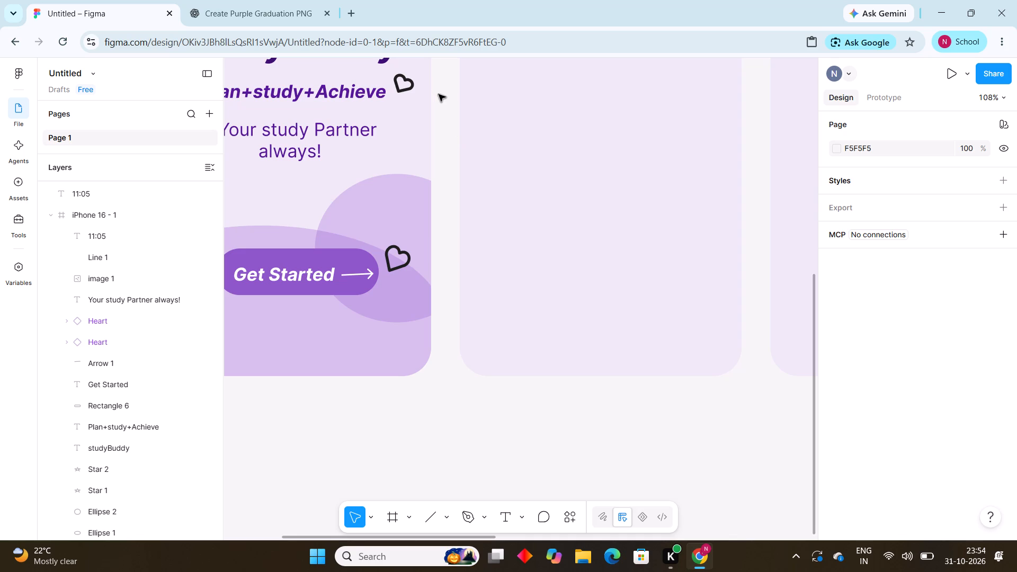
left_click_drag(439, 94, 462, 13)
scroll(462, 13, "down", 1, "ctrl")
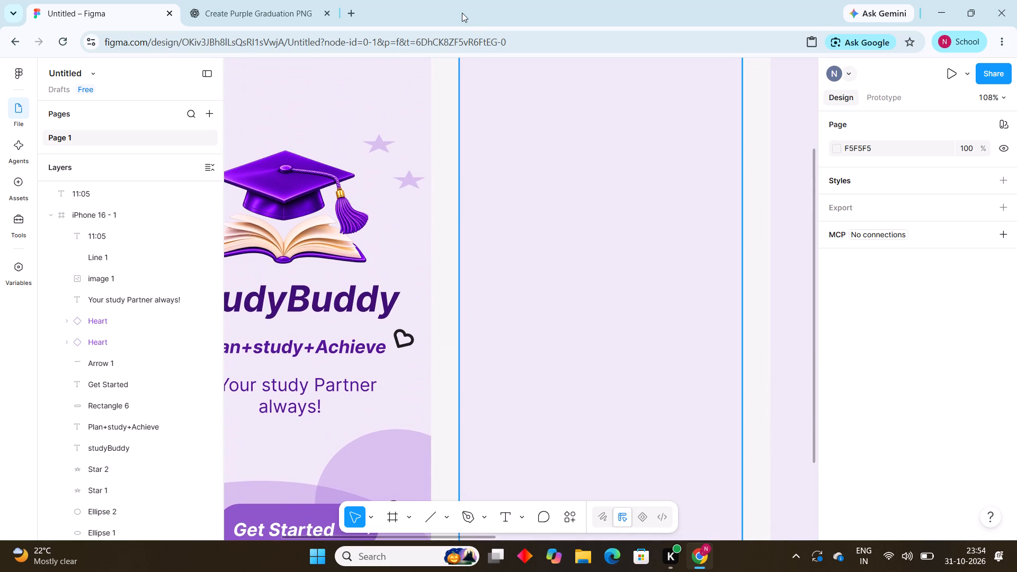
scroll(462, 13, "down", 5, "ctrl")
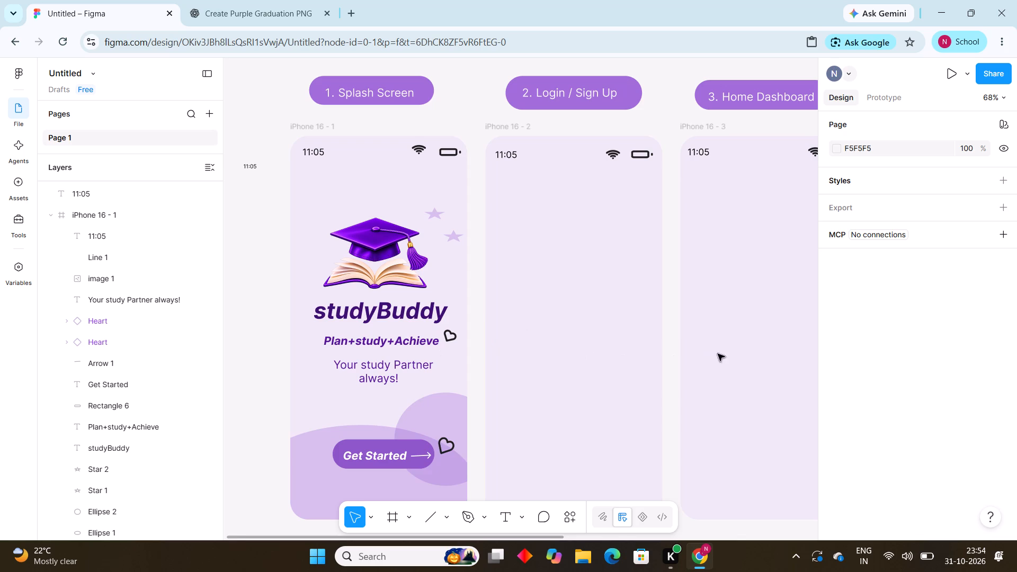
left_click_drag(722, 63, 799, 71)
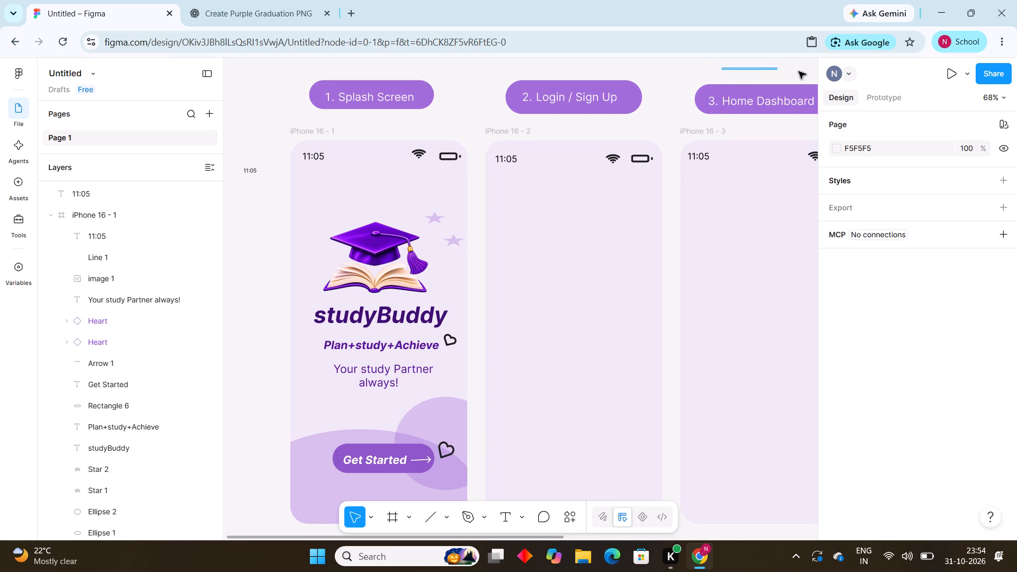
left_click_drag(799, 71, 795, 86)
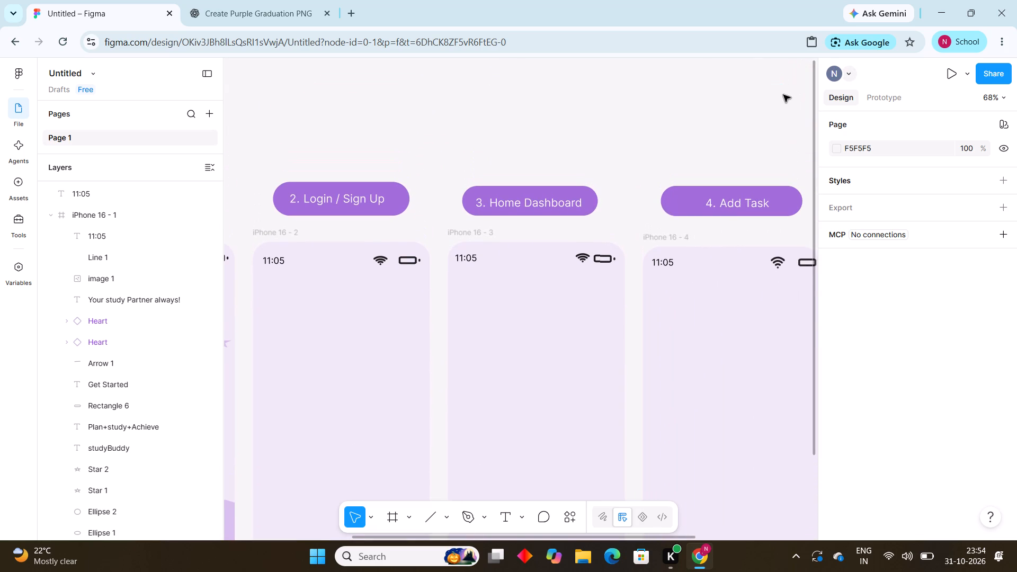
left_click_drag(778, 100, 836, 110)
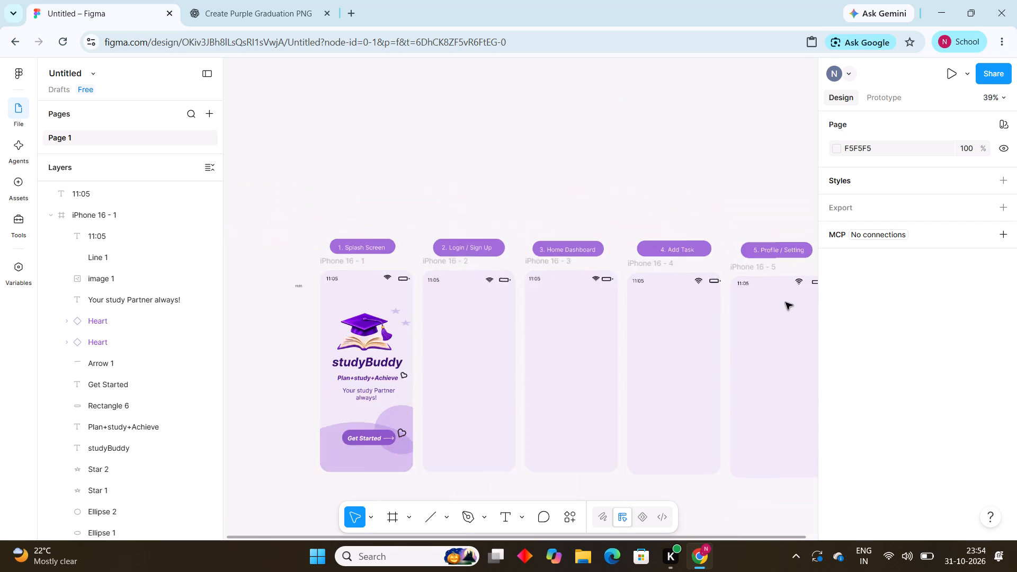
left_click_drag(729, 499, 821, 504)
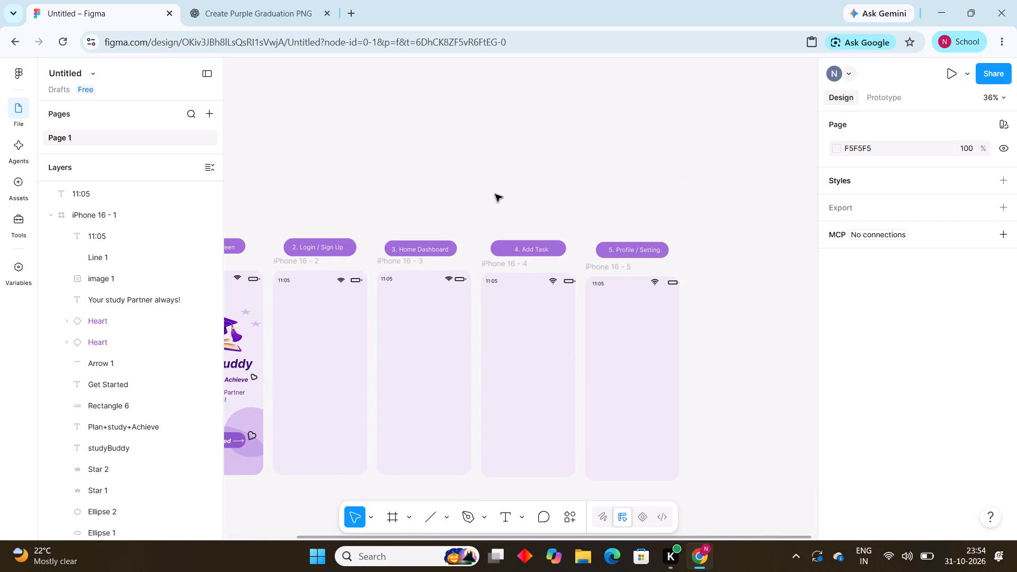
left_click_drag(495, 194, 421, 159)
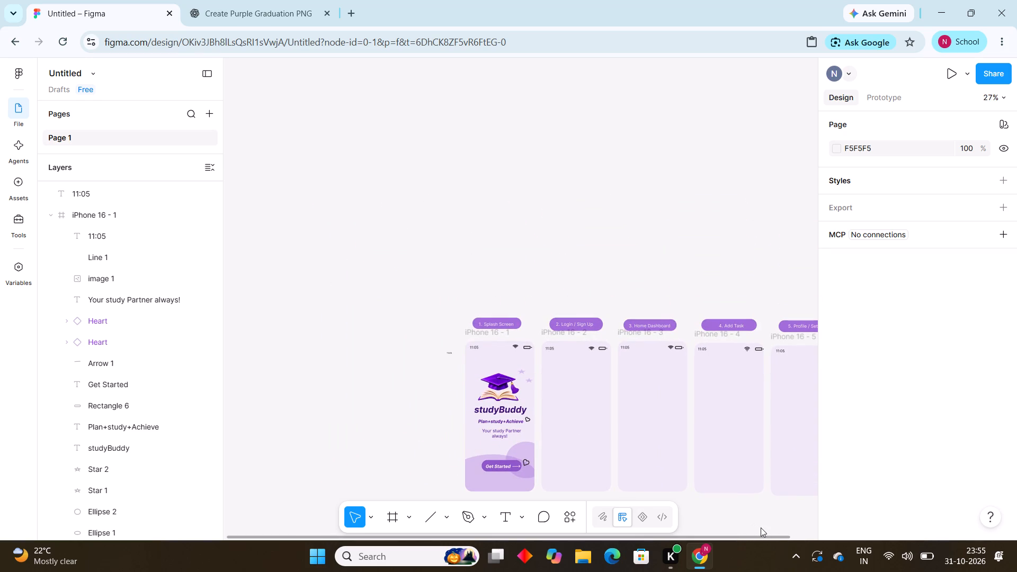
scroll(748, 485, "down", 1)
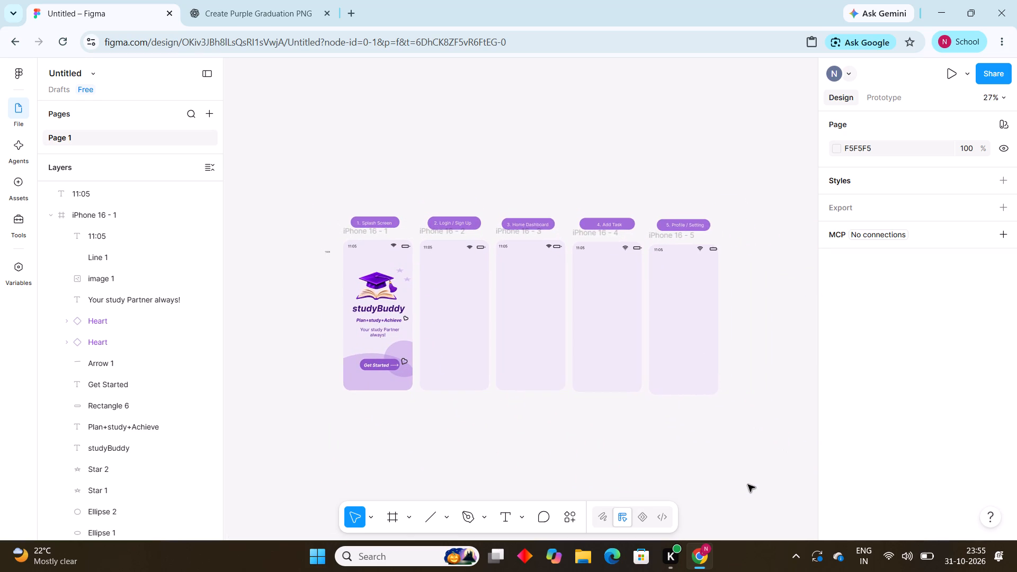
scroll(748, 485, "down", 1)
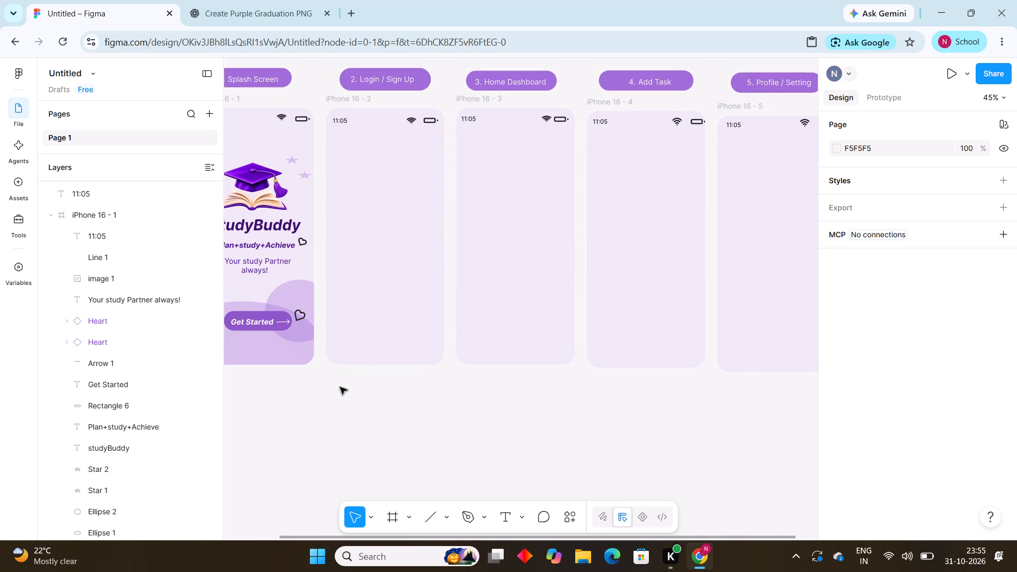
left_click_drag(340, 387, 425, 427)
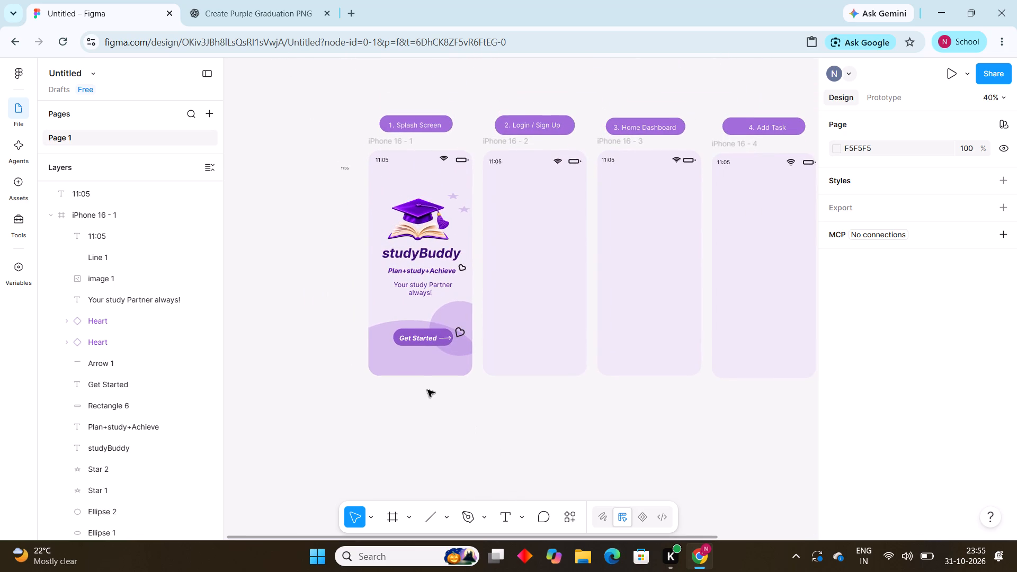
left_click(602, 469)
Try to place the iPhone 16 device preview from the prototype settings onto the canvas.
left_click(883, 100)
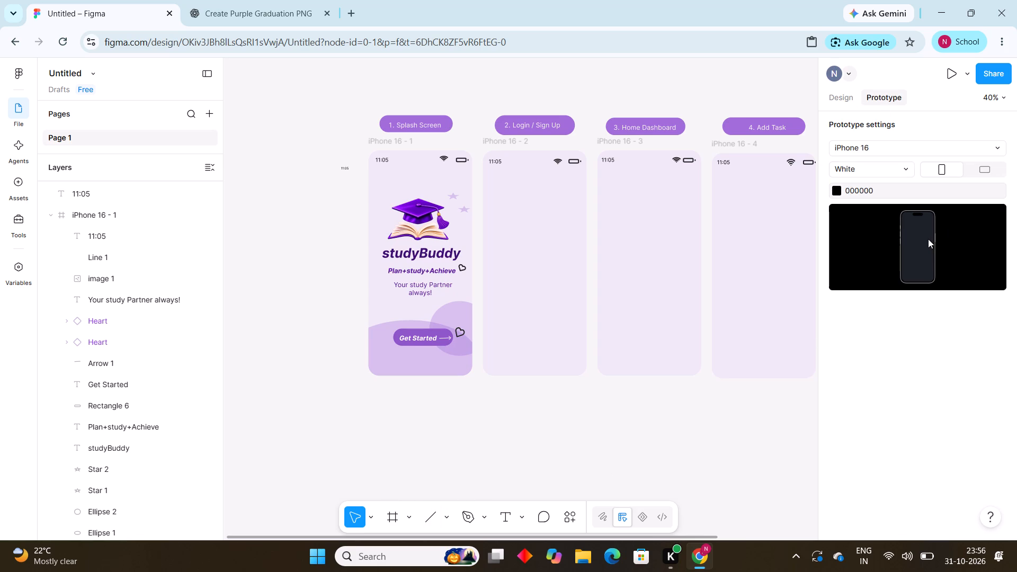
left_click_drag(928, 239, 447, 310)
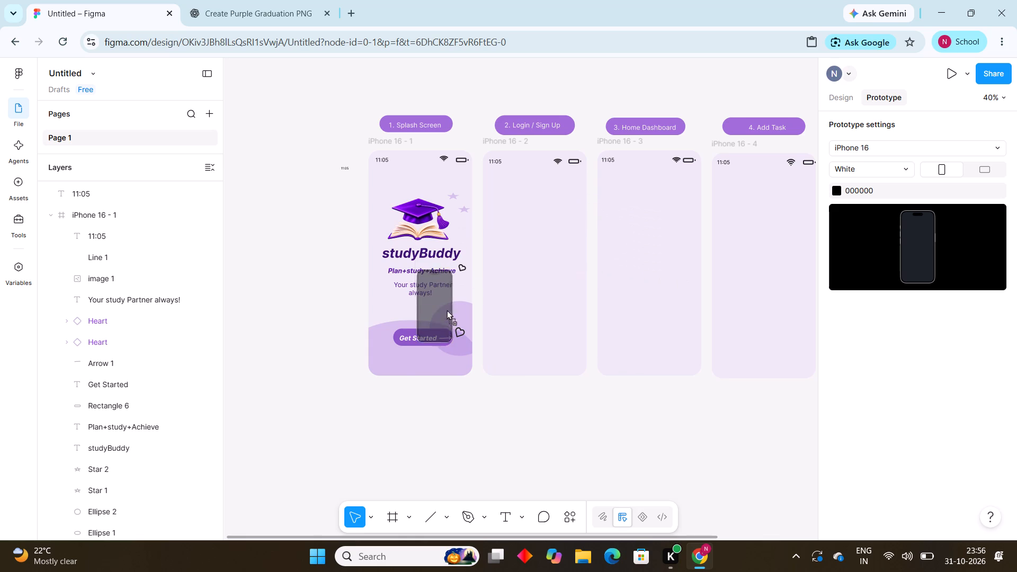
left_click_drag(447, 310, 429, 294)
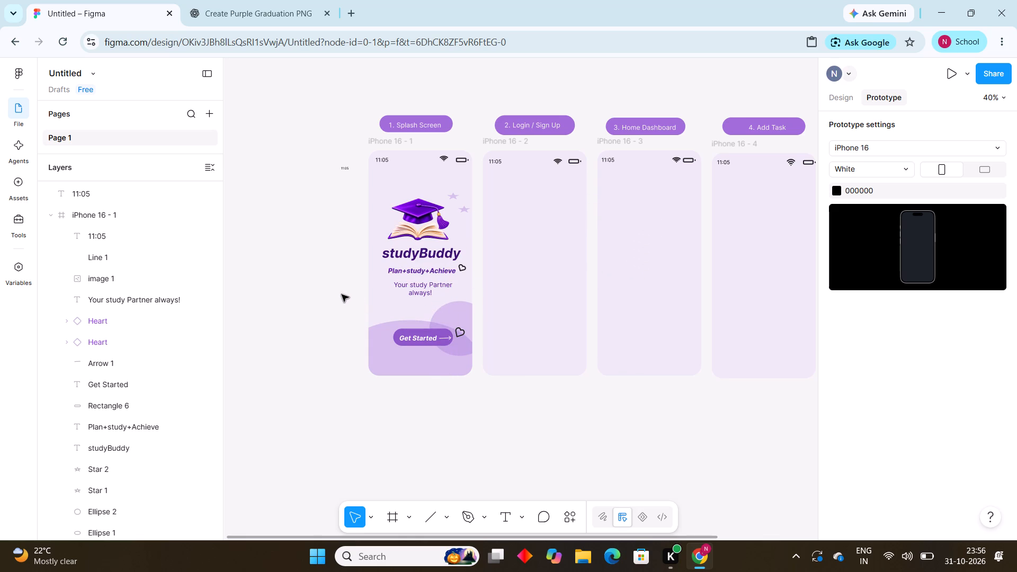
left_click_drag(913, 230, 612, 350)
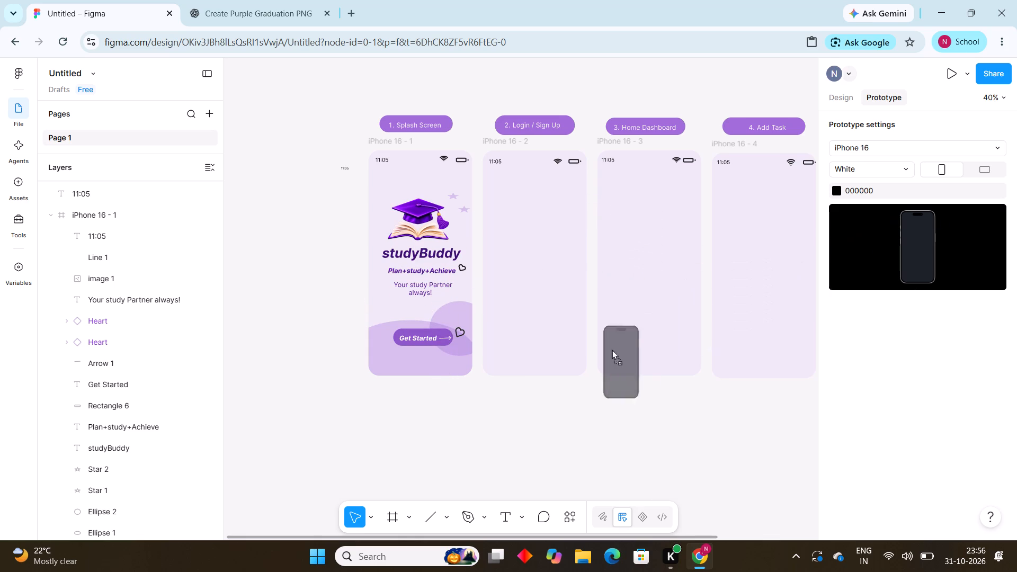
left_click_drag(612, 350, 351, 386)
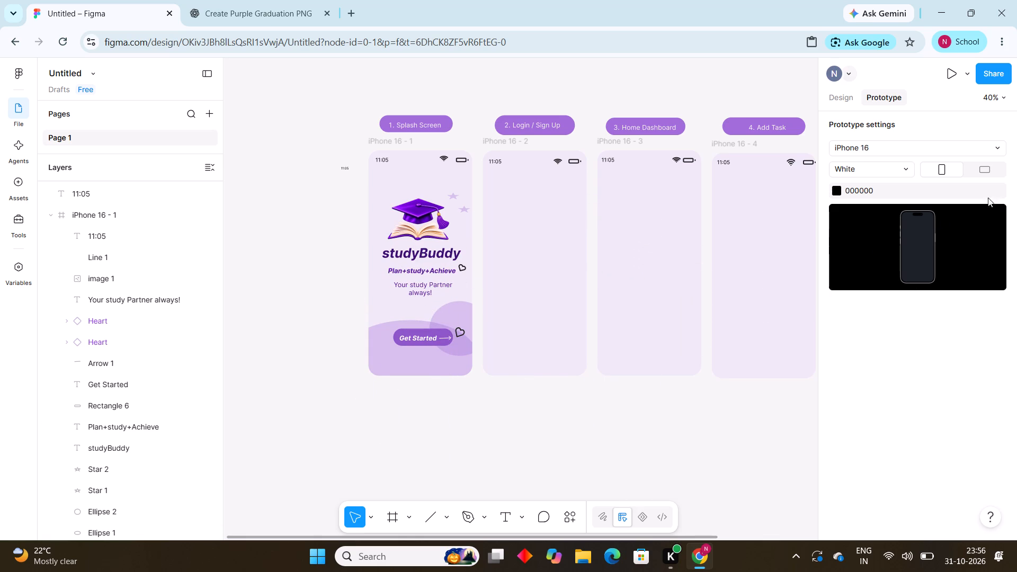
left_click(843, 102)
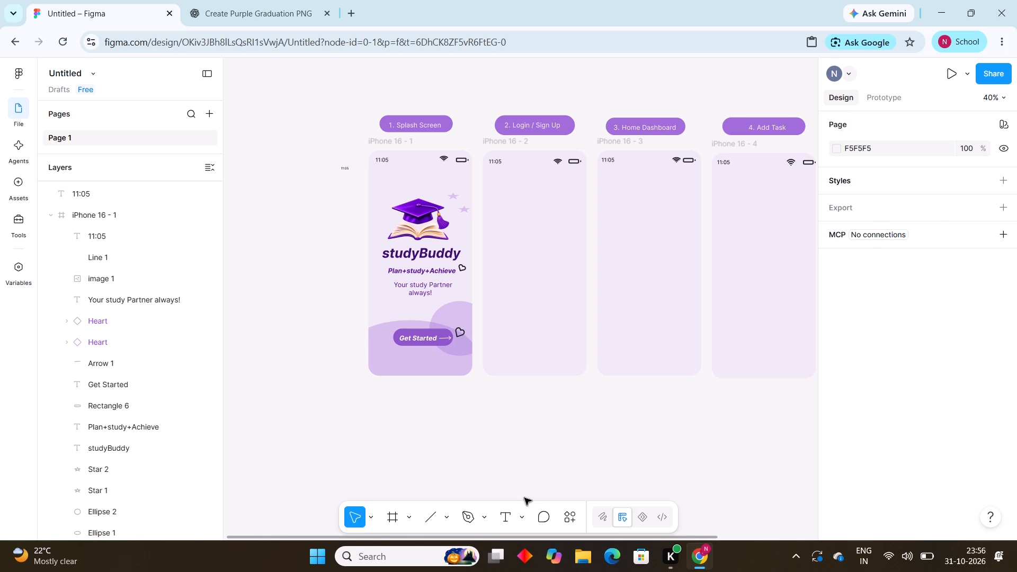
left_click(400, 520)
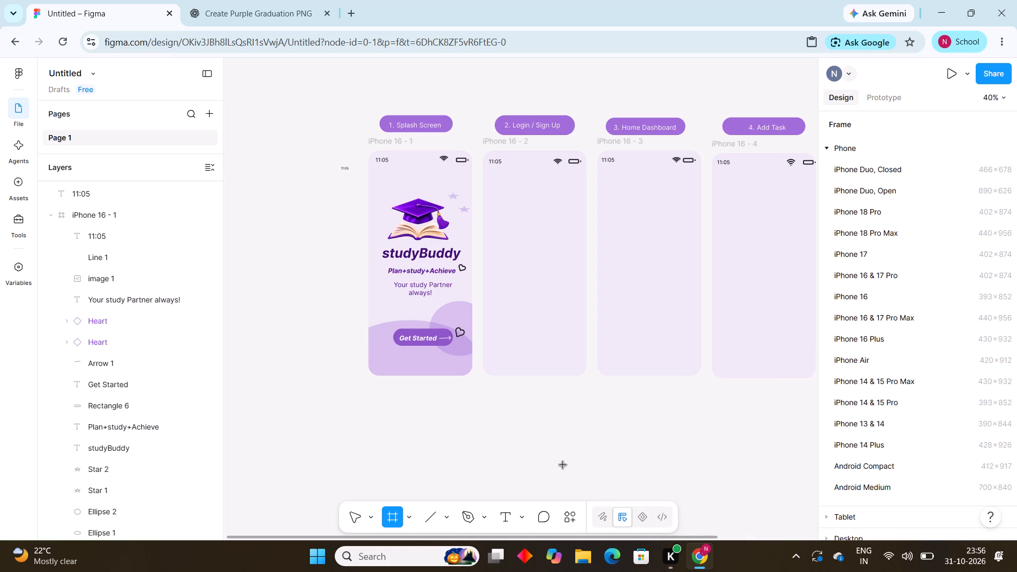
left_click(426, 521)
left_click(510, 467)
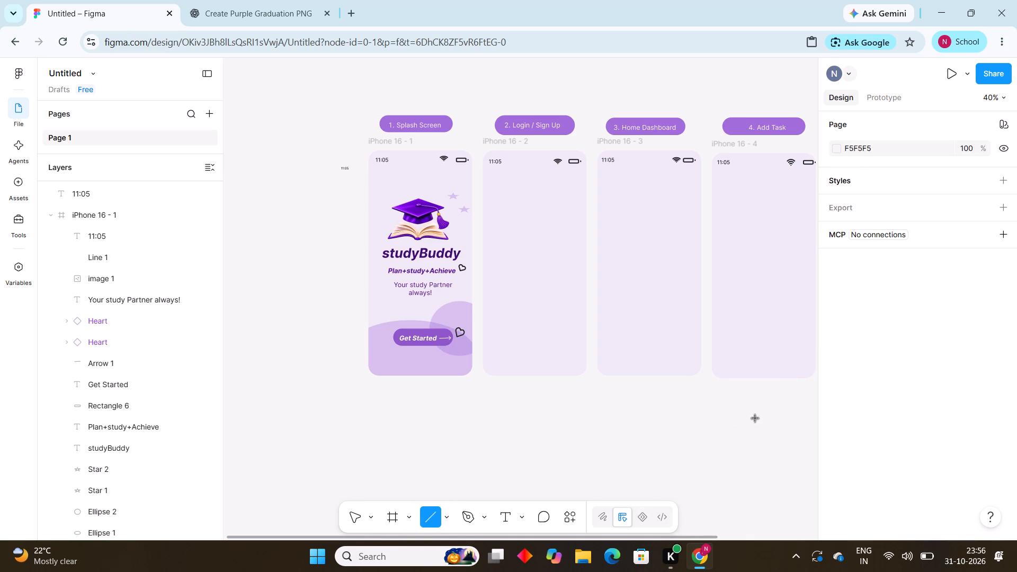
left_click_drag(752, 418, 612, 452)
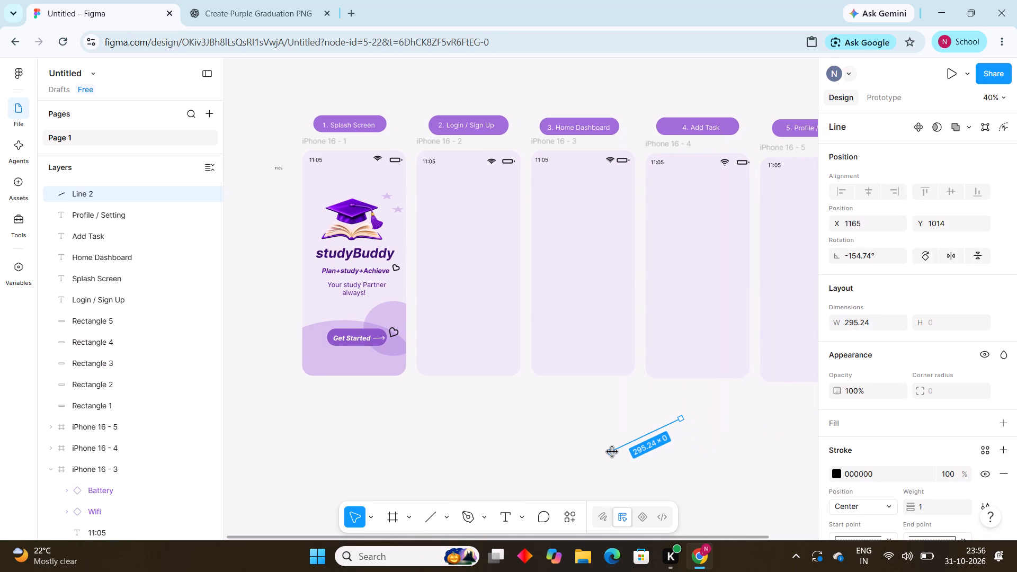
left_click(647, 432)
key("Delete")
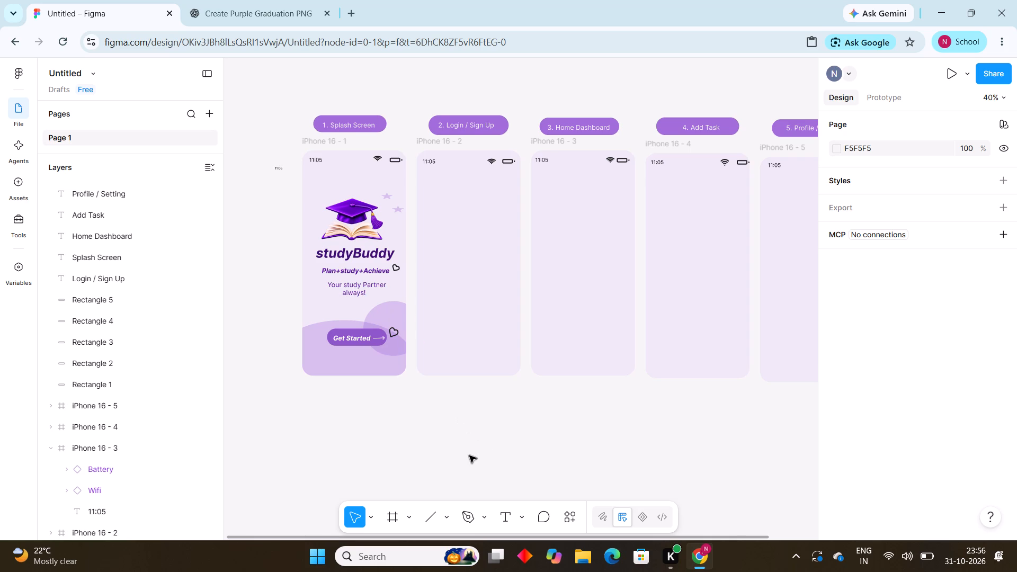
Search the asset library for "3 lines", then clear the search and close the library.
key("shift+i")
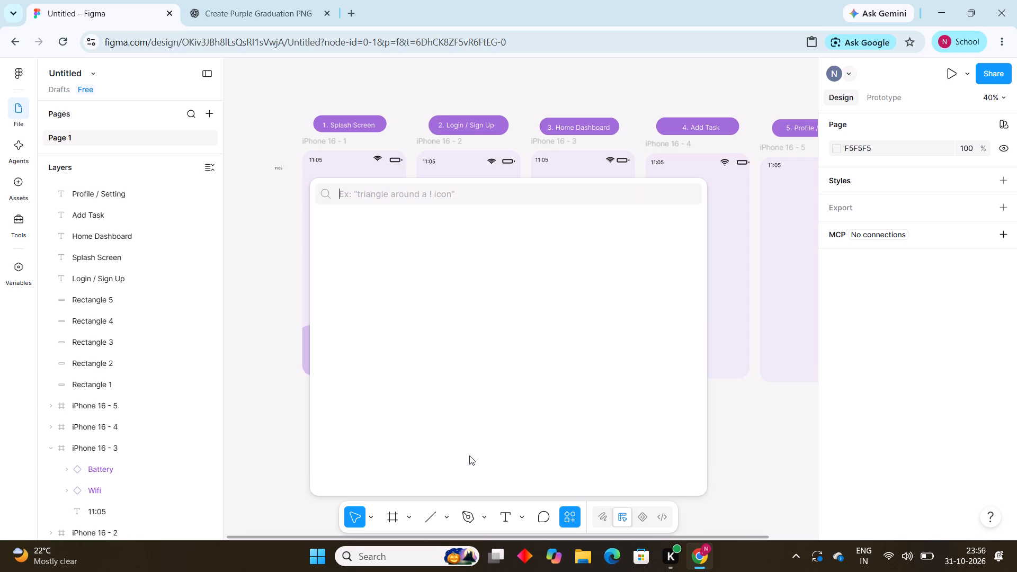
left_click(373, 196)
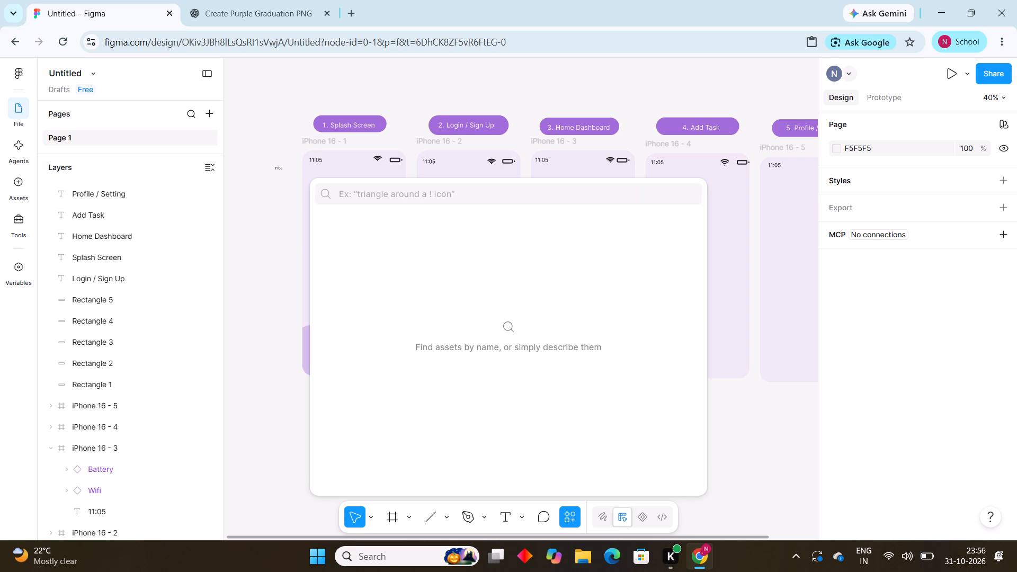
type("3")
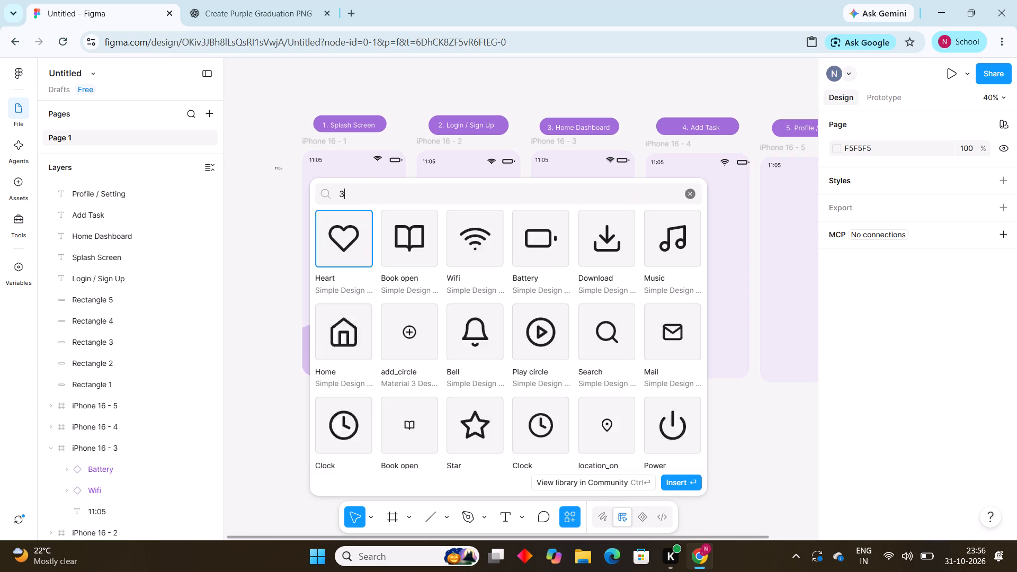
key("space")
type("sp")
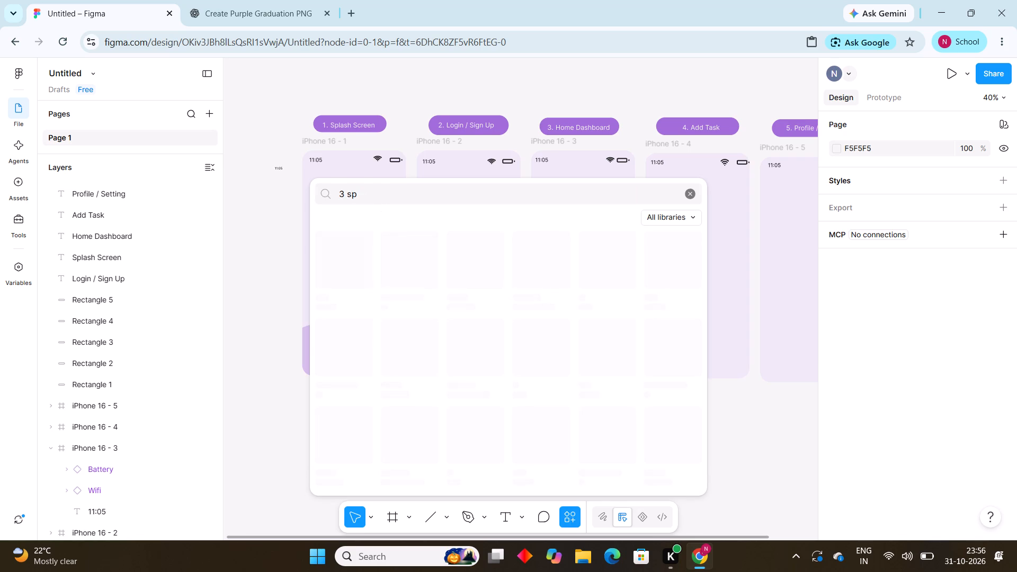
key("BackSpace")
key("BackSpace")
type("lines")
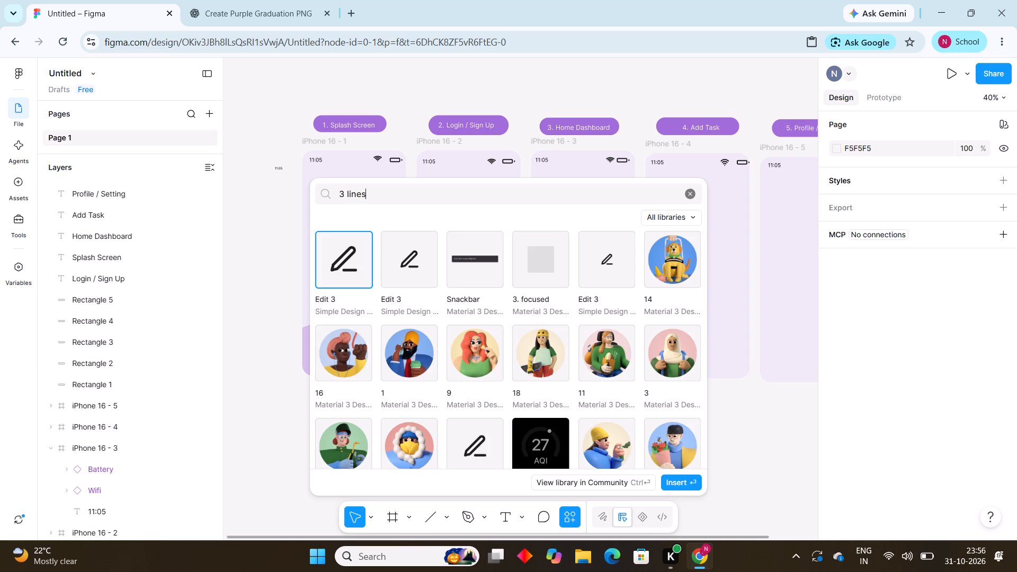
key("BackSpace")
key("BackSpace")
key("BackSpace")
key("BackSpace")
key("BackSpace")
key("BackSpace")
key("BackSpace")
key("BackSpace")
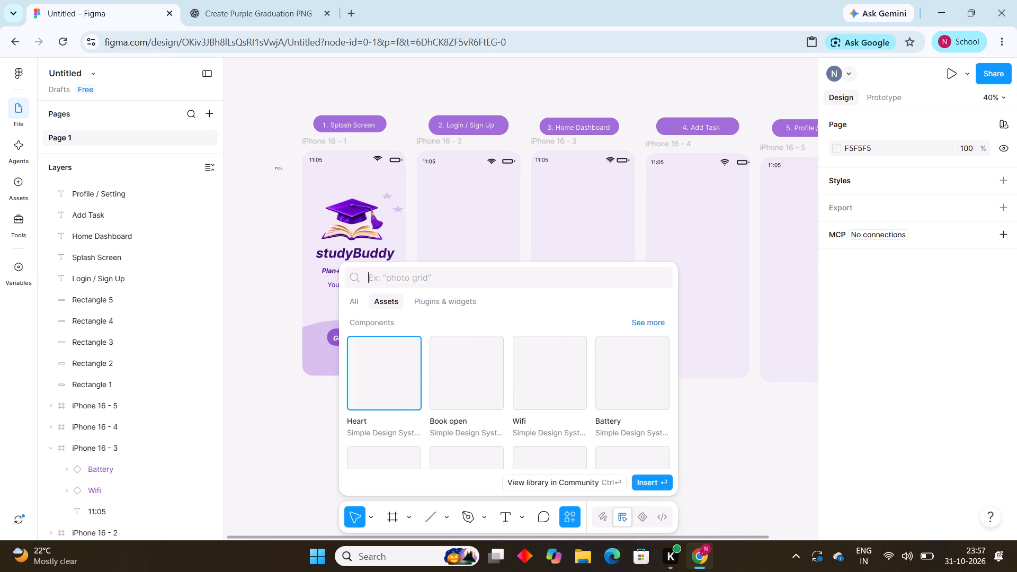
scroll(373, 196, "right", 1)
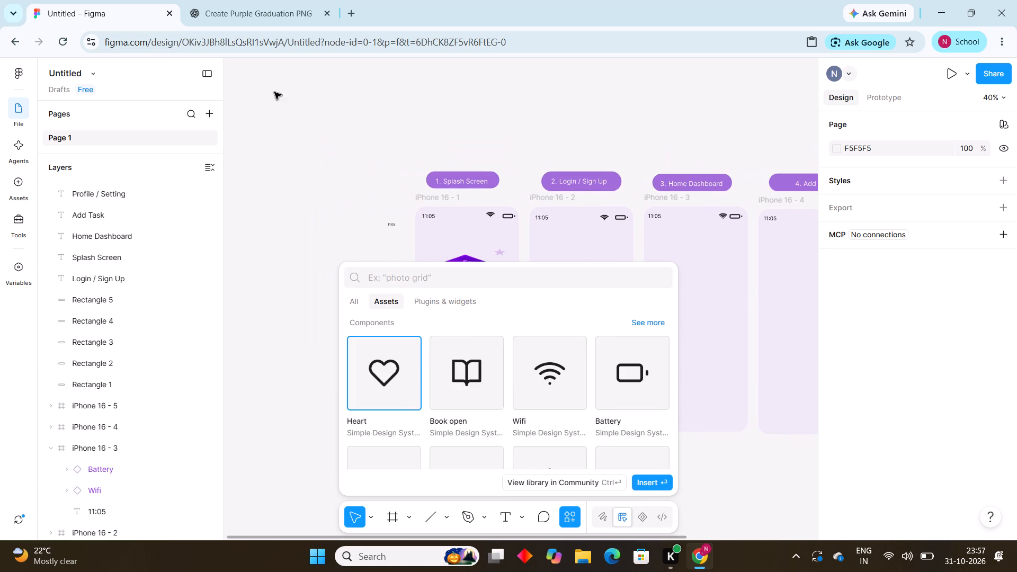
left_click_drag(619, 130, 832, 134)
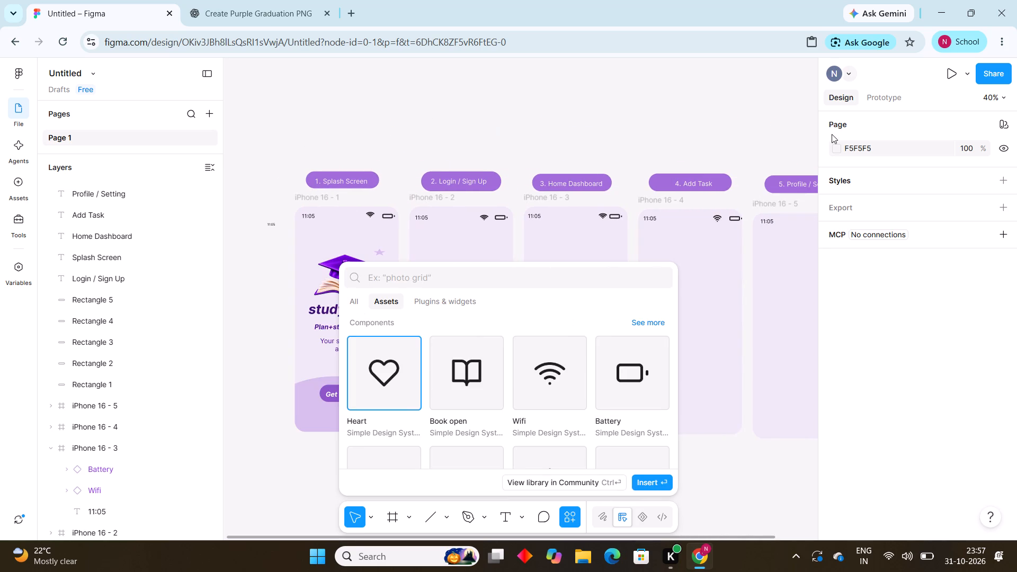
left_click(605, 86)
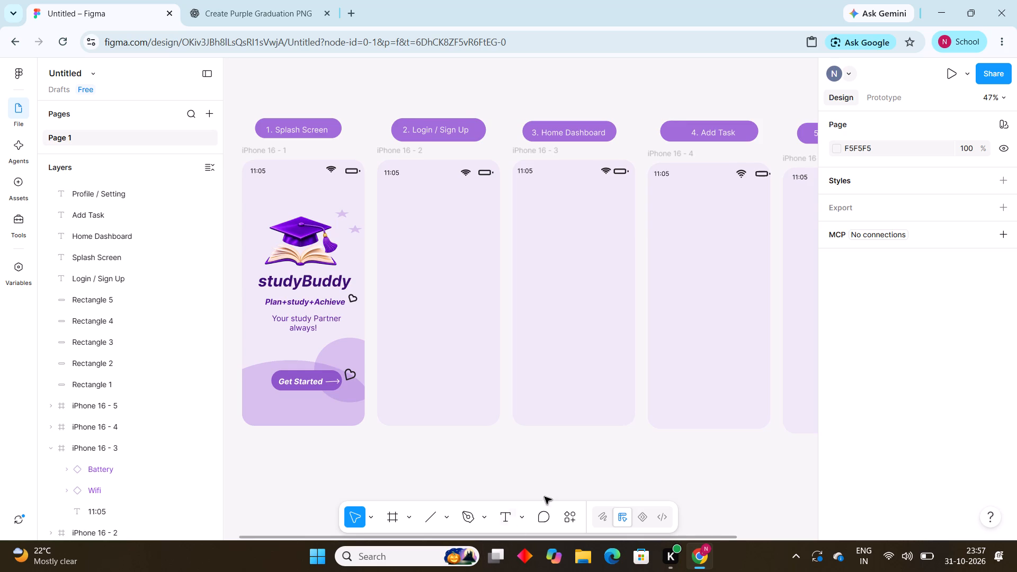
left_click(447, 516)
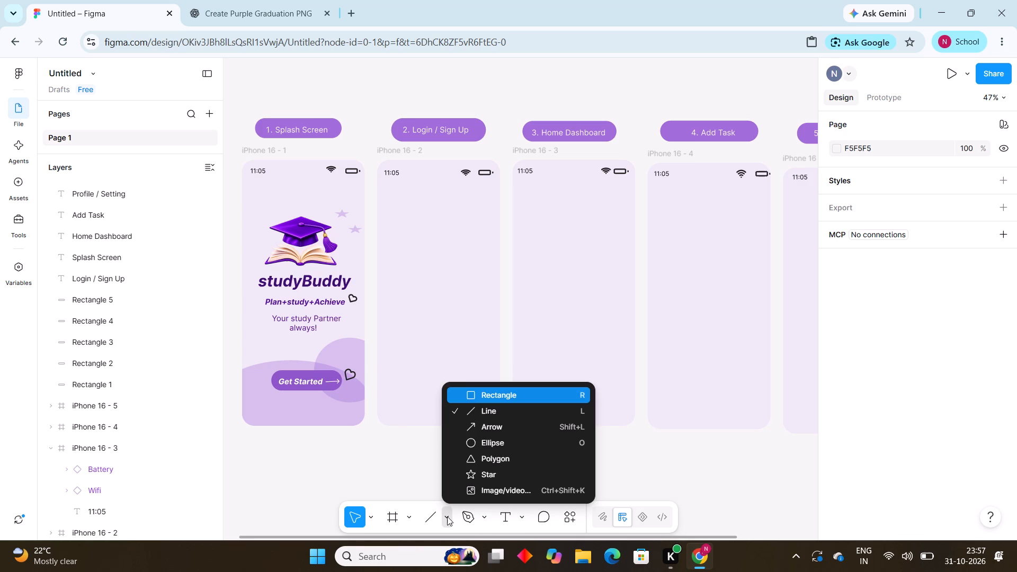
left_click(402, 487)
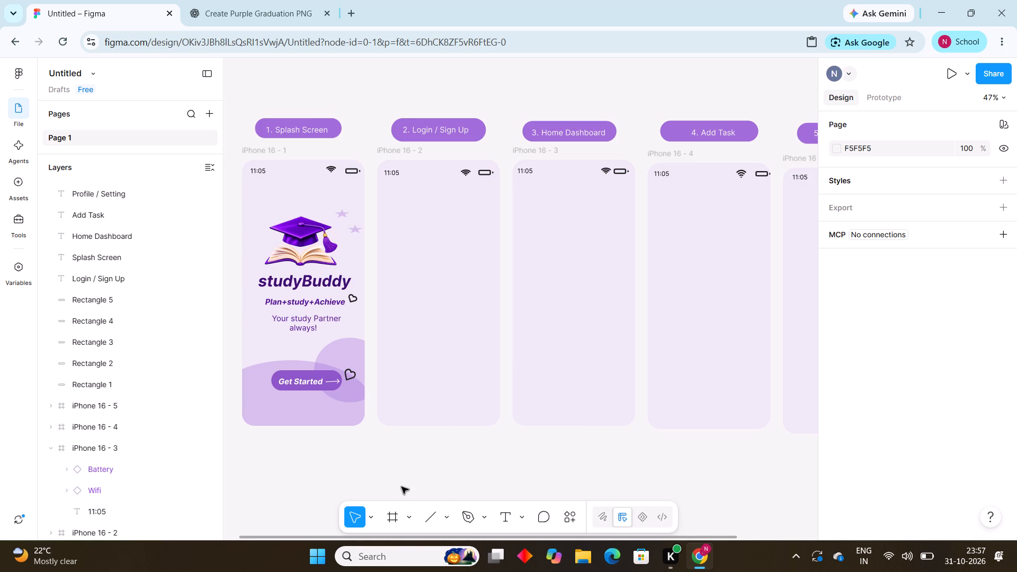
Add a "<" text below the time on the Login / Sign Up screen at about X 38, Y 117, with font size 40.
left_click(516, 513)
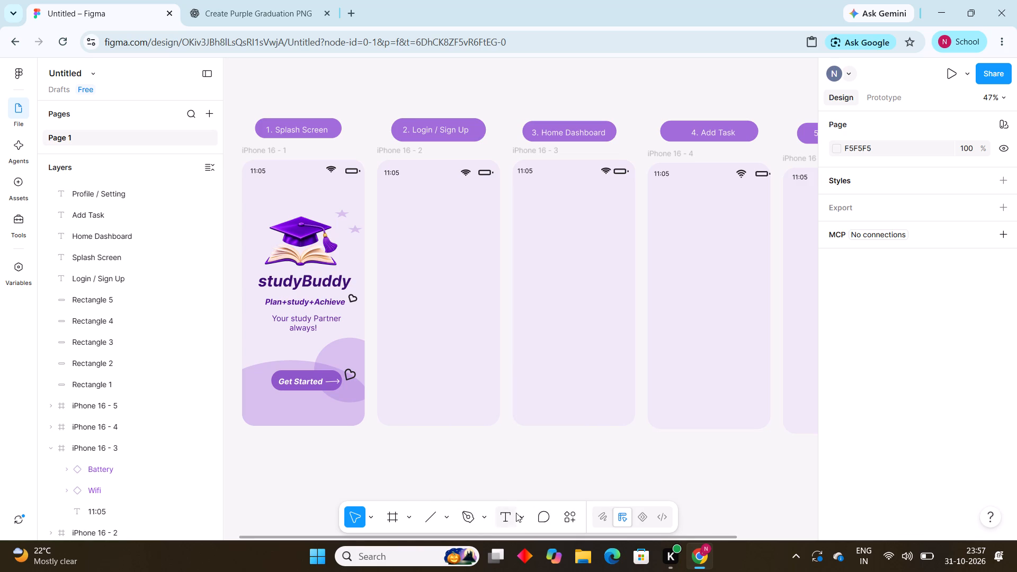
left_click(522, 516)
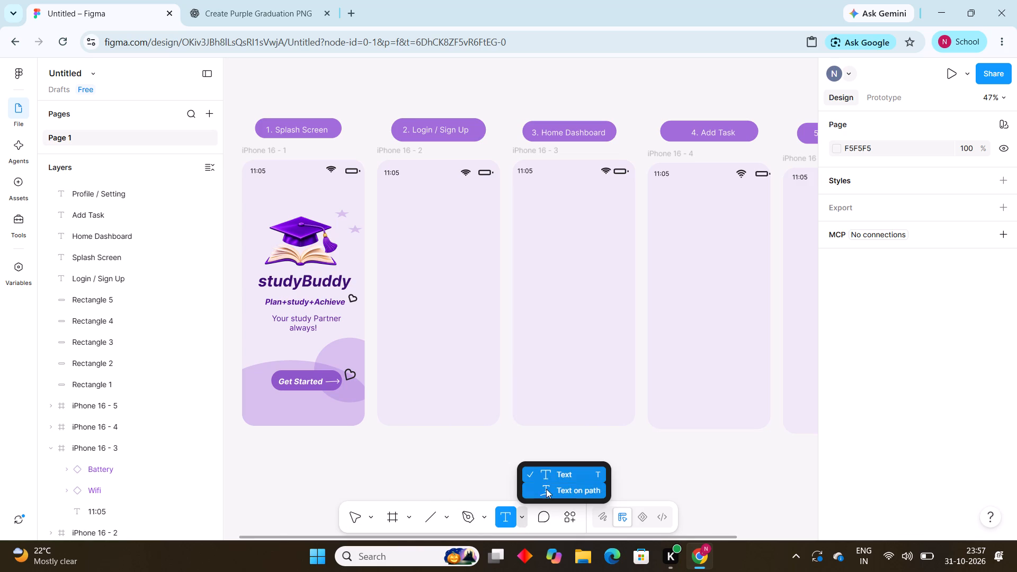
left_click(572, 473)
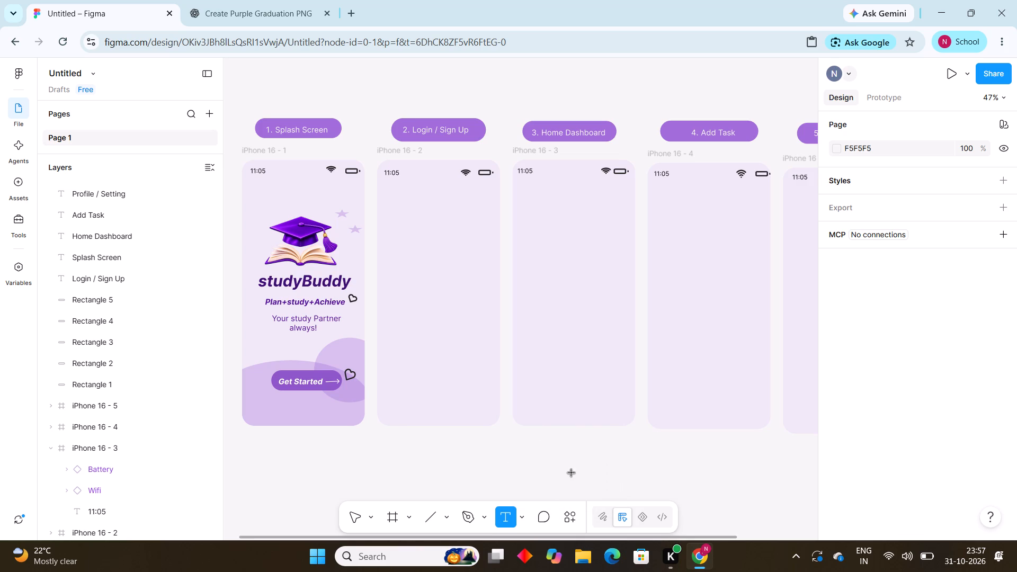
left_click(389, 196)
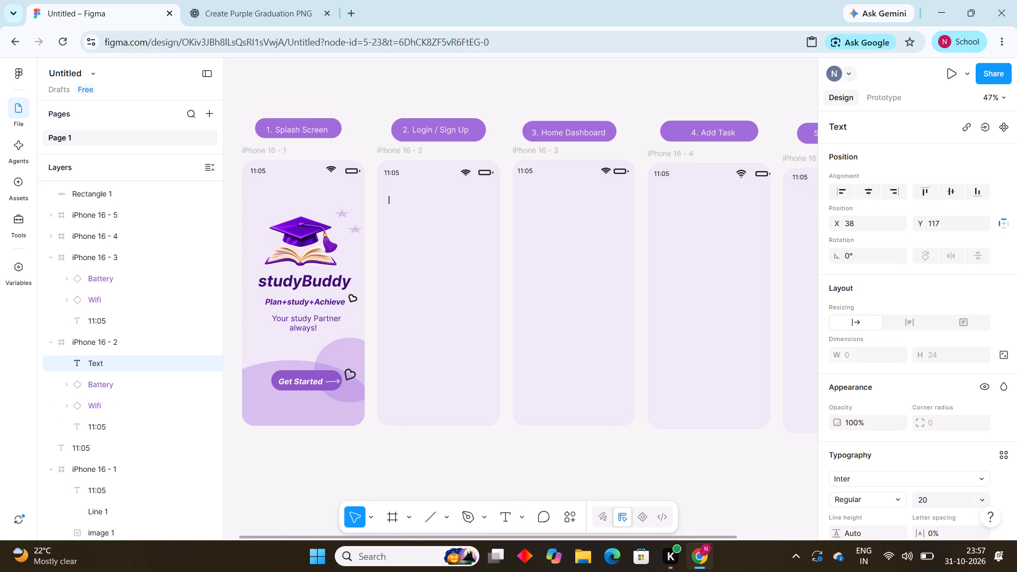
key("shift+less")
left_click(935, 498)
key("BackSpace")
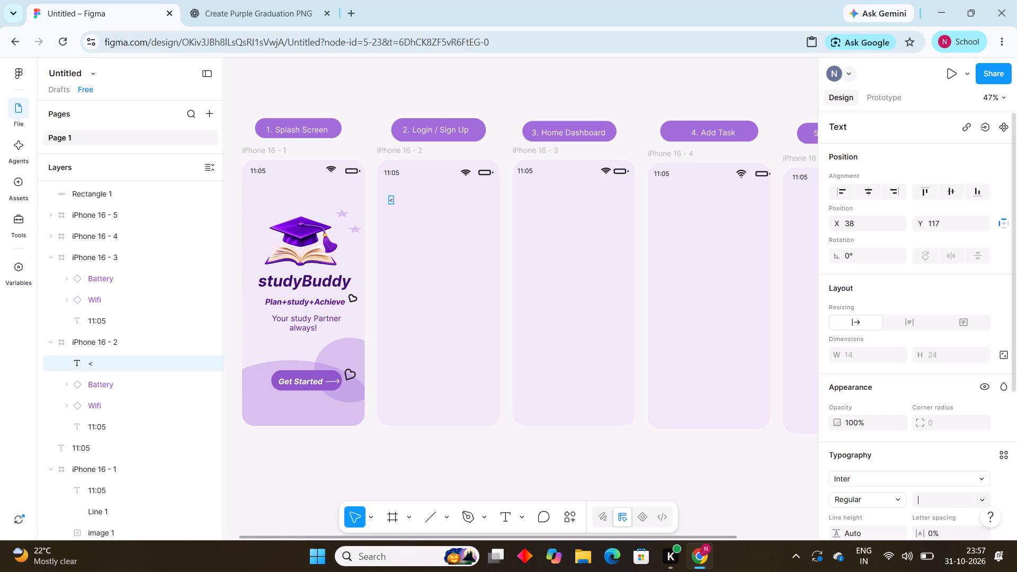
type("40")
key("Return")
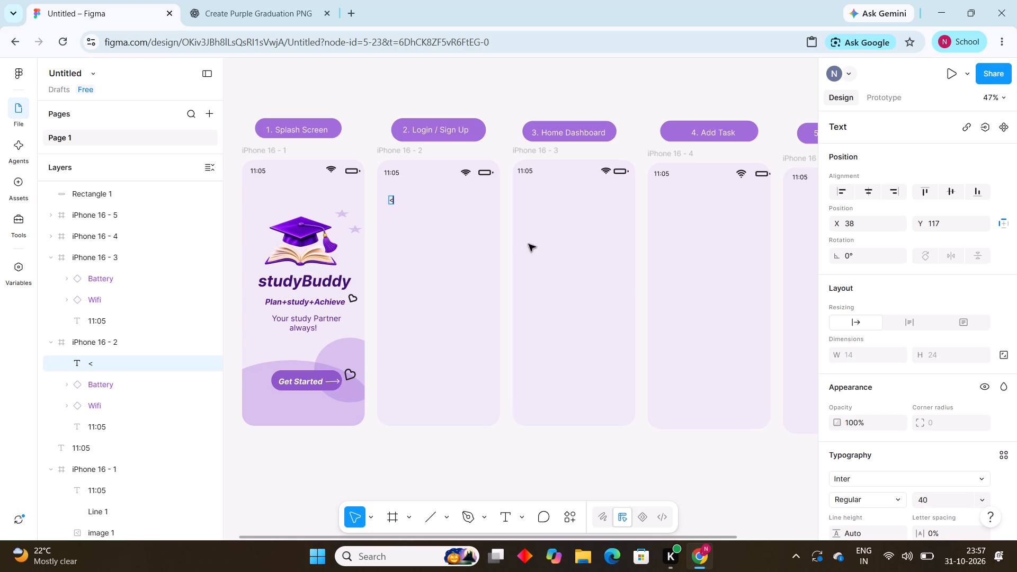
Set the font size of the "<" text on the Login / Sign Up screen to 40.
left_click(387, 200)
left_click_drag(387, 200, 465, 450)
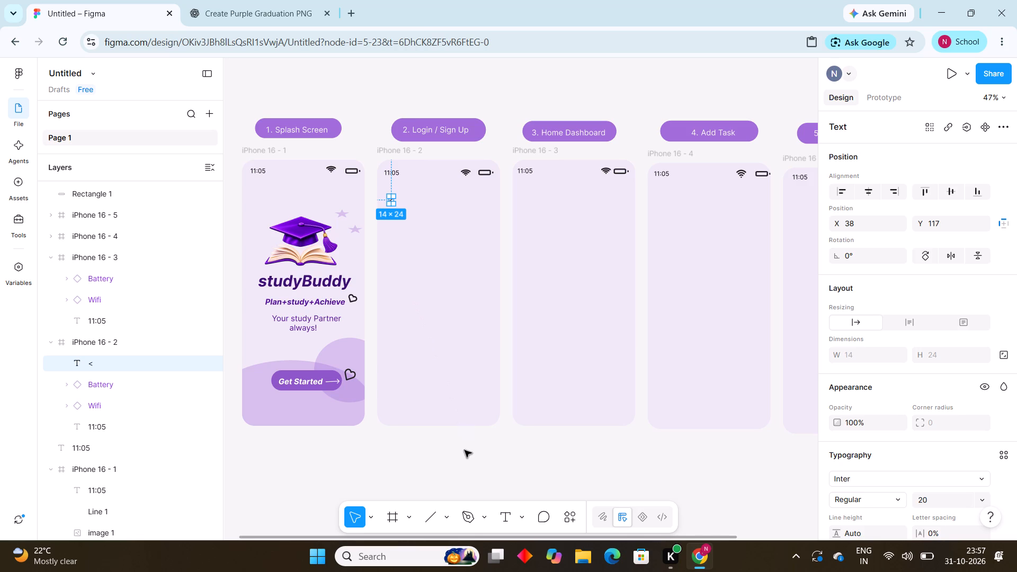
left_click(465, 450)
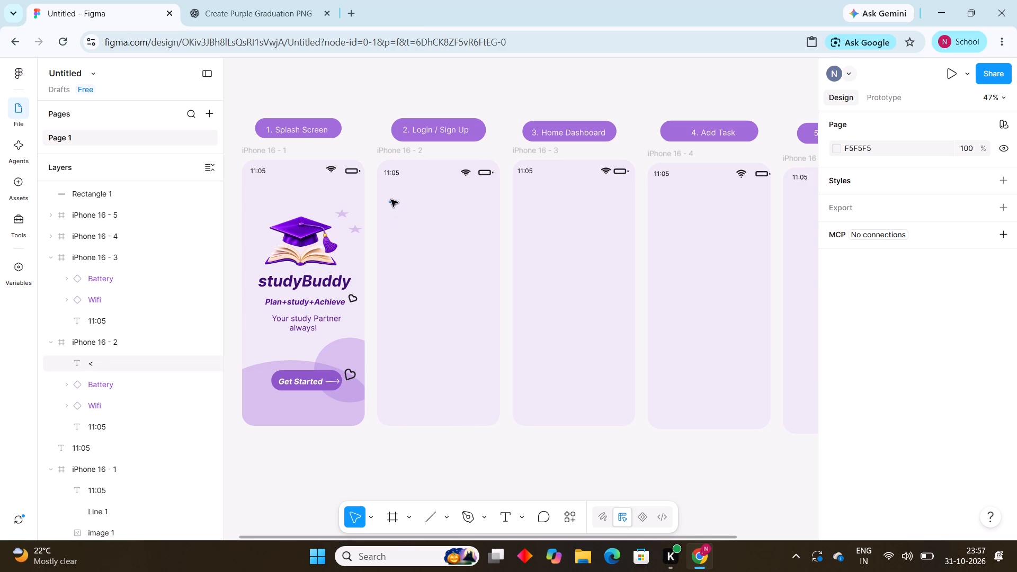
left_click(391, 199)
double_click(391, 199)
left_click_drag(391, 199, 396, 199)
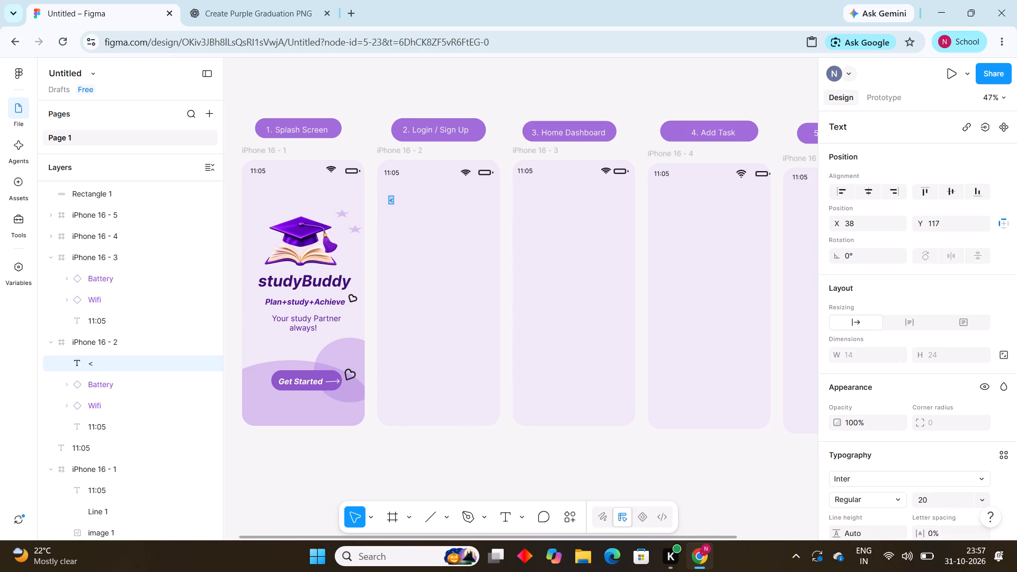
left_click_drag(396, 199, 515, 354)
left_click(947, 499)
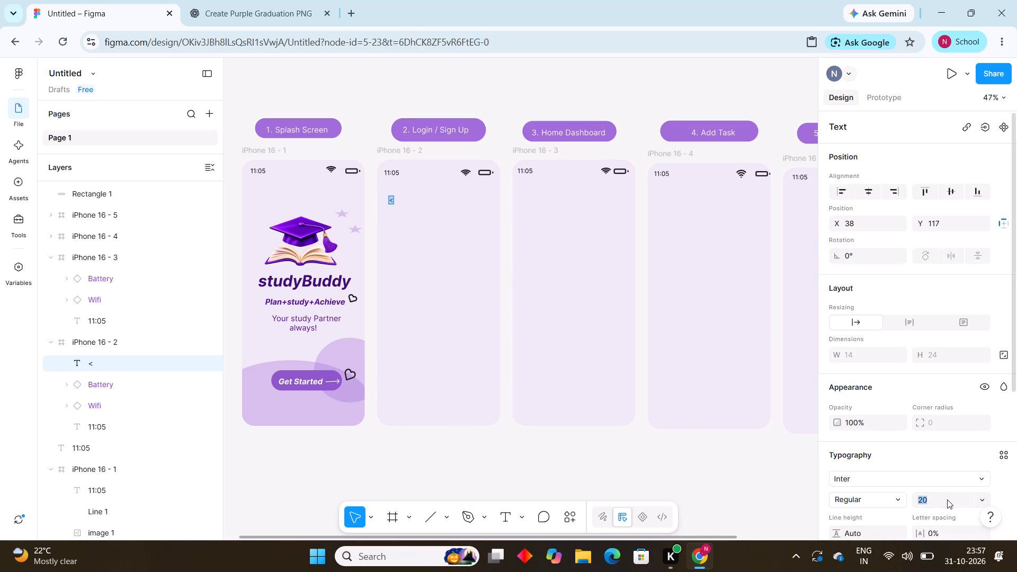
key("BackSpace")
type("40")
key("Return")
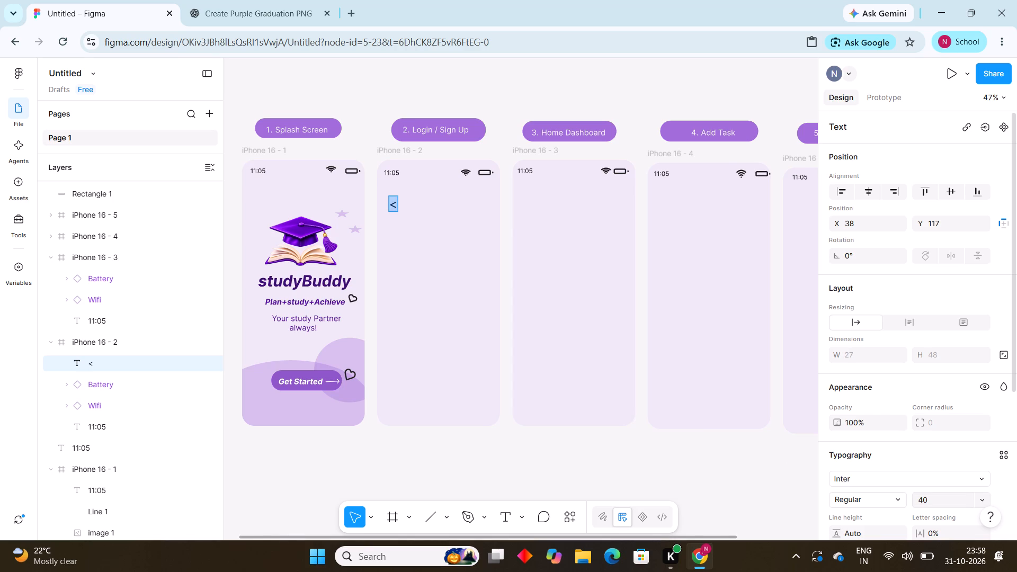
Clear the "<" text, set its font size to 50 and re-enter "<".
key("BackSpace")
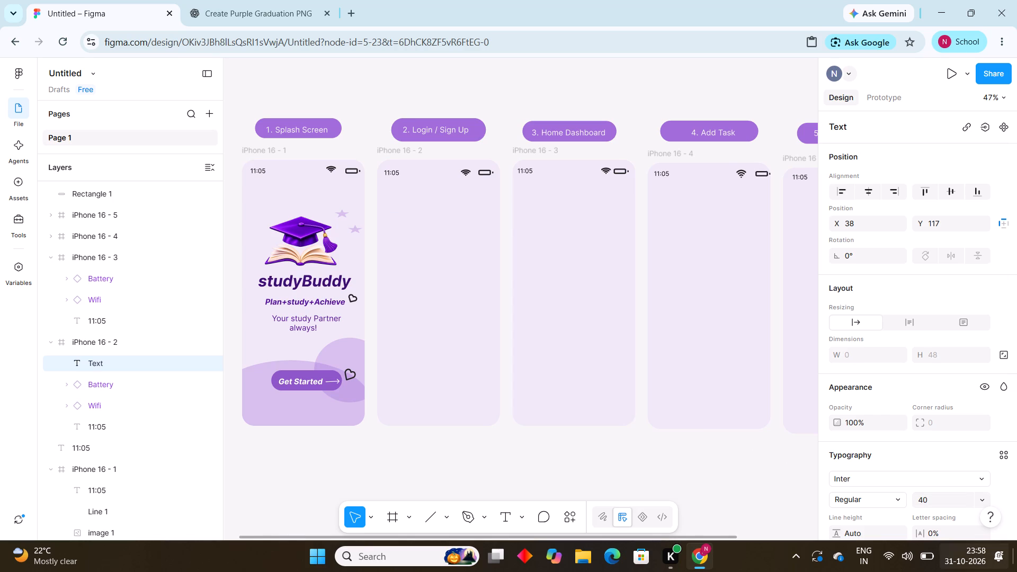
left_click(935, 500)
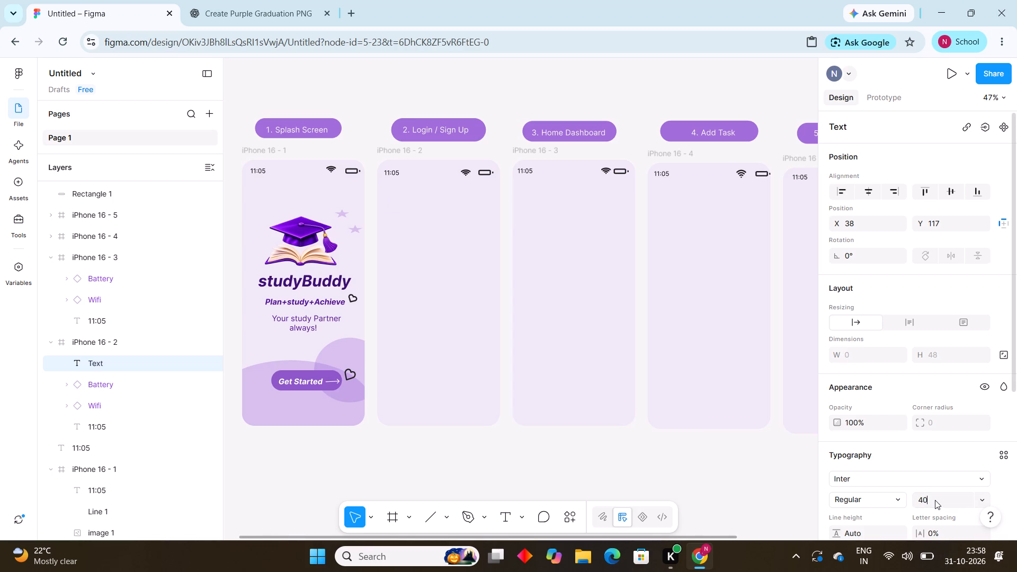
key("BackSpace")
type("50")
key("Return")
key("shift+less")
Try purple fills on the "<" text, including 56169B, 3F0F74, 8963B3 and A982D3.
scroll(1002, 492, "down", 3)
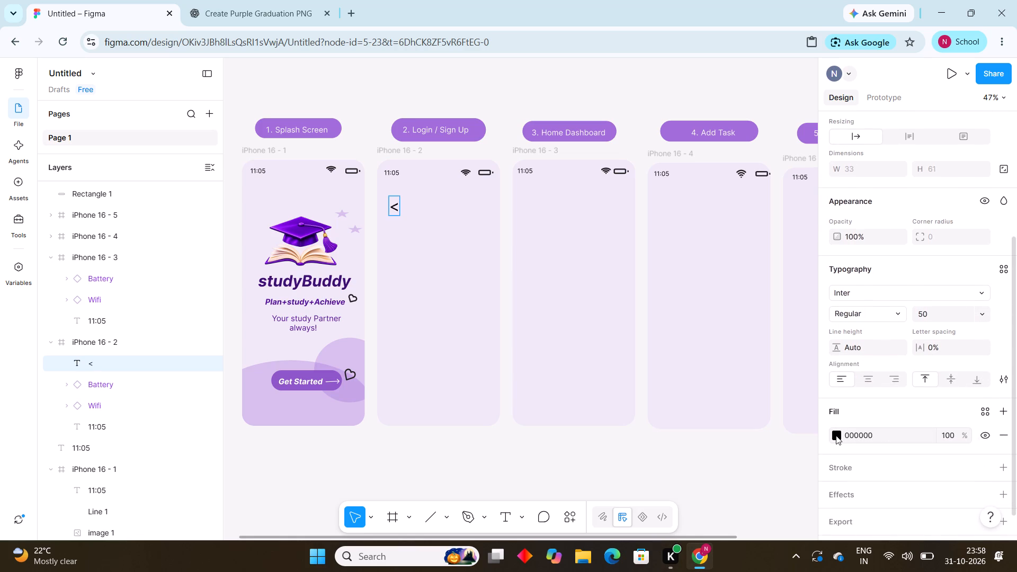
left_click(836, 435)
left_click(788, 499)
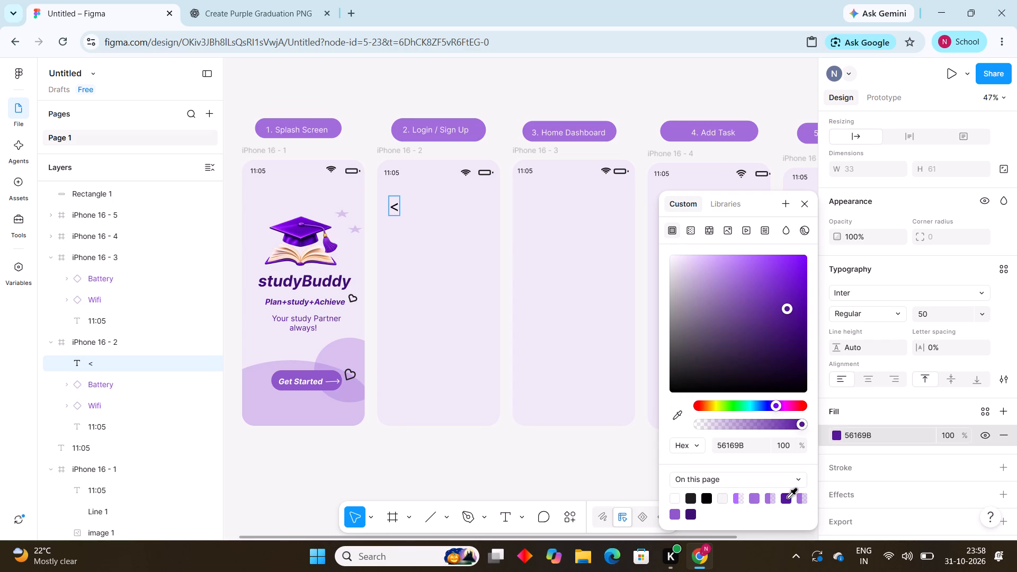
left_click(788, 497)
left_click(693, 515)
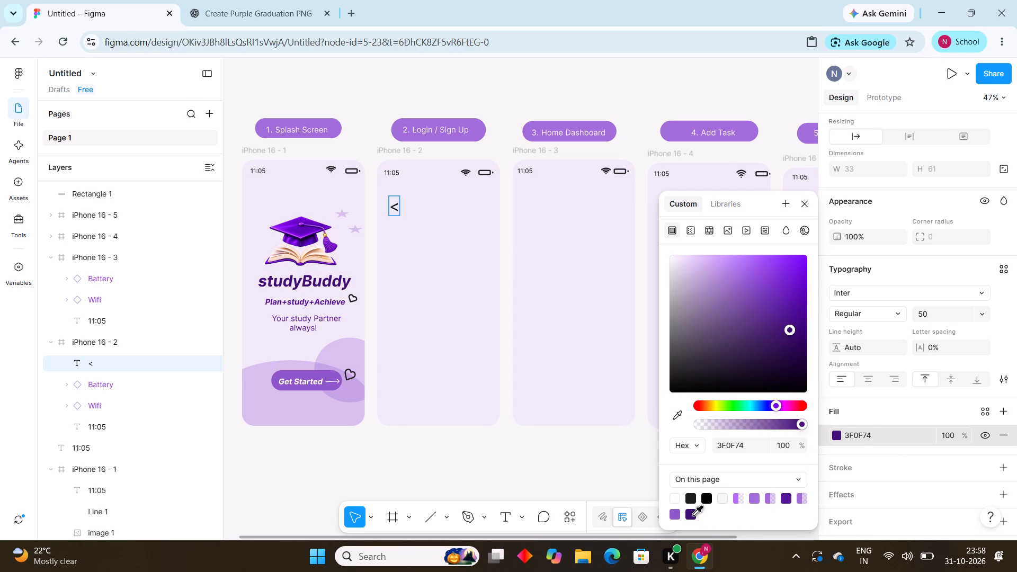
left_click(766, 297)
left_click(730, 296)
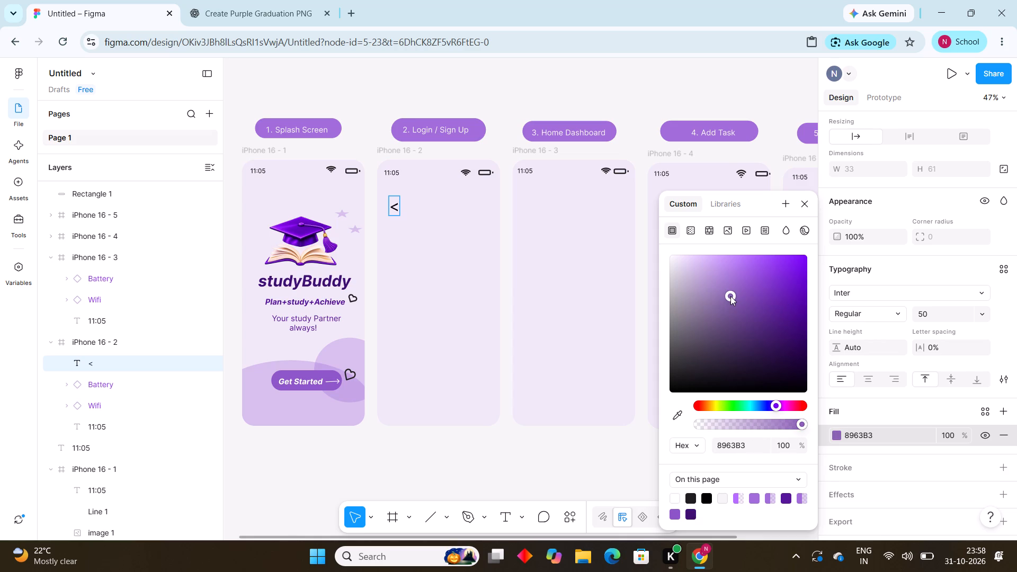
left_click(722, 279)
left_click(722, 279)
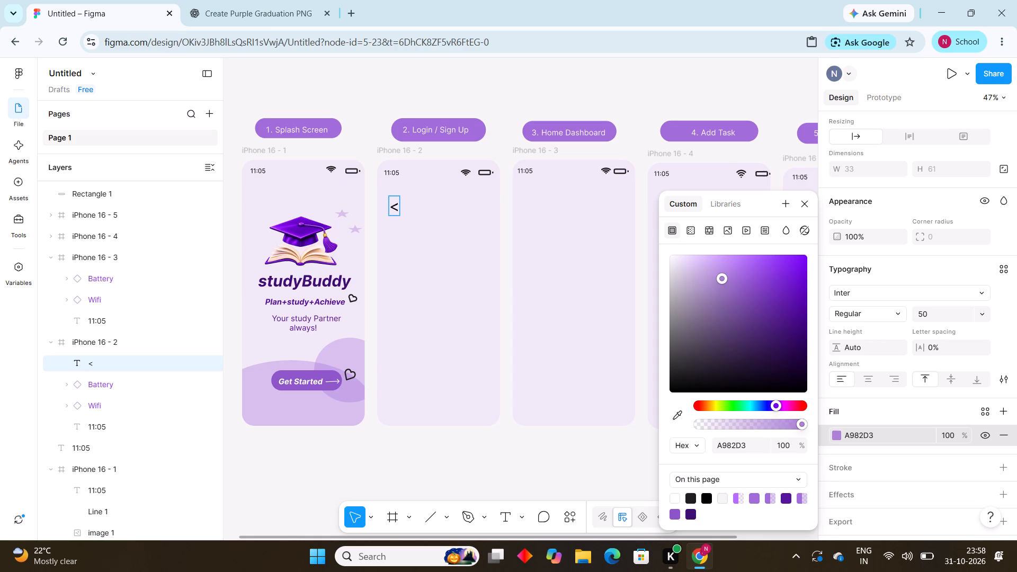
Select the "<" character, try a few purple shades and set its fill to the page color 3F0F74.
left_click_drag(389, 205, 470, 264)
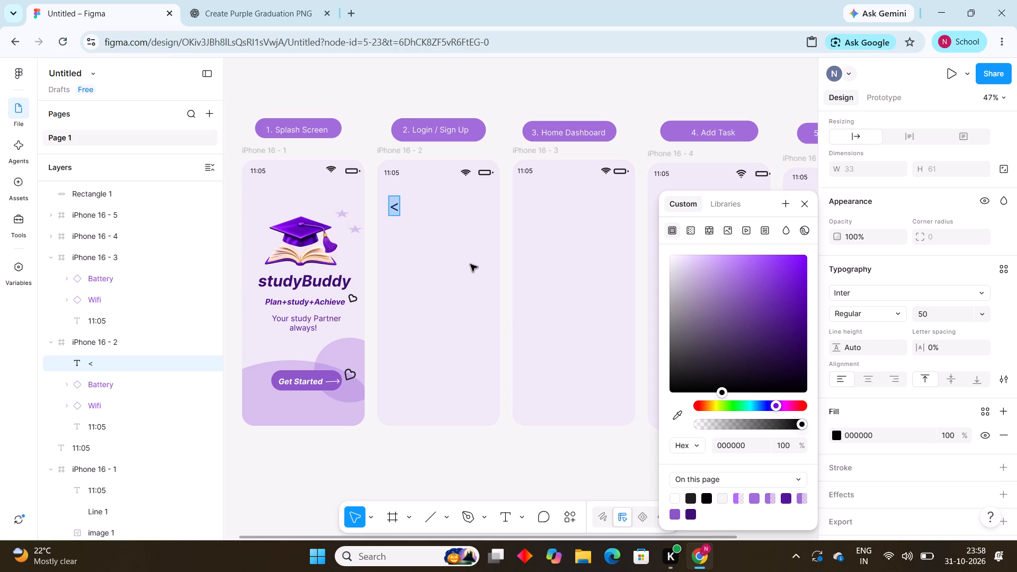
left_click(744, 297)
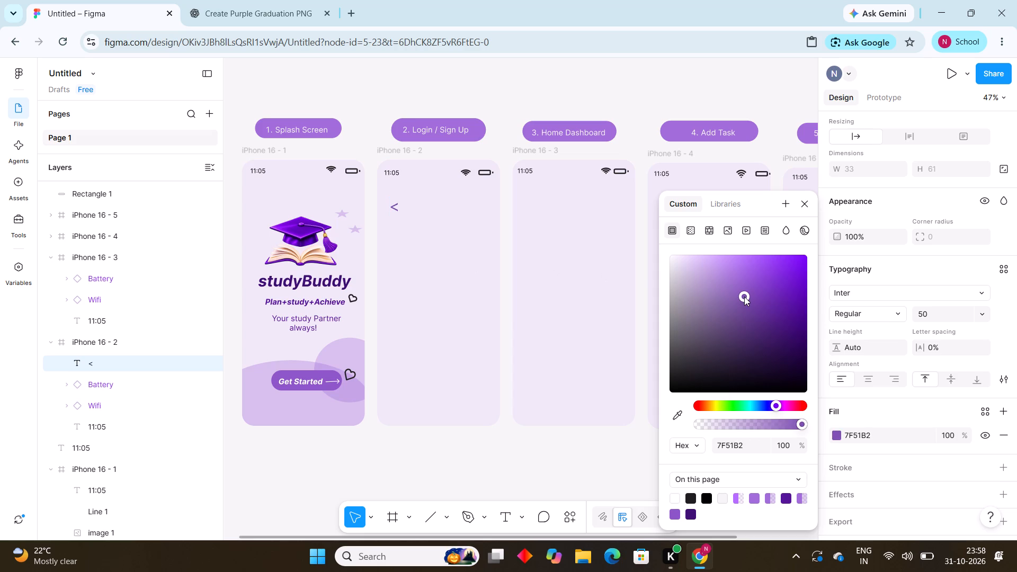
left_click(744, 297)
left_click(775, 358)
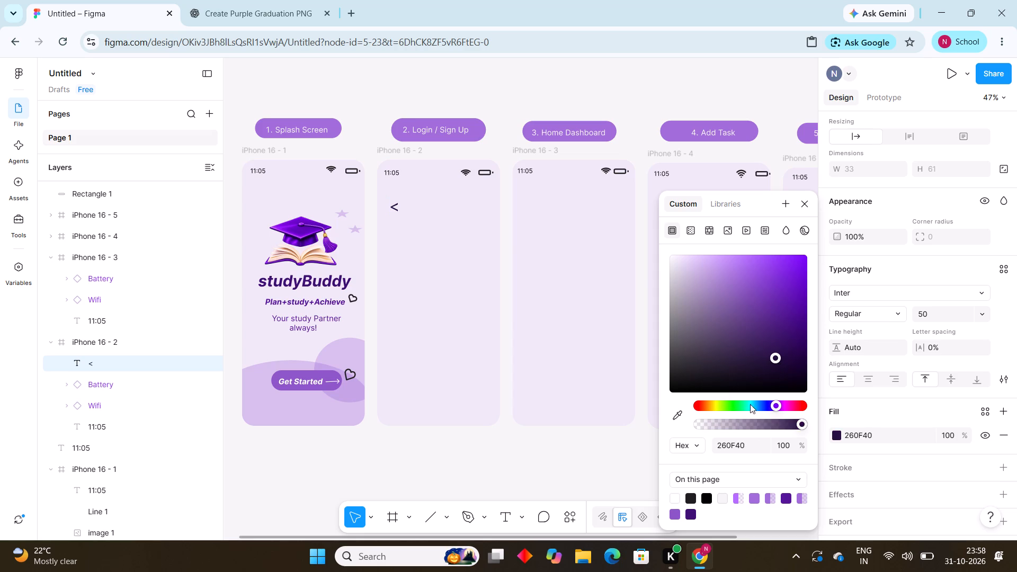
left_click(692, 514)
left_click(808, 201)
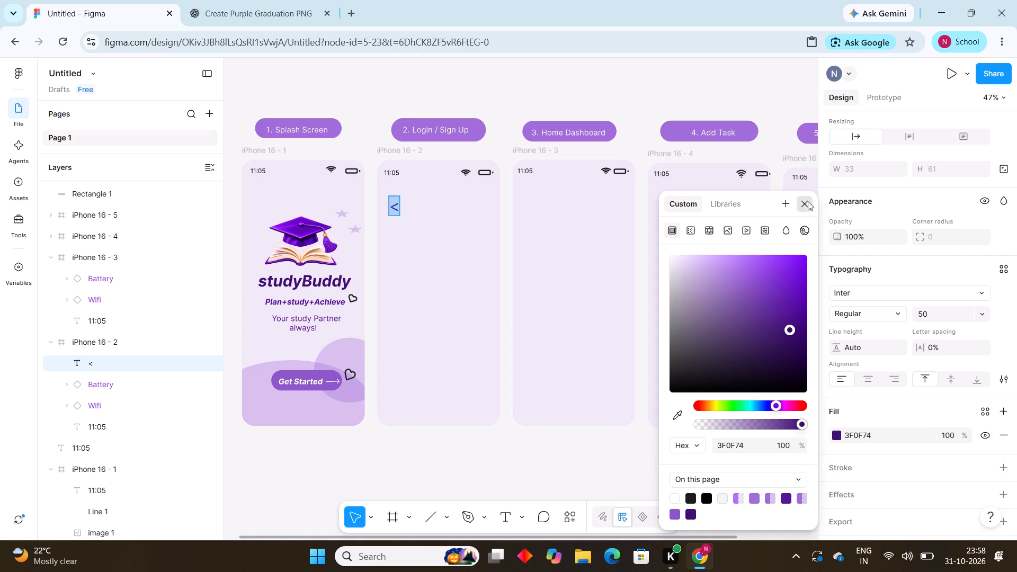
left_click(452, 498)
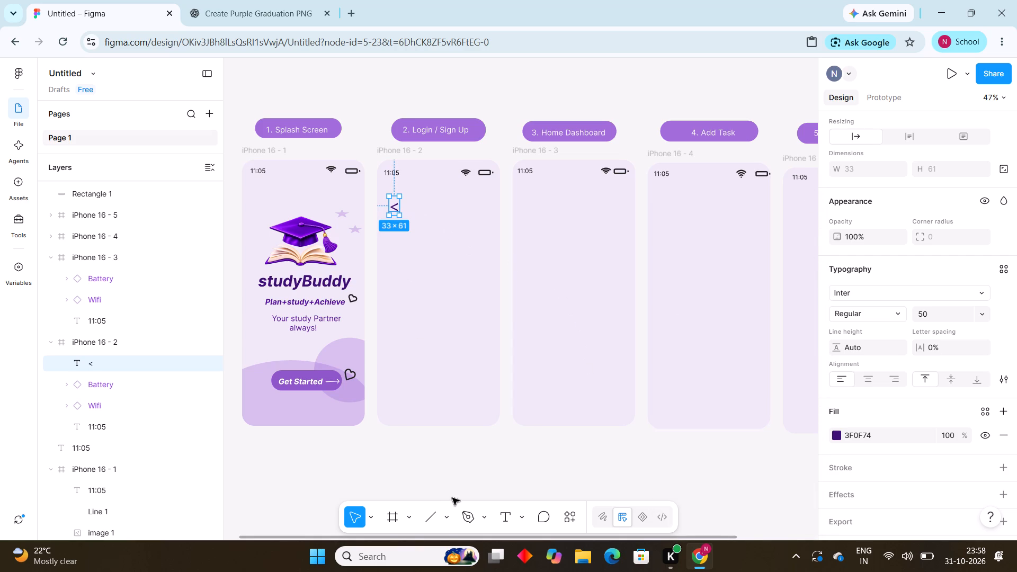
left_click(458, 456)
Move the "<" text closer beneath the time on the Login / Sign Up screen, to about X 47, Y 89.
left_click_drag(396, 206, 388, 190)
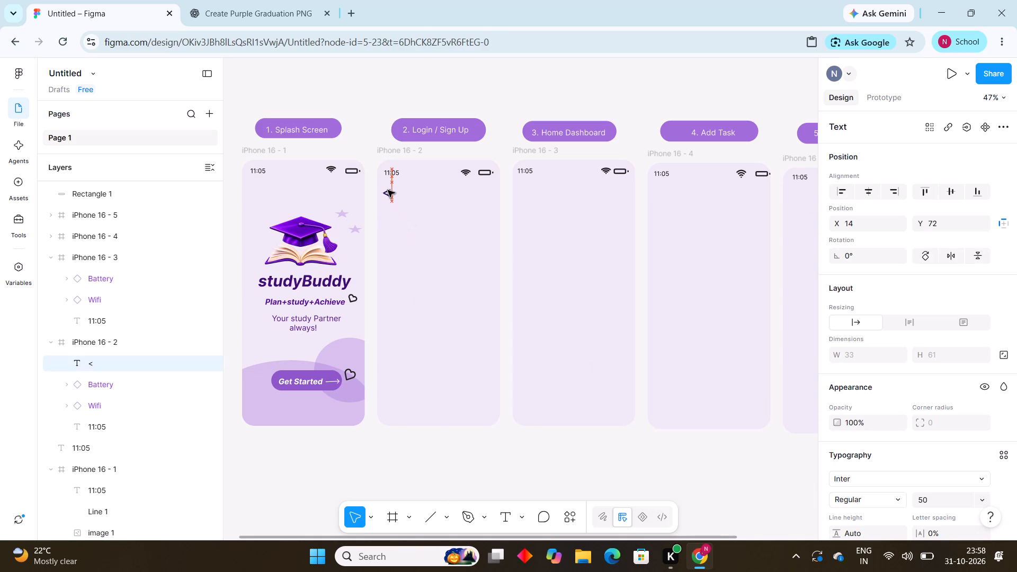
left_click_drag(388, 190, 390, 195)
left_click_drag(390, 195, 398, 197)
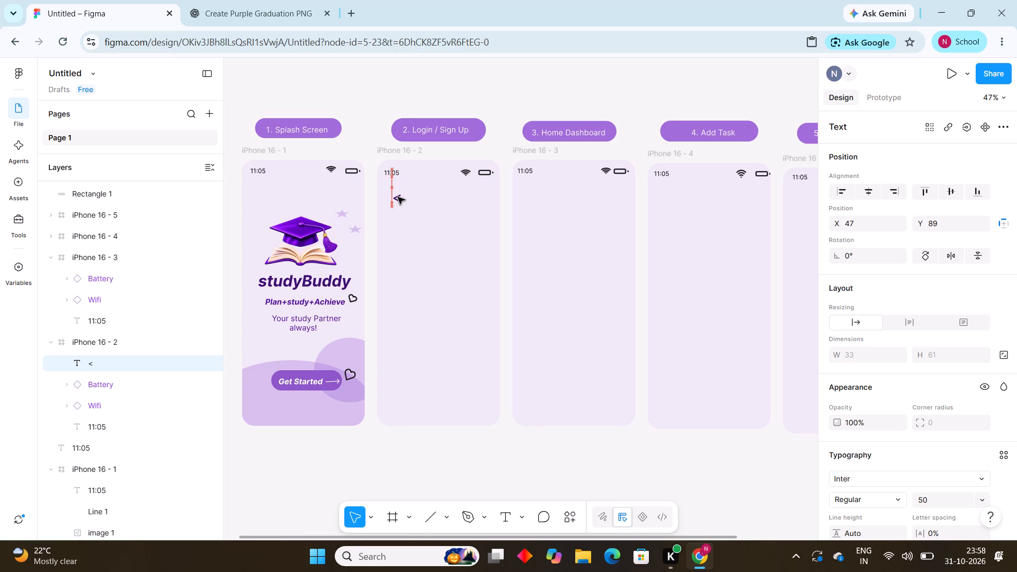
left_click_drag(398, 197, 398, 196)
left_click(428, 442)
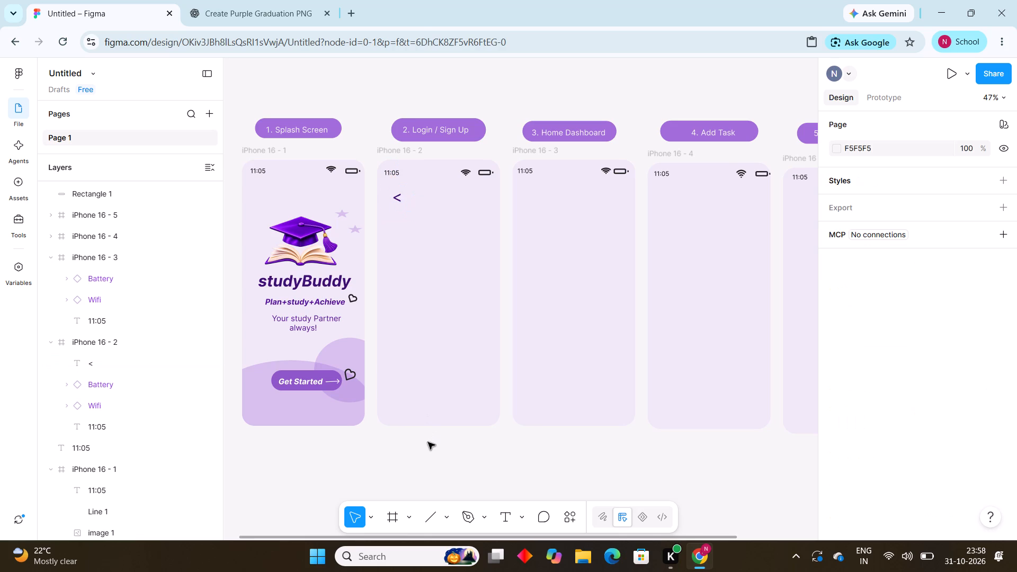
Add the text "Welcome Back!" below the "<" on the Login / Sign Up screen at about X 76, Y 187.
left_click(522, 518)
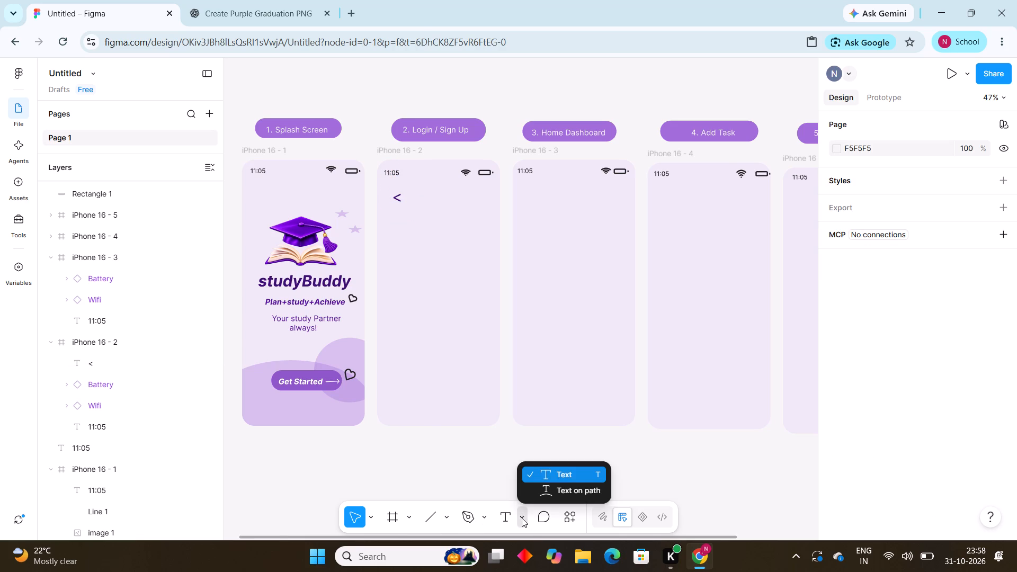
left_click(567, 468)
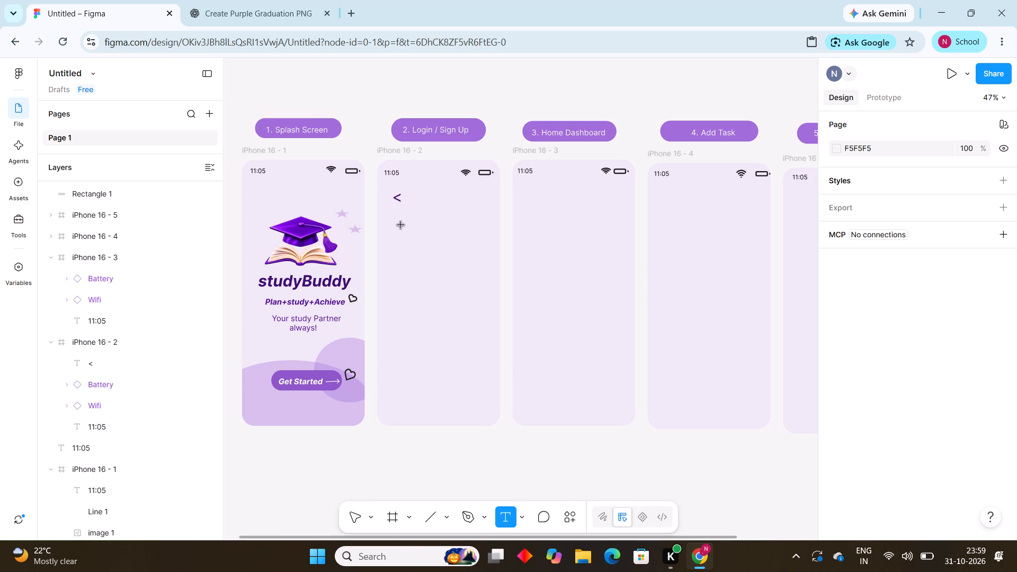
left_click(400, 218)
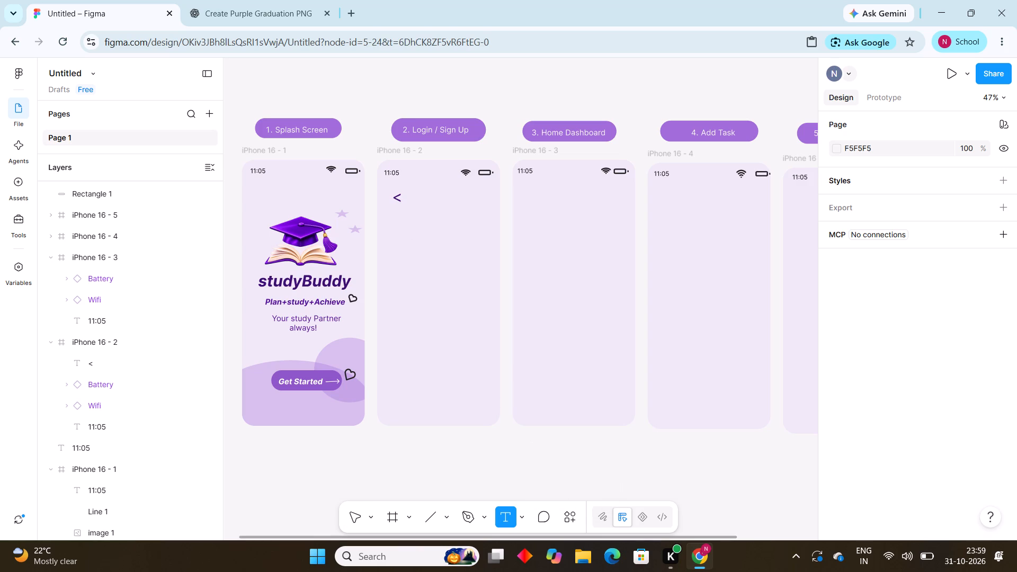
key("shift+w")
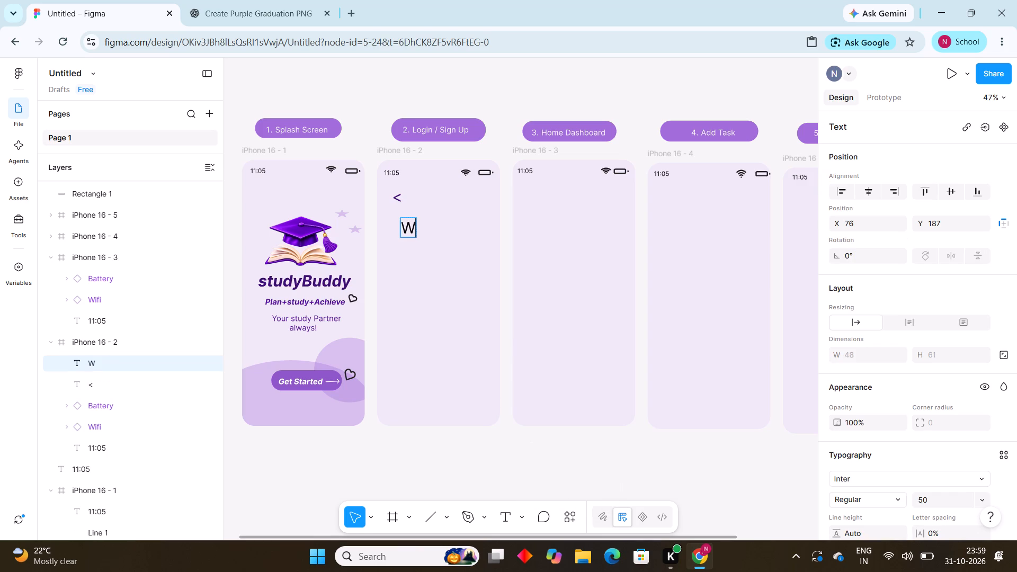
type("elcome")
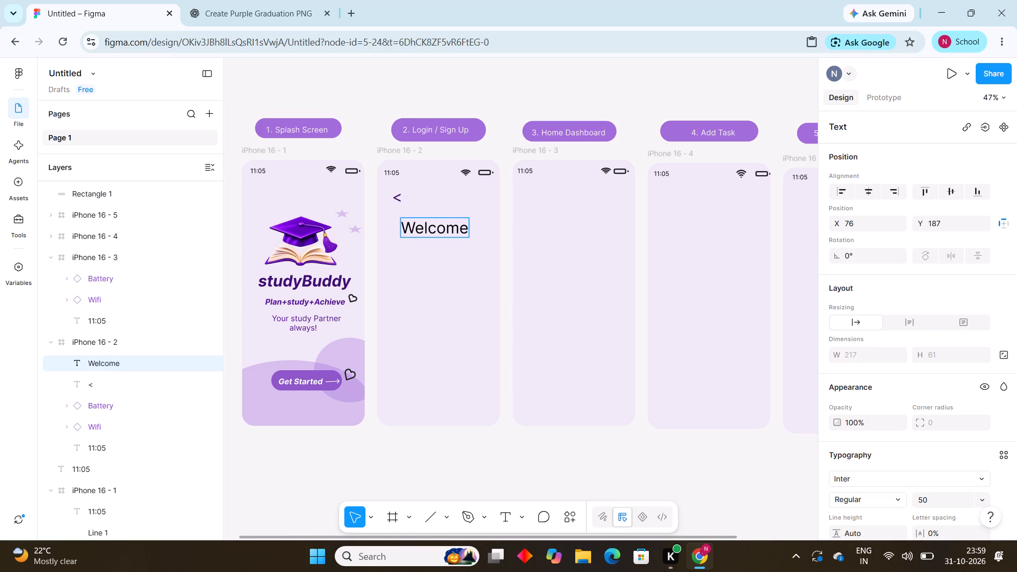
key("space")
type("Ba")
type("ck")
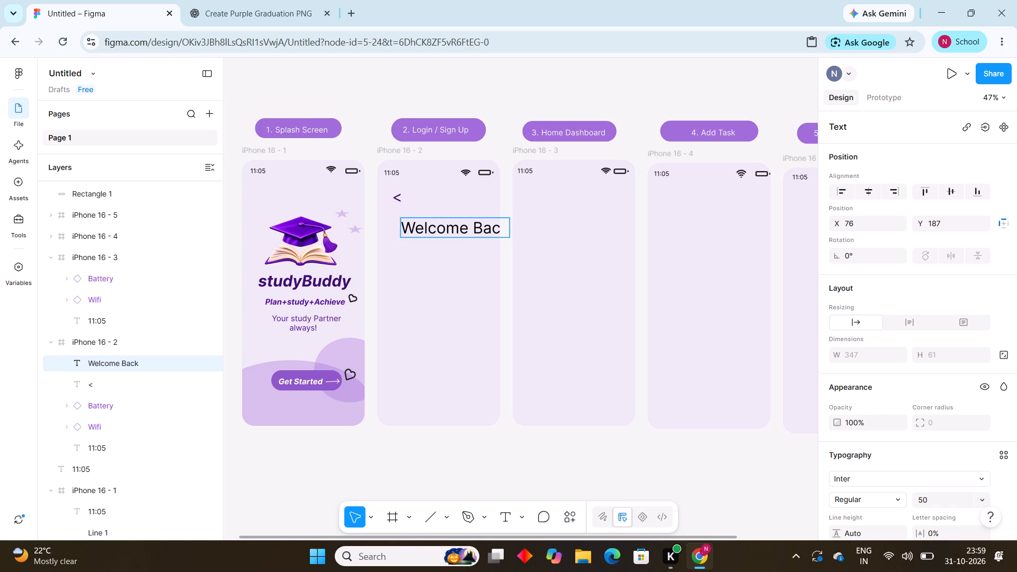
key("shift+exclam")
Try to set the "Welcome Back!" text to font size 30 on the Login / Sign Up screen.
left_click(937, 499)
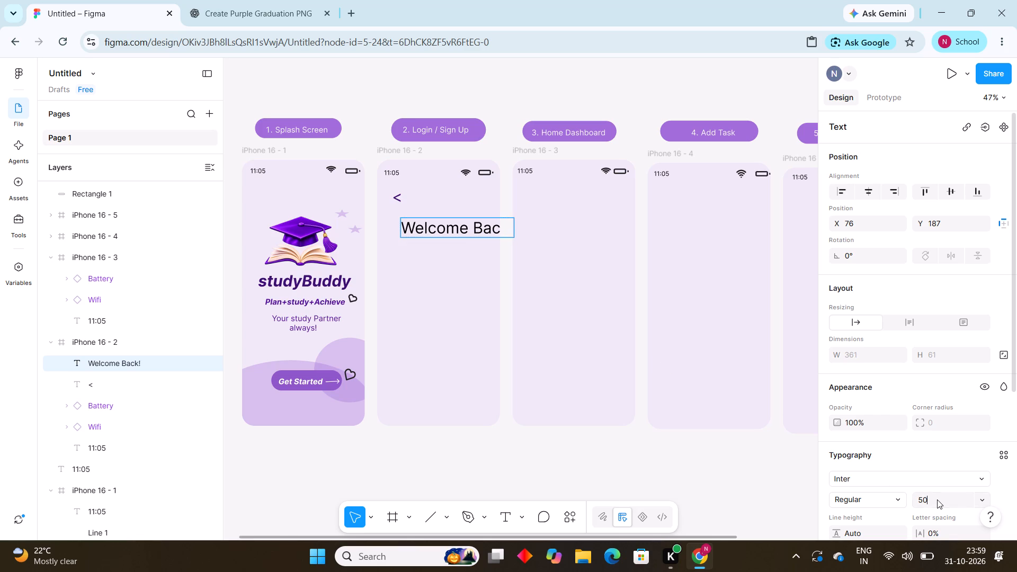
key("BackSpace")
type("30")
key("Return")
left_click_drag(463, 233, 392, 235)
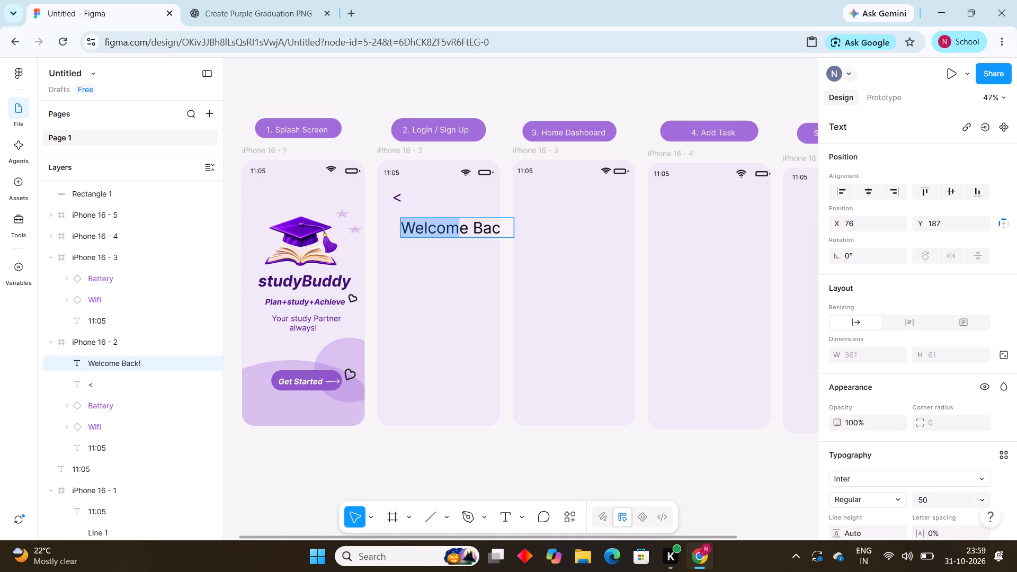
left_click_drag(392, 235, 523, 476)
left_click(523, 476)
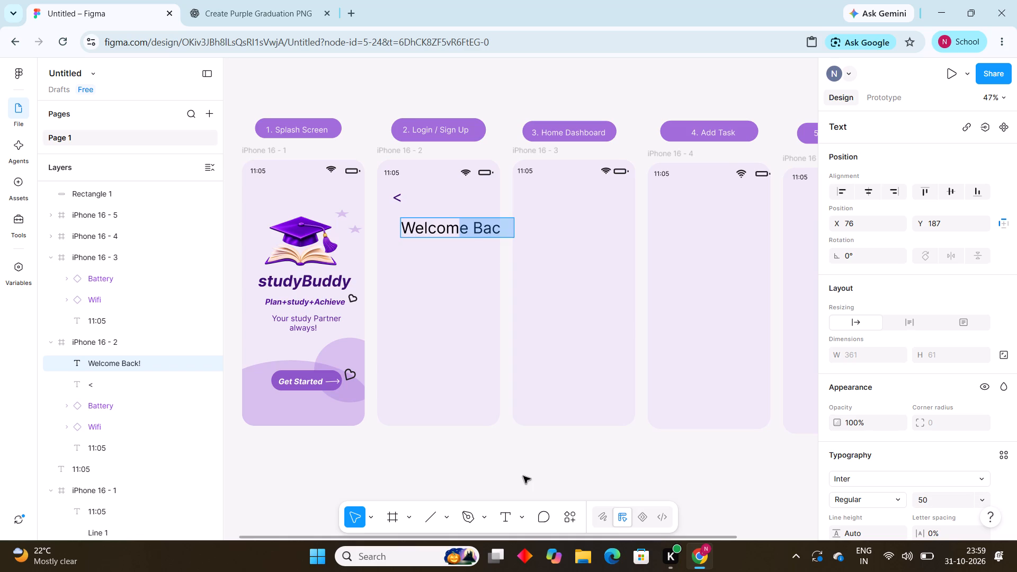
Widen the "Welcome Back!" text box toward the frame's left edge to about 415 wide so the whole heading fits.
left_click_drag(403, 224, 434, 224)
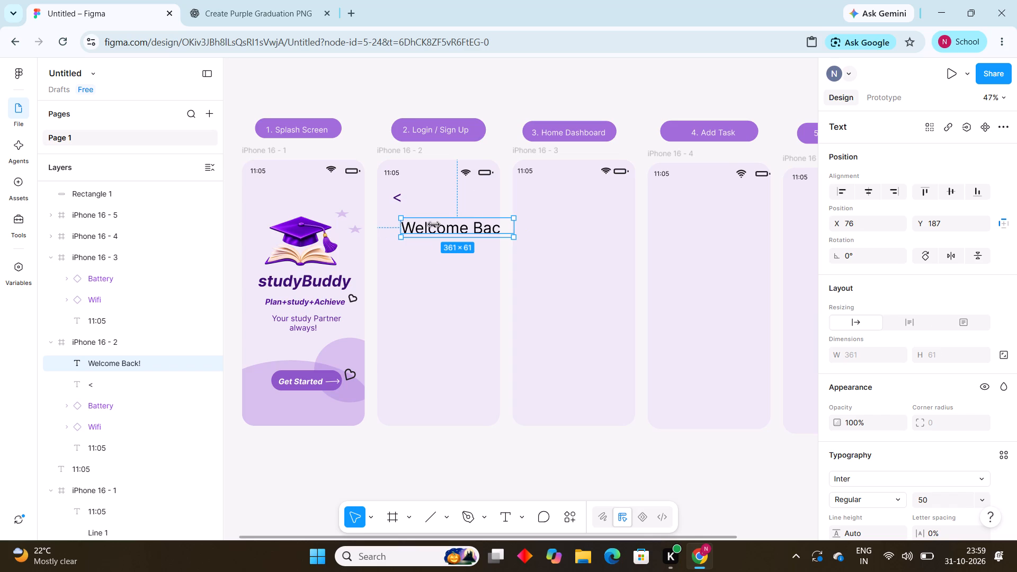
left_click_drag(434, 224, 381, 219)
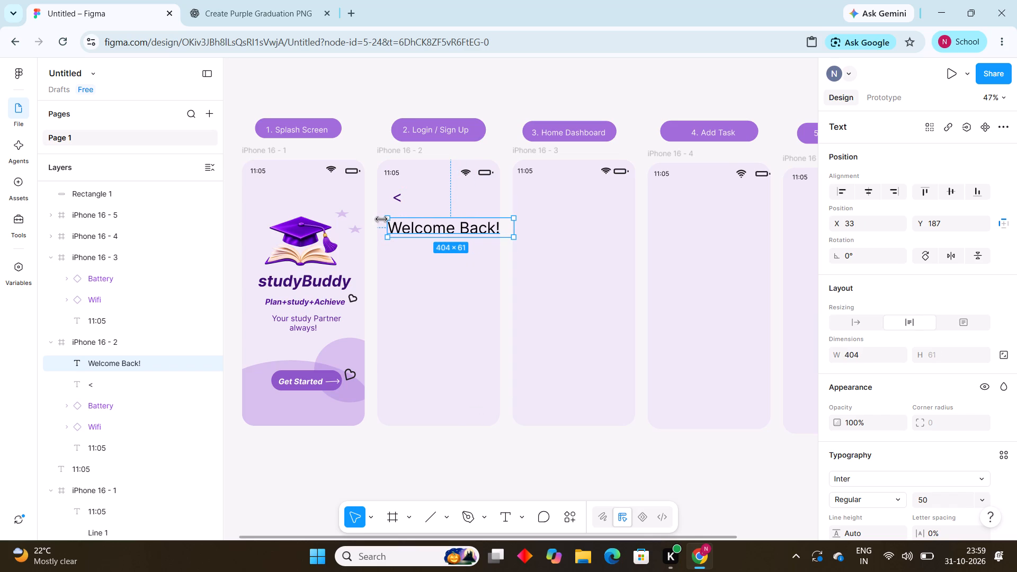
left_click_drag(381, 219, 381, 219)
left_click(525, 463)
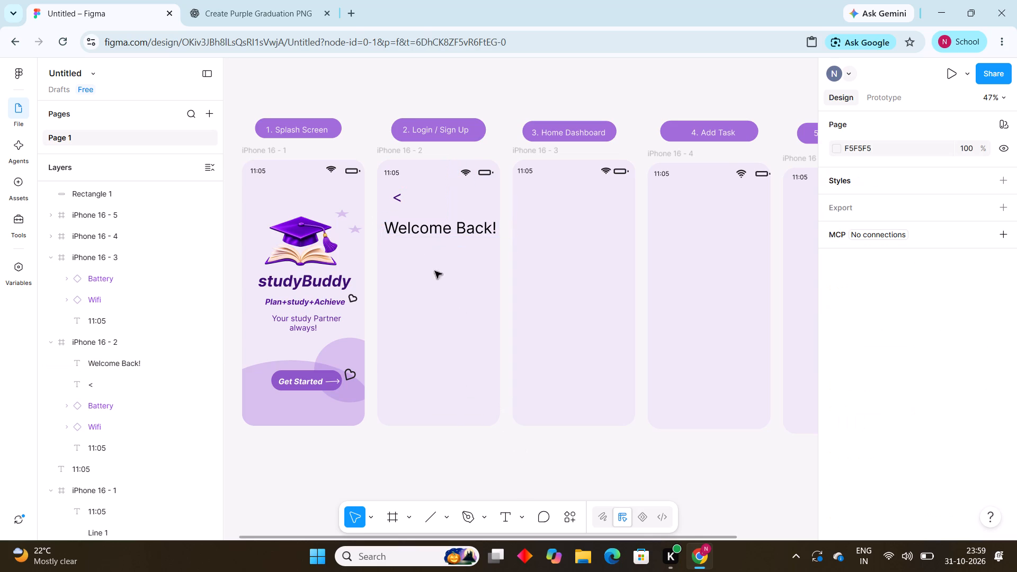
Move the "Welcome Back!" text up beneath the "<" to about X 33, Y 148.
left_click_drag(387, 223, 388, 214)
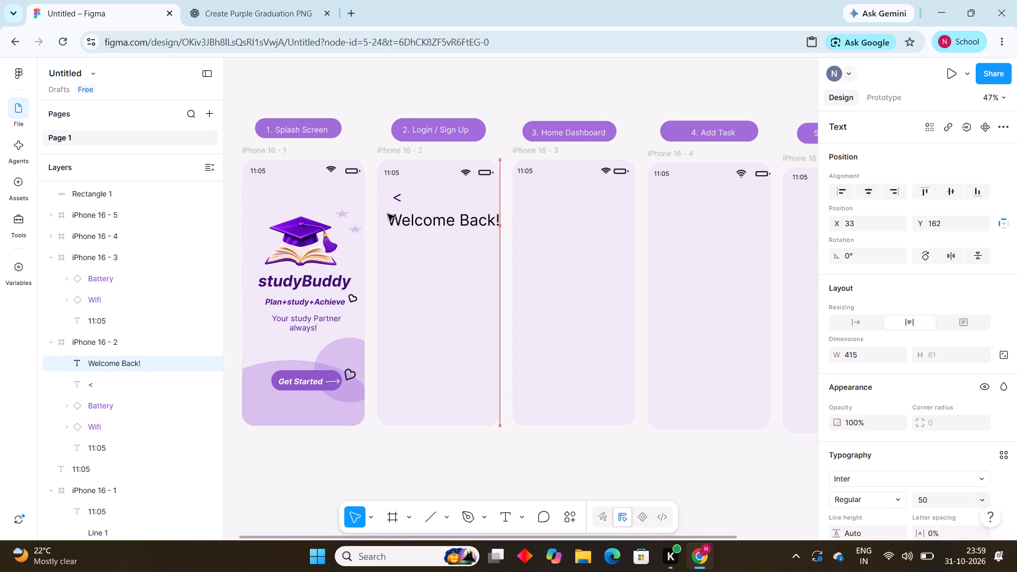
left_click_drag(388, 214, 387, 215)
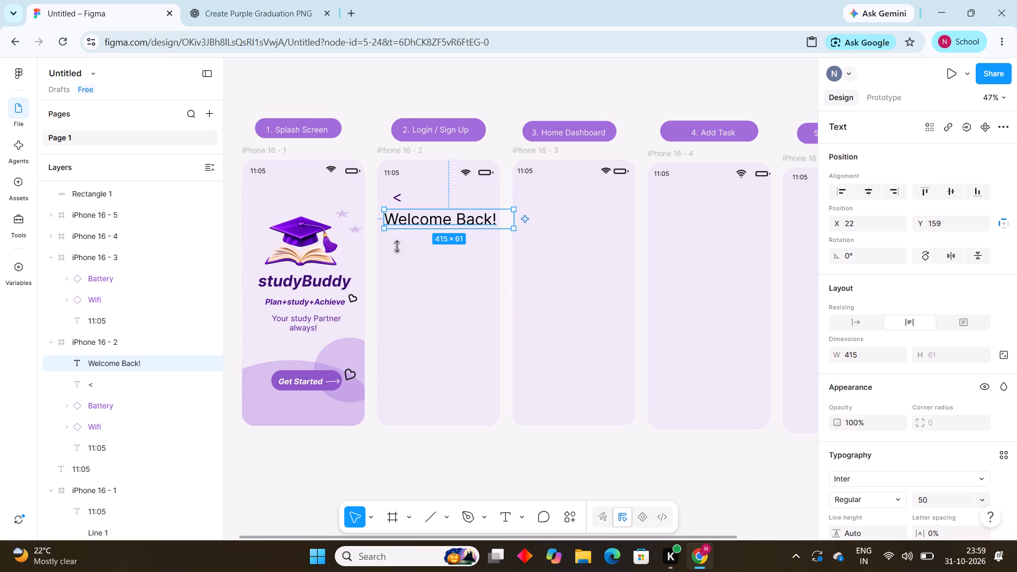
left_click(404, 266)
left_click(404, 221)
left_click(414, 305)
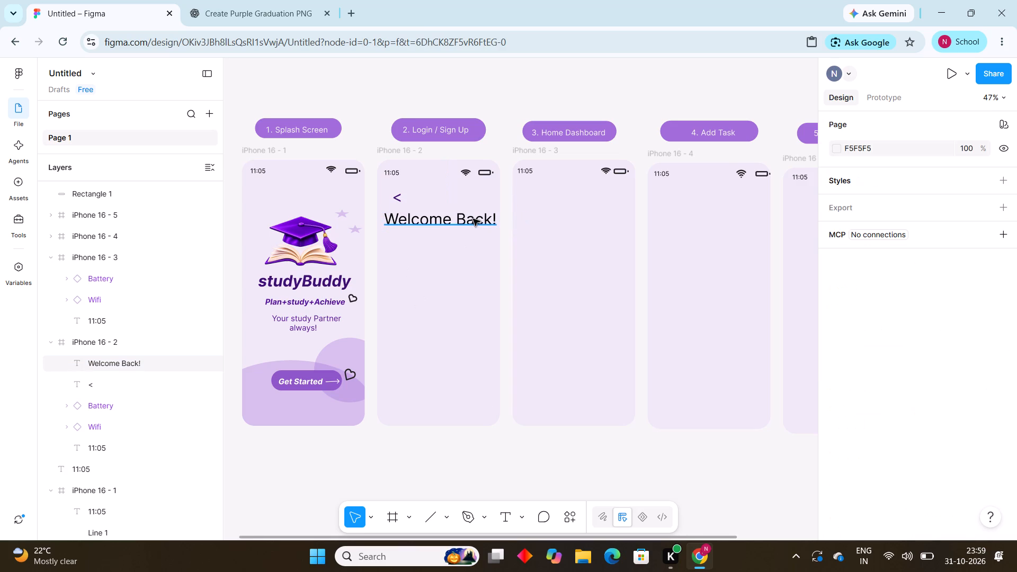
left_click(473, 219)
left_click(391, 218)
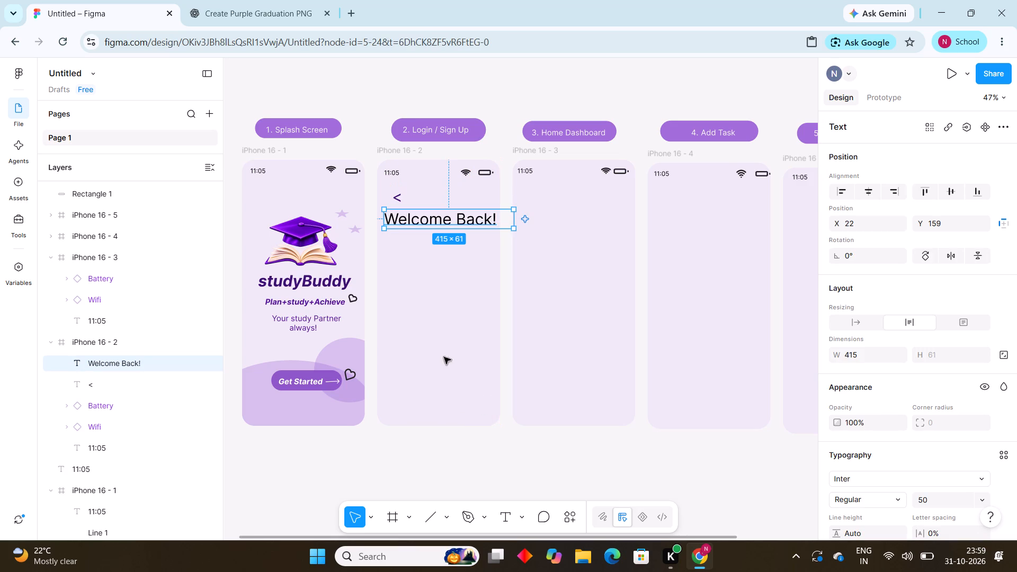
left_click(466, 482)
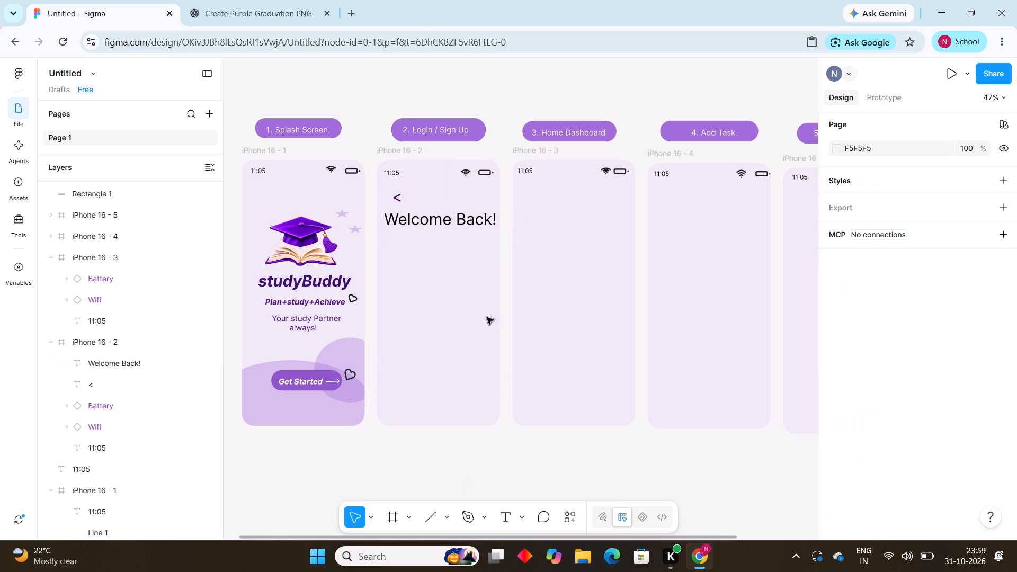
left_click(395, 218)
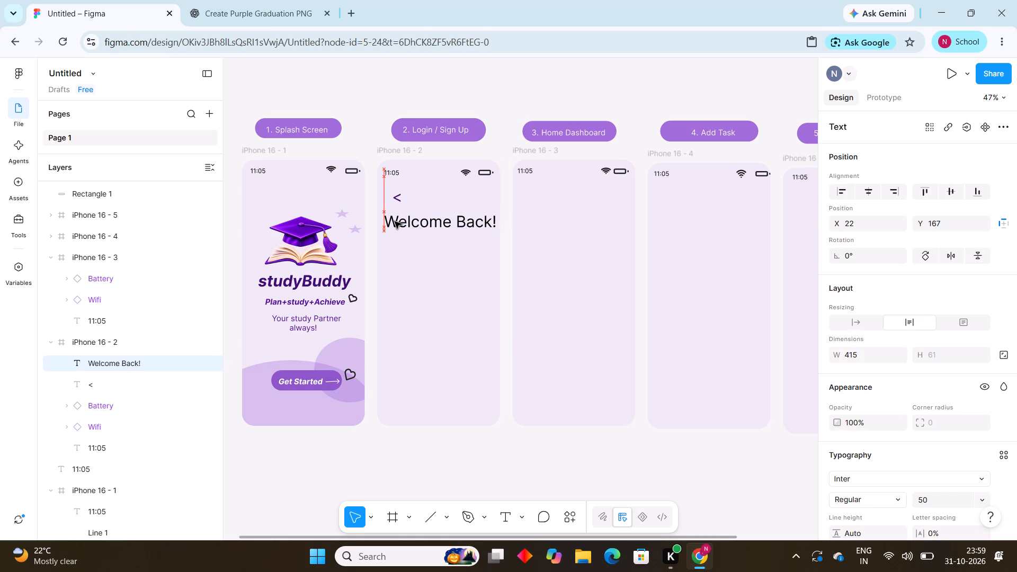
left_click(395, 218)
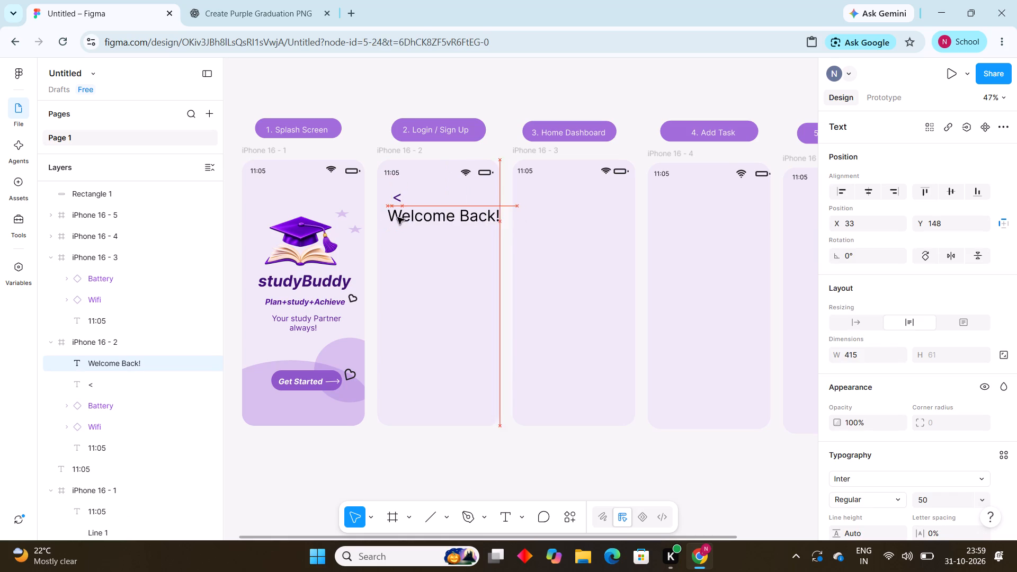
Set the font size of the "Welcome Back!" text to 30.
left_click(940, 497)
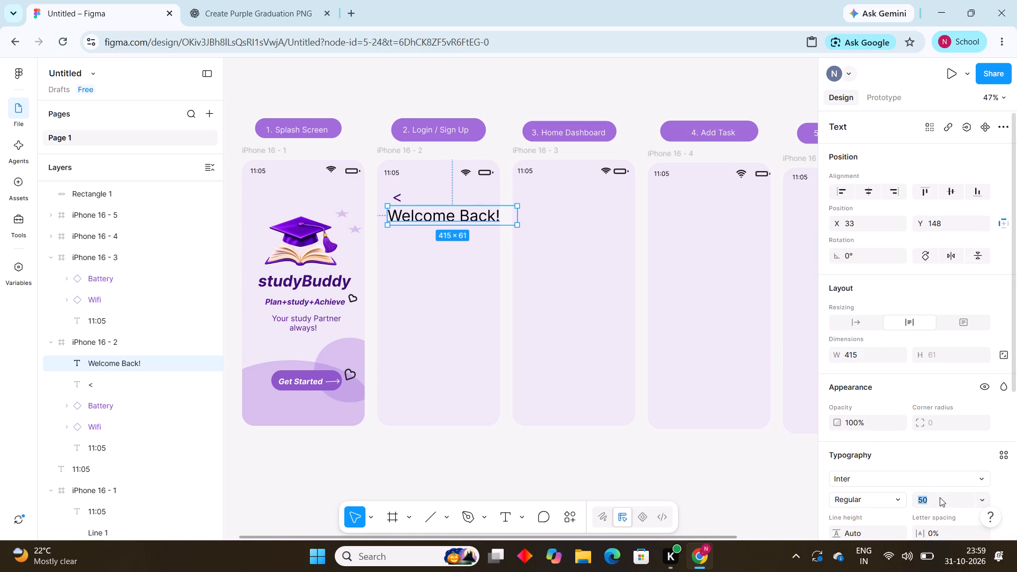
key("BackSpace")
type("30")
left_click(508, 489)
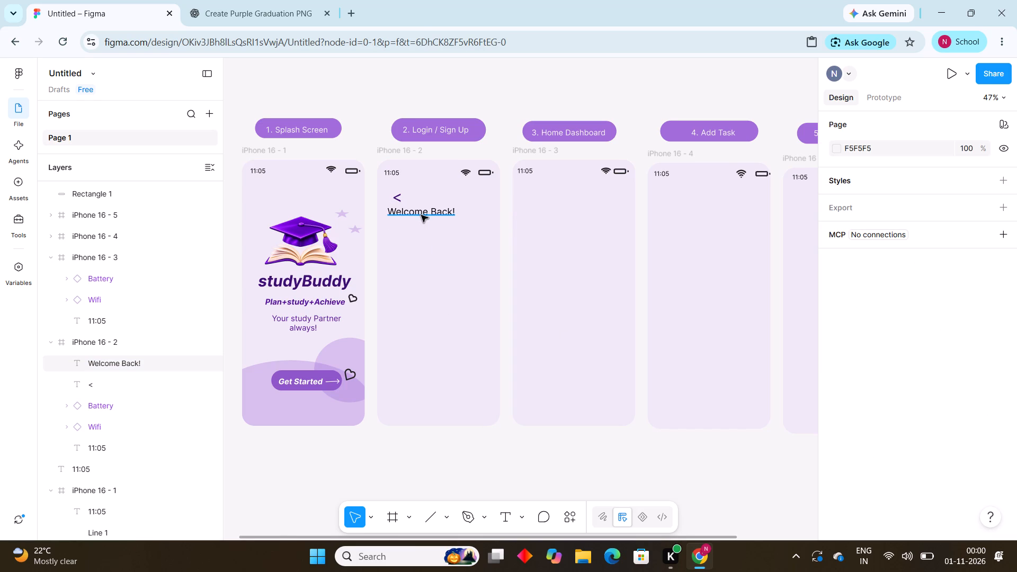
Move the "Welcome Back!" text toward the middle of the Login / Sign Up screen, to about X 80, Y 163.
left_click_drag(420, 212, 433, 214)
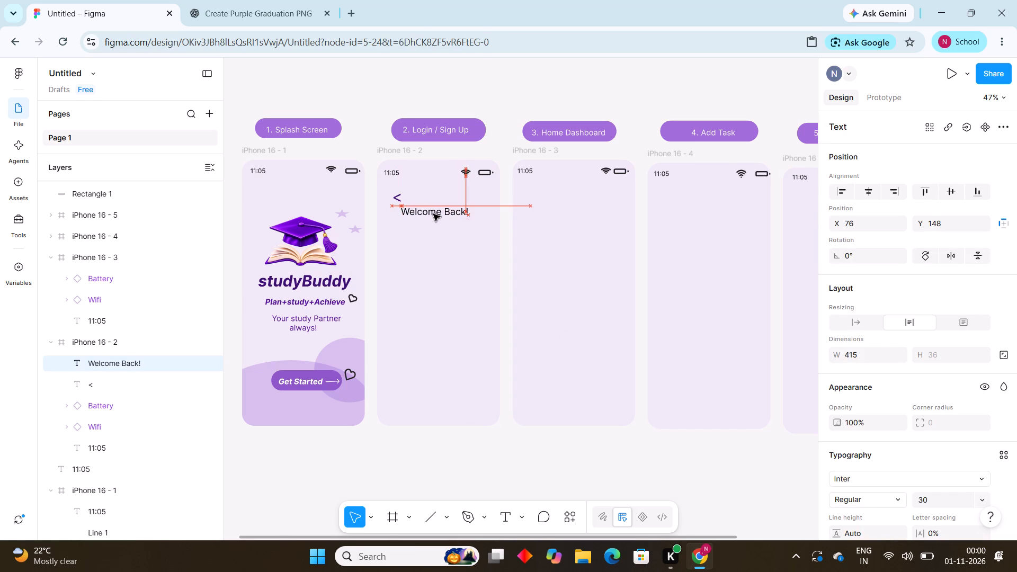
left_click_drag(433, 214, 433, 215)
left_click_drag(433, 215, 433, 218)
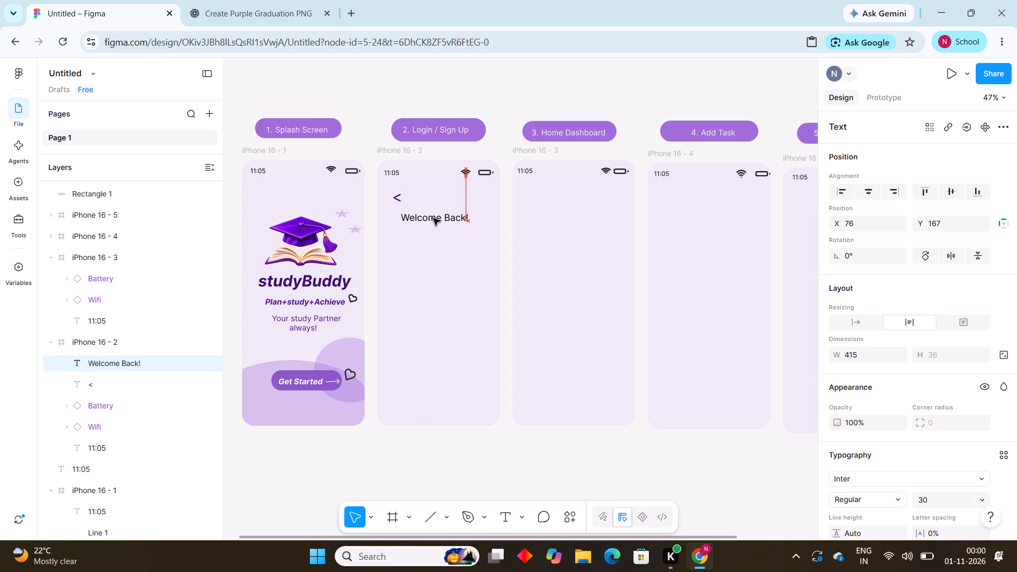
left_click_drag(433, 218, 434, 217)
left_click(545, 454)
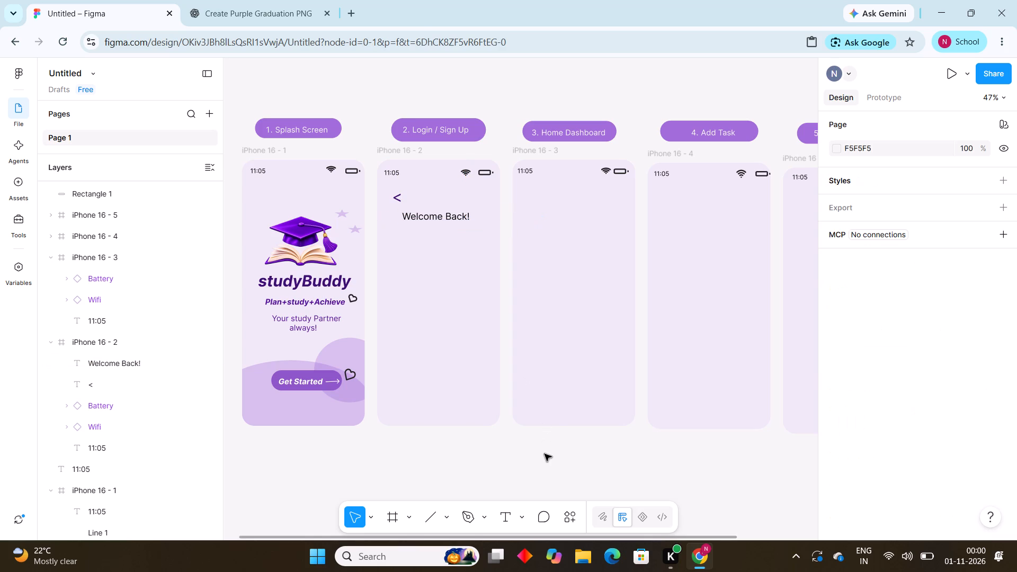
Set the font size of the "Welcome Back!" text to 40.
left_click(463, 218)
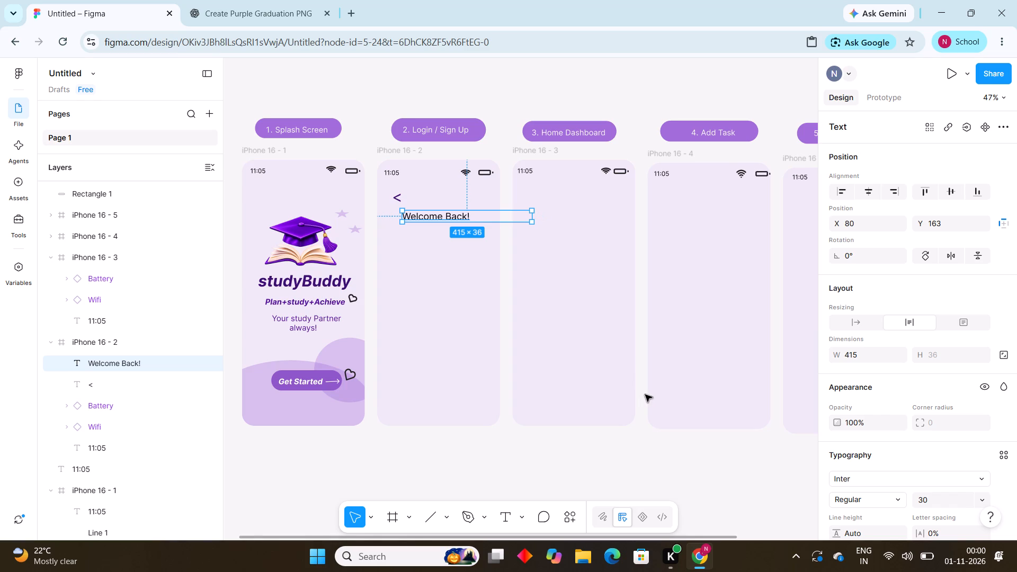
left_click(935, 498)
key("BackSpace")
type("40")
key("Return")
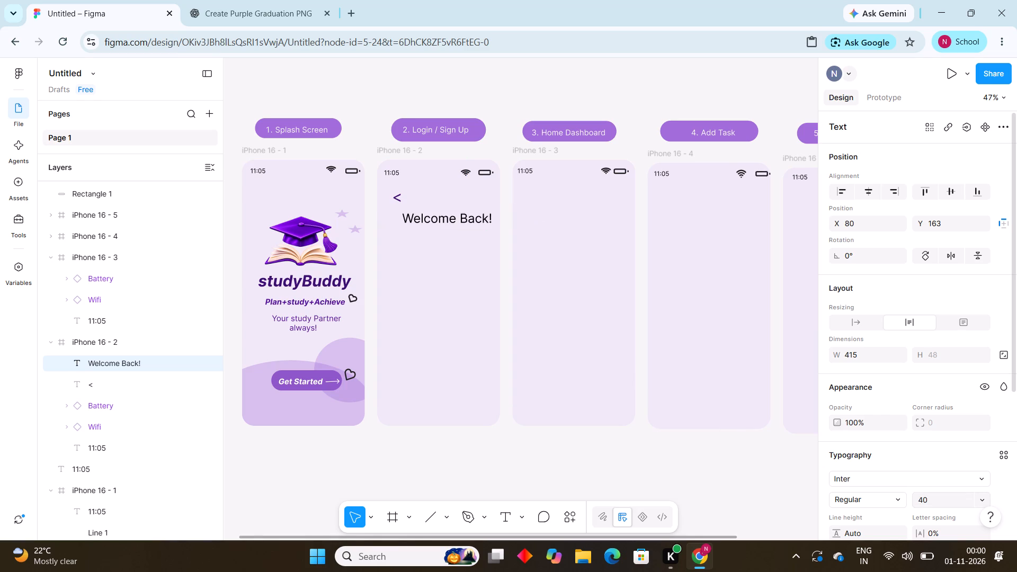
Try the page color 56169B on the "Welcome Back!" text, and set its fill to the page color 3F0F74.
scroll(917, 481, "down", 3)
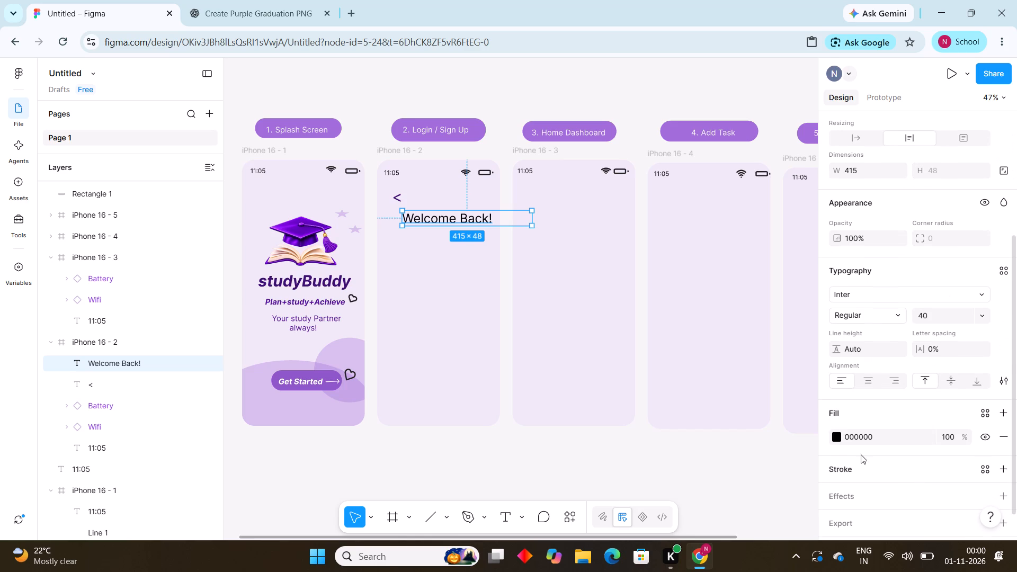
left_click(837, 437)
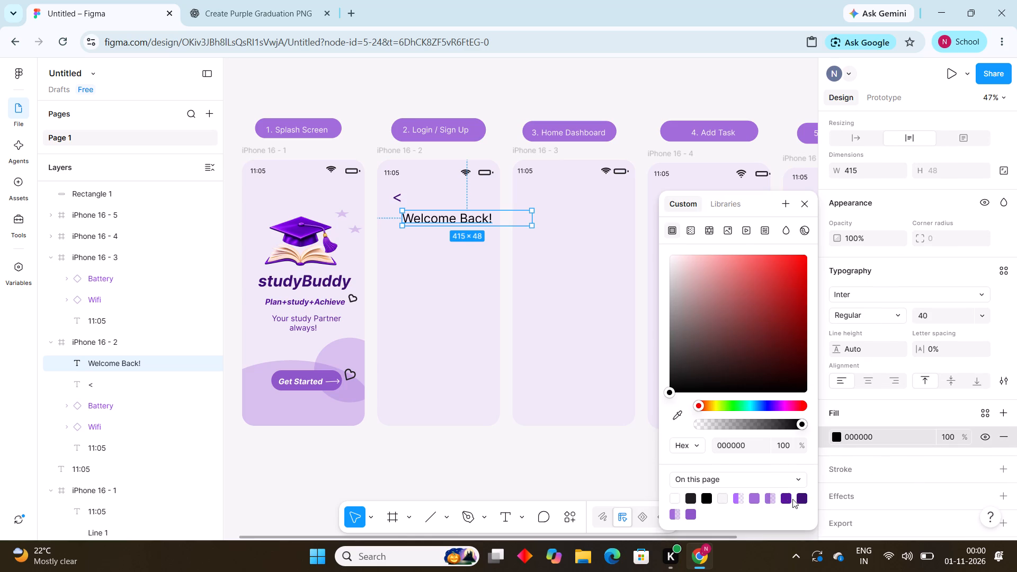
left_click(789, 498)
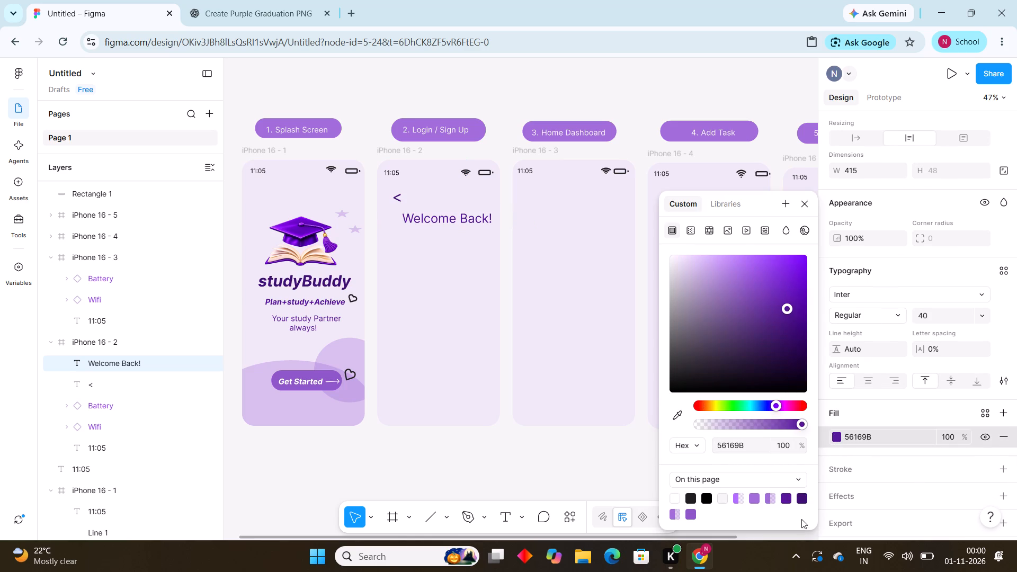
left_click(803, 496)
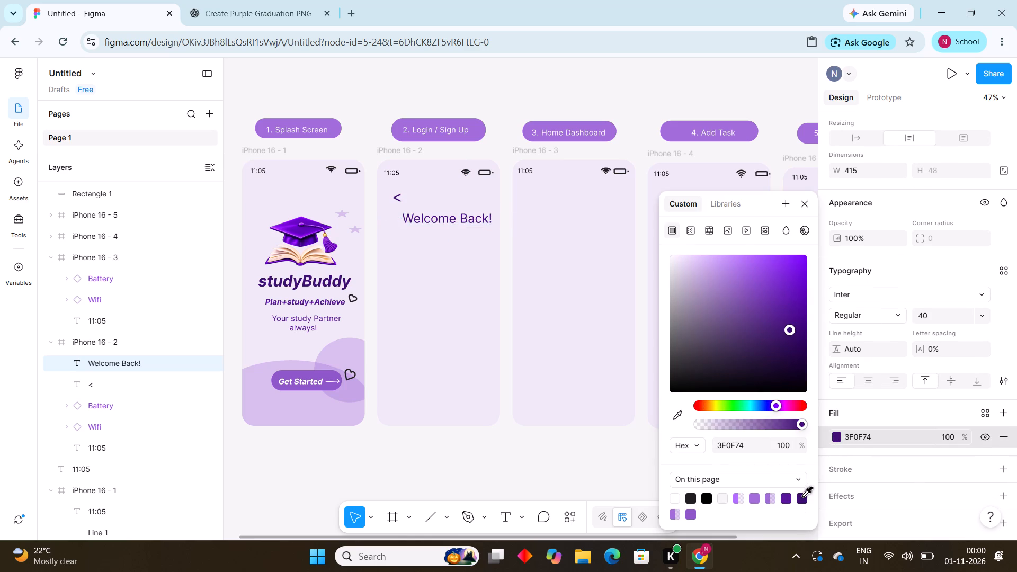
left_click(803, 496)
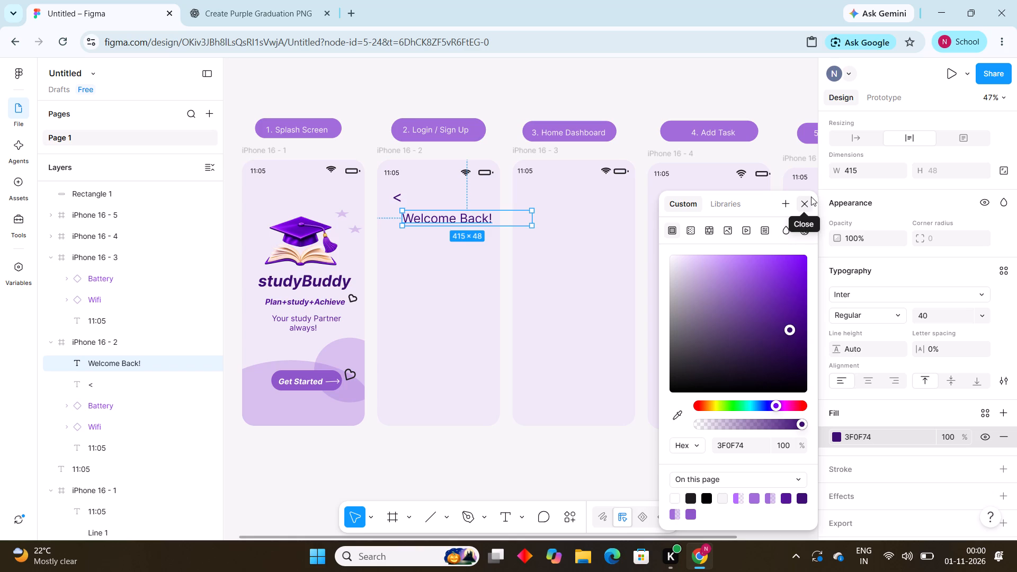
left_click(811, 196)
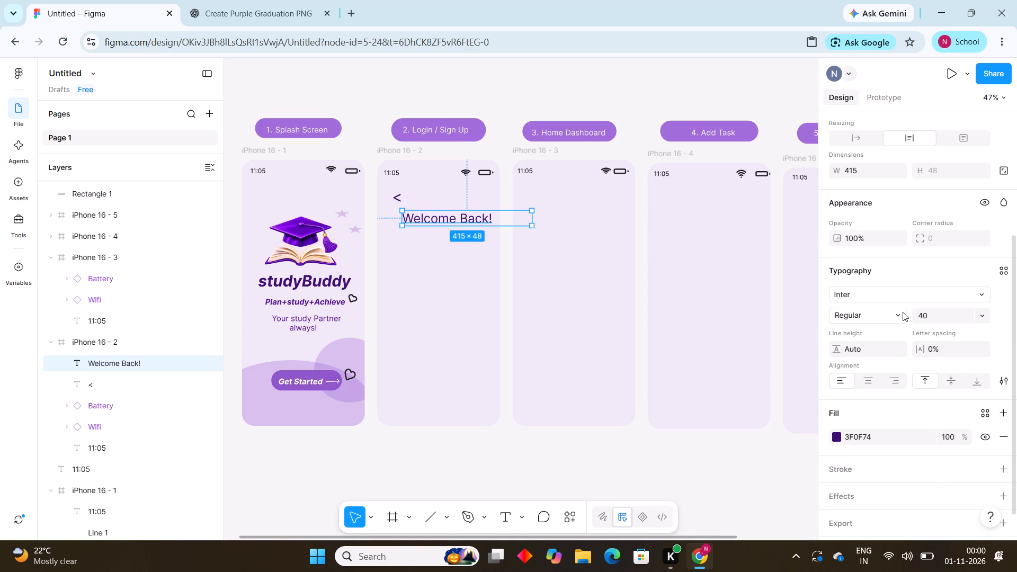
Change the font weight of the "Welcome Back!" text to Extra Bold.
left_click(900, 315)
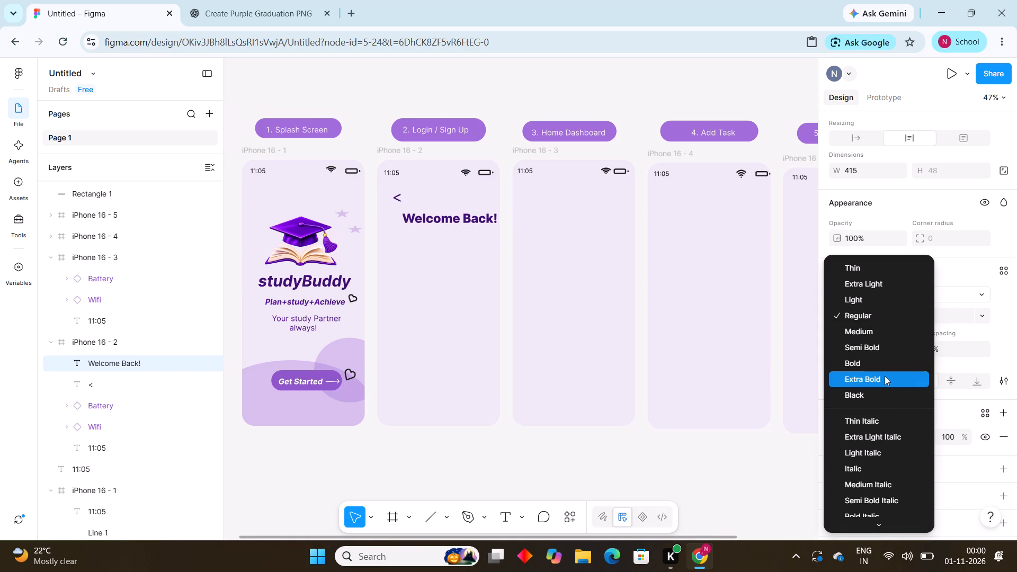
left_click(885, 376)
Move the "Welcome Back!" heading left and slightly up so it sits centered across the screen, directly below the "<".
left_click_drag(469, 218, 458, 215)
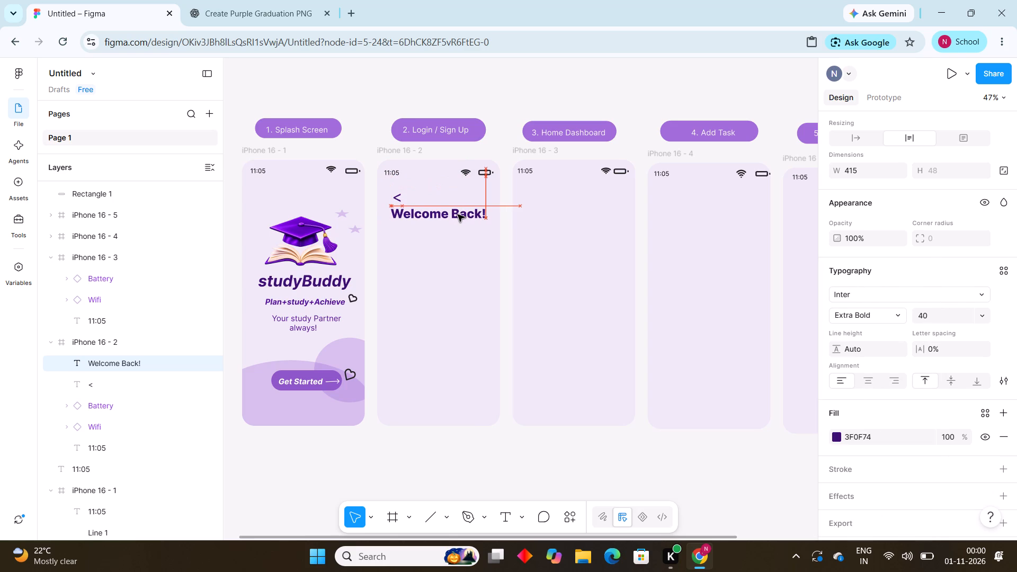
left_click_drag(458, 215, 458, 215)
left_click(475, 477)
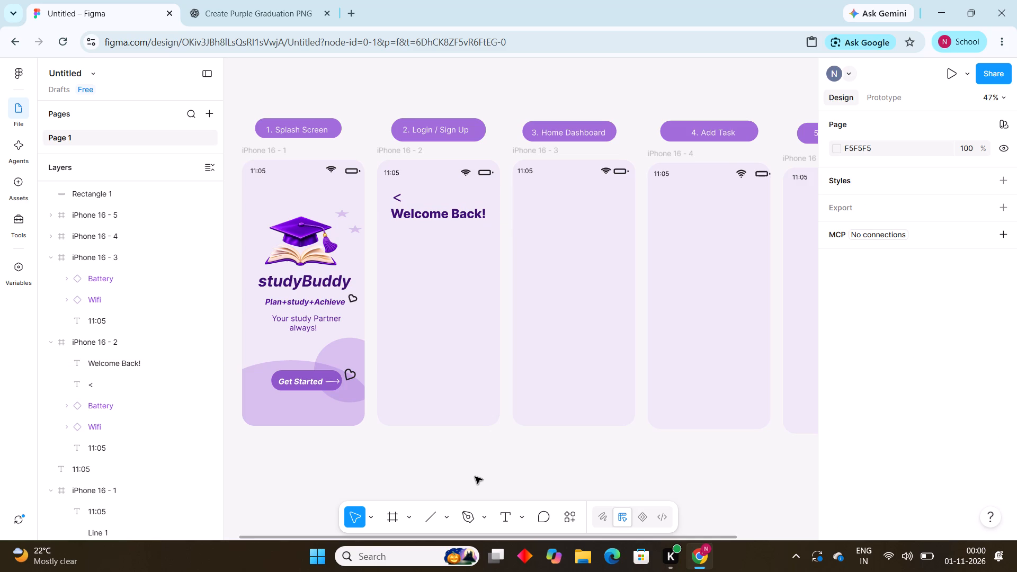
Add the text "Login to continue" below the "Welcome Back!" heading on the Login / Sign Up screen.
left_click(525, 513)
left_click(555, 474)
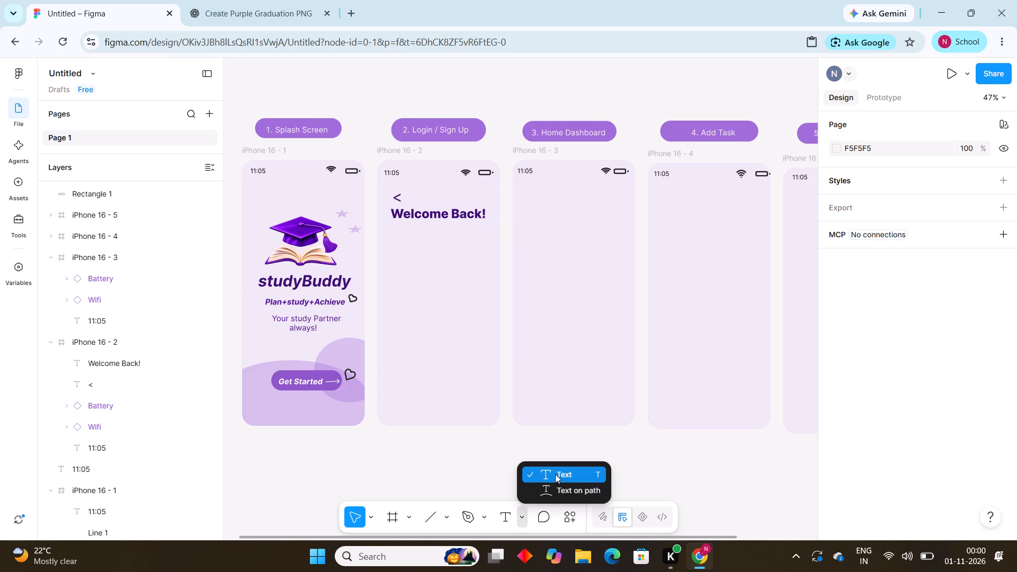
left_click(404, 232)
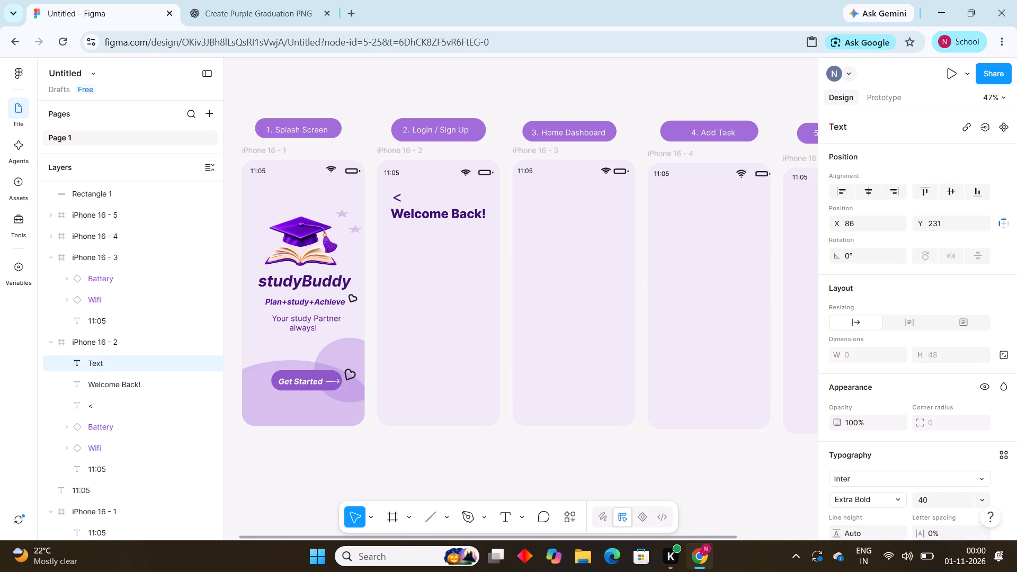
key("l")
key("BackSpace")
type("Logi")
type("n")
key("space")
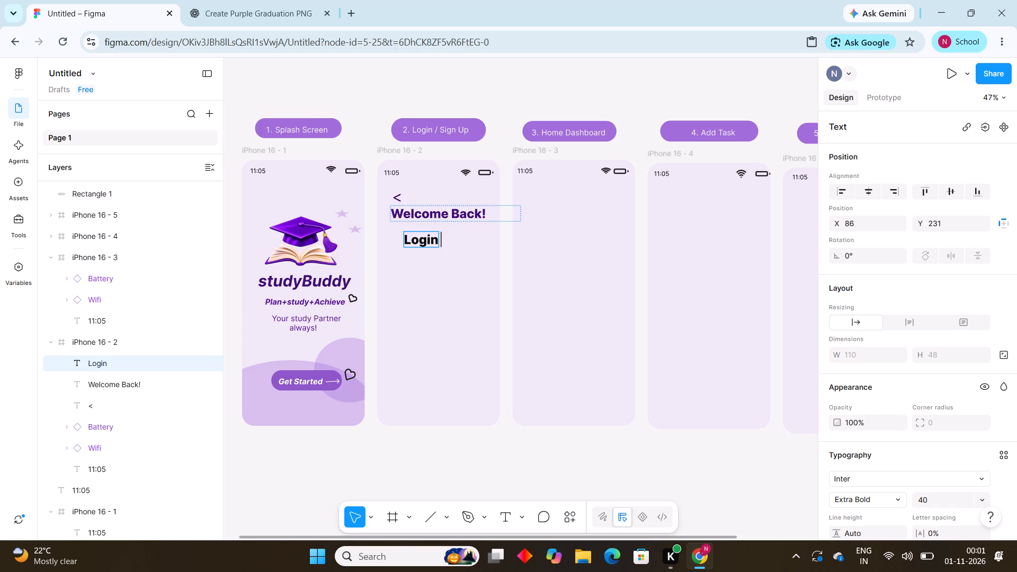
type("to c")
scroll(402, 212, "right", 2)
key("o")
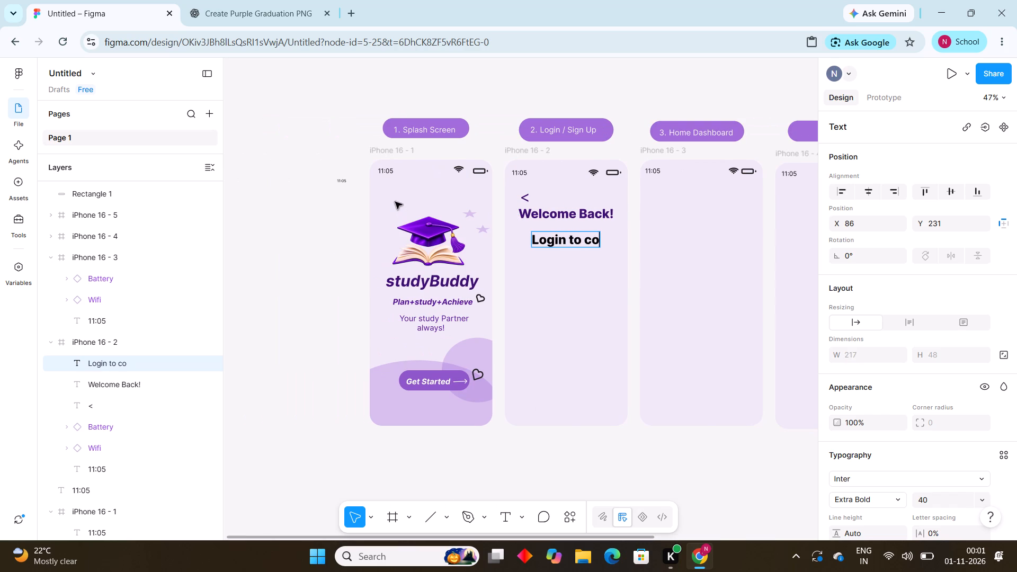
key("n")
type("ti")
type("nue")
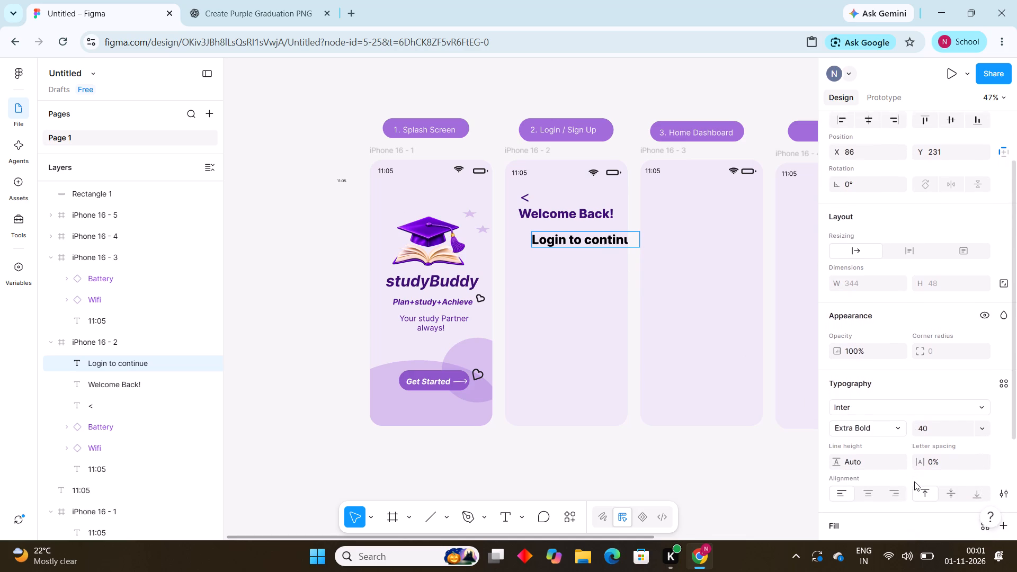
Set the font size of the "Login to continue" text to 30.
left_click(931, 425)
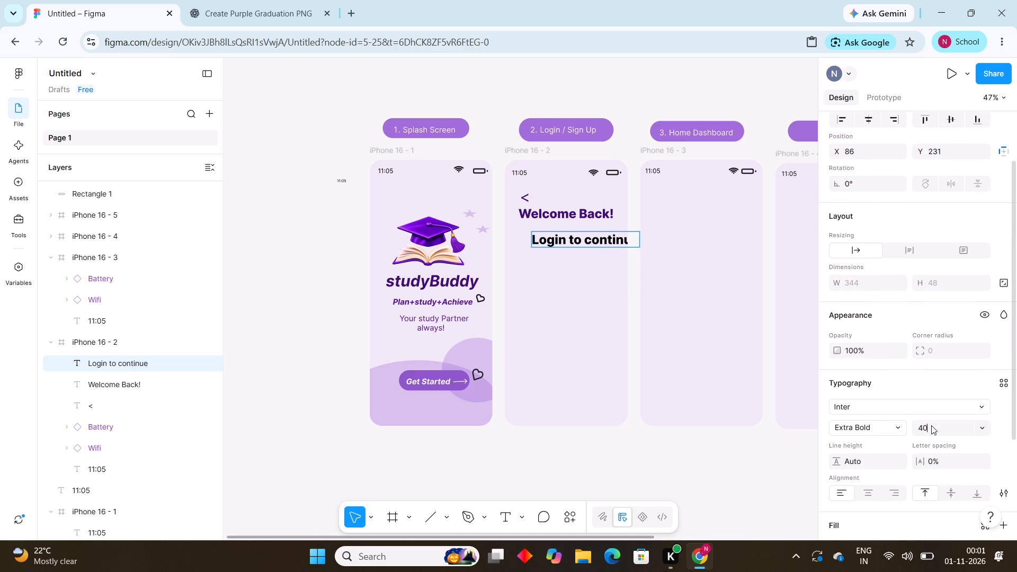
key("BackSpace")
type("30")
key("Return")
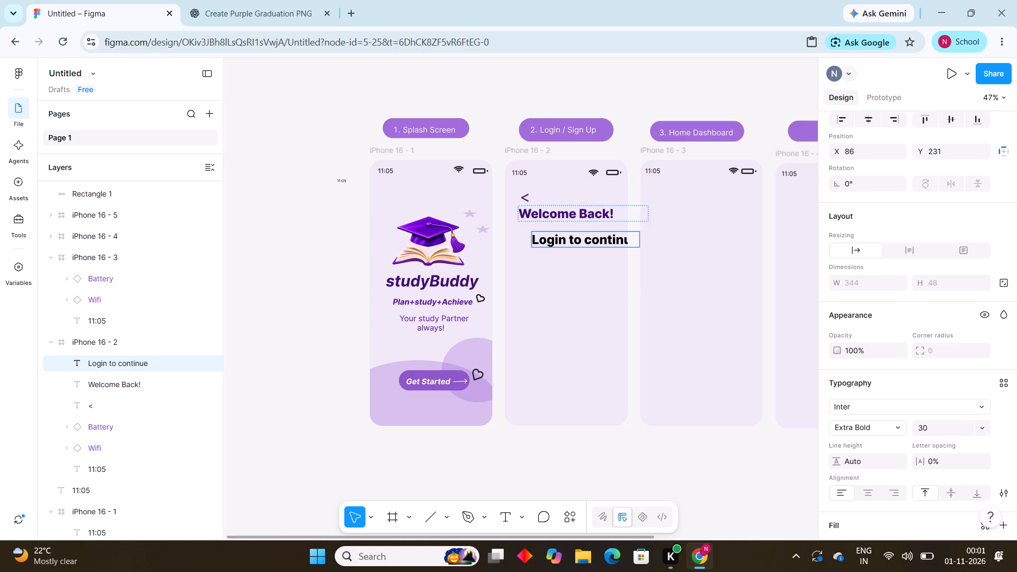
left_click_drag(575, 242, 618, 269)
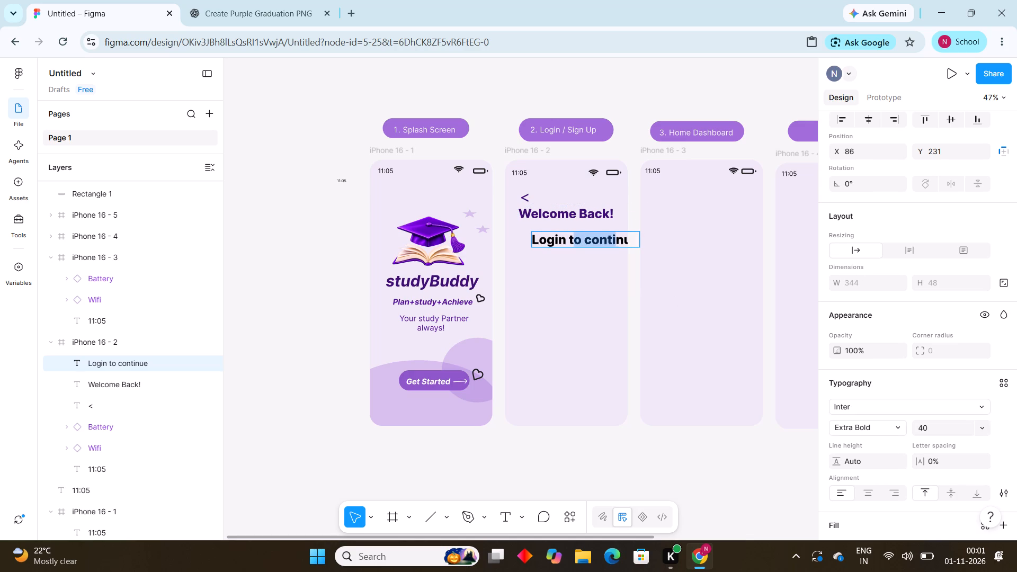
left_click_drag(618, 269, 548, 240)
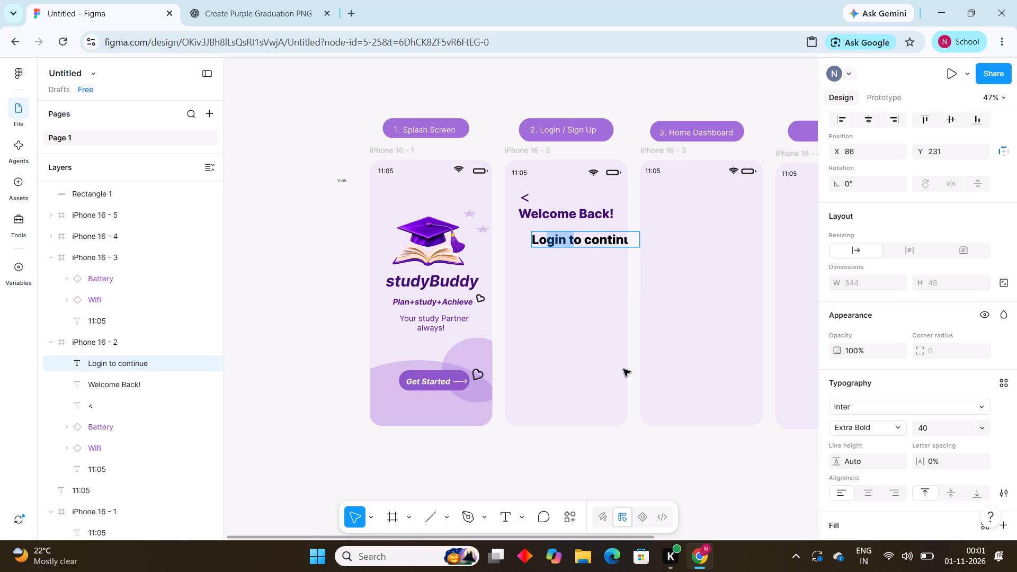
left_click(668, 470)
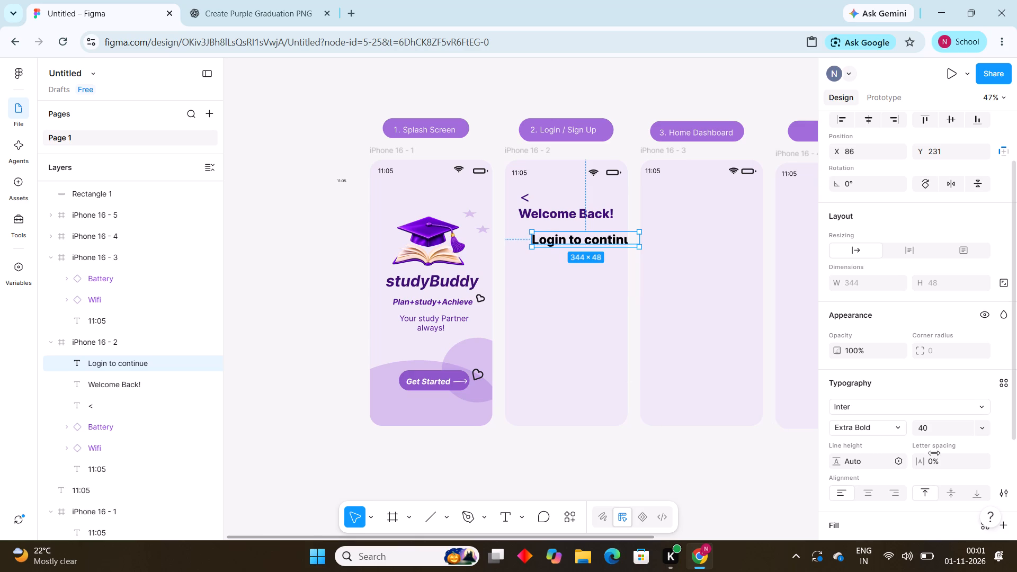
left_click(934, 430)
key("BackSpace")
type("30")
key("Return")
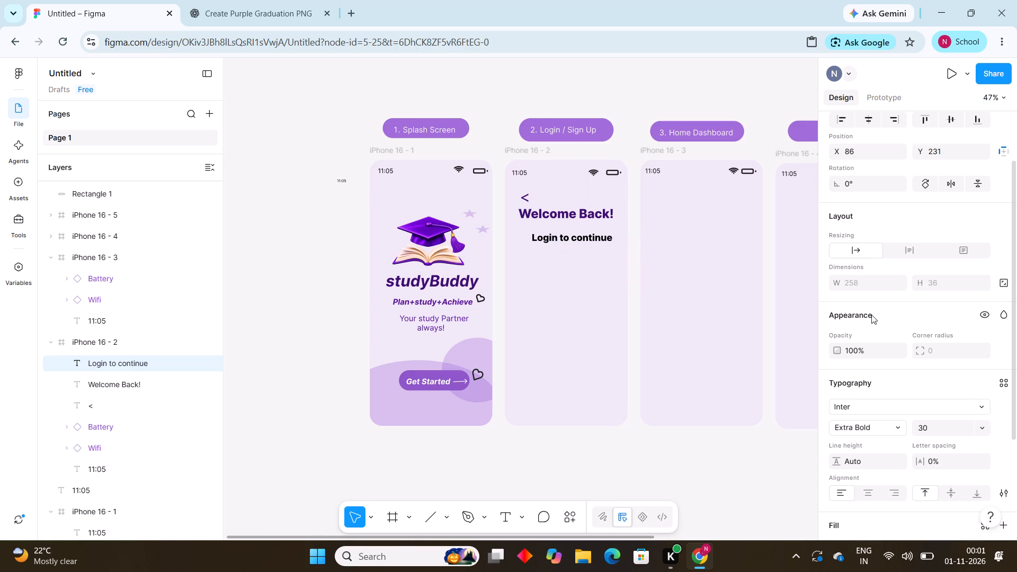
left_click(646, 445)
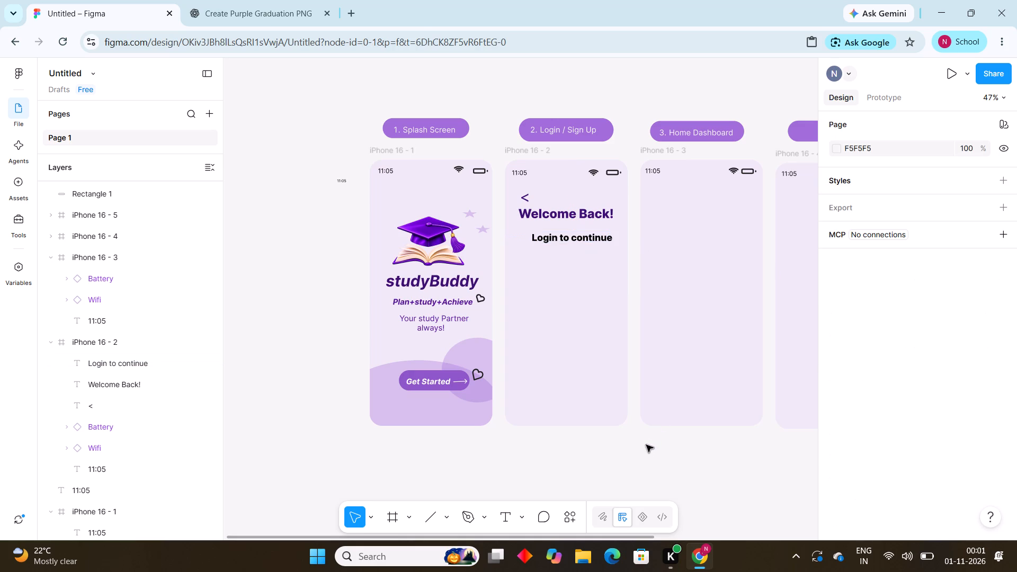
Move the "Login to continue" text left and up to X 64, Y 210, directly below "Welcome Back!".
left_click_drag(576, 237, 567, 232)
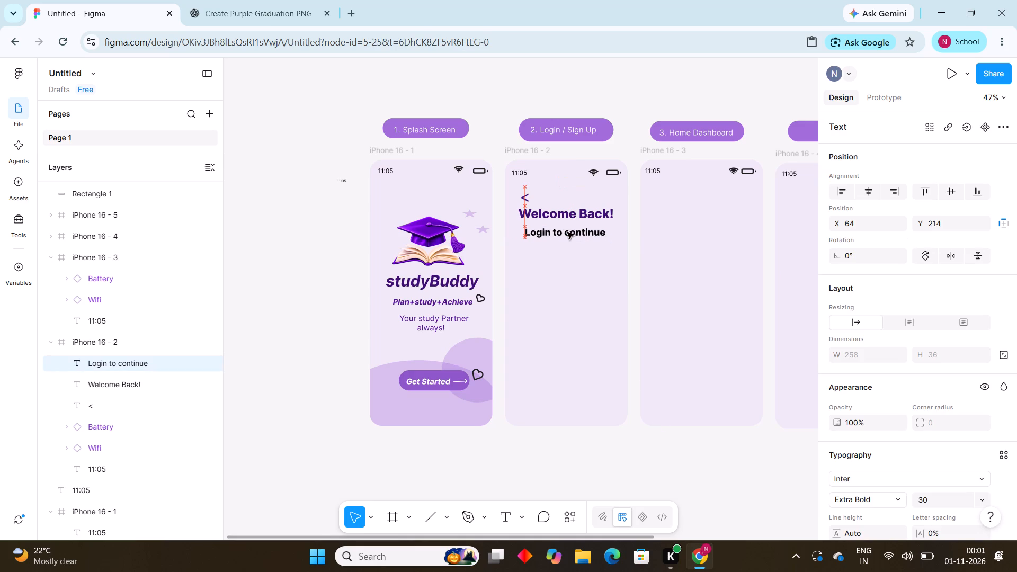
left_click_drag(567, 232, 569, 230)
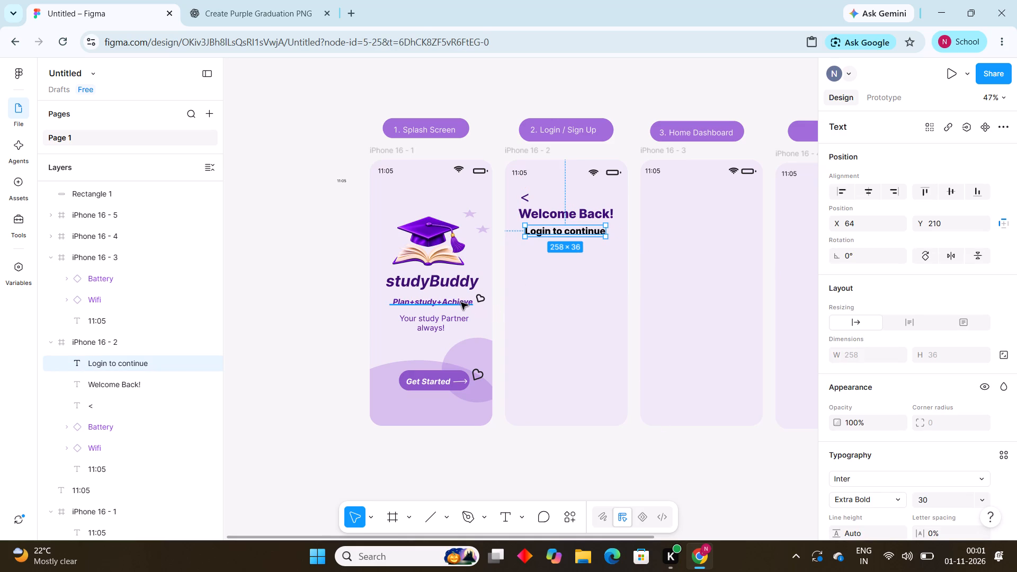
Examine the font style, size and fill of the "Plan+study+Achieve" text on the splash screen as a reference for "Login to continue".
left_click(460, 301)
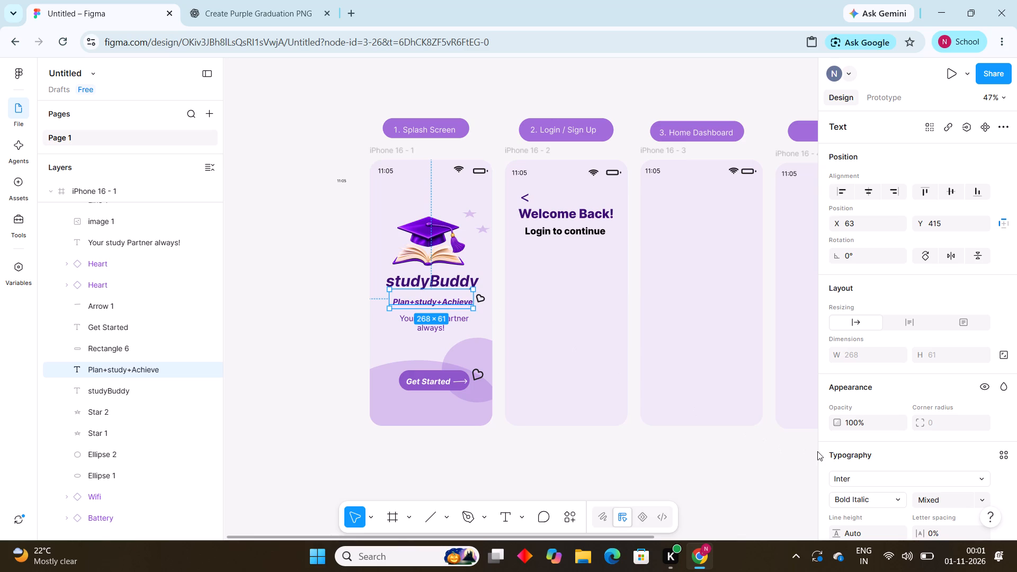
scroll(947, 502, "down", 1)
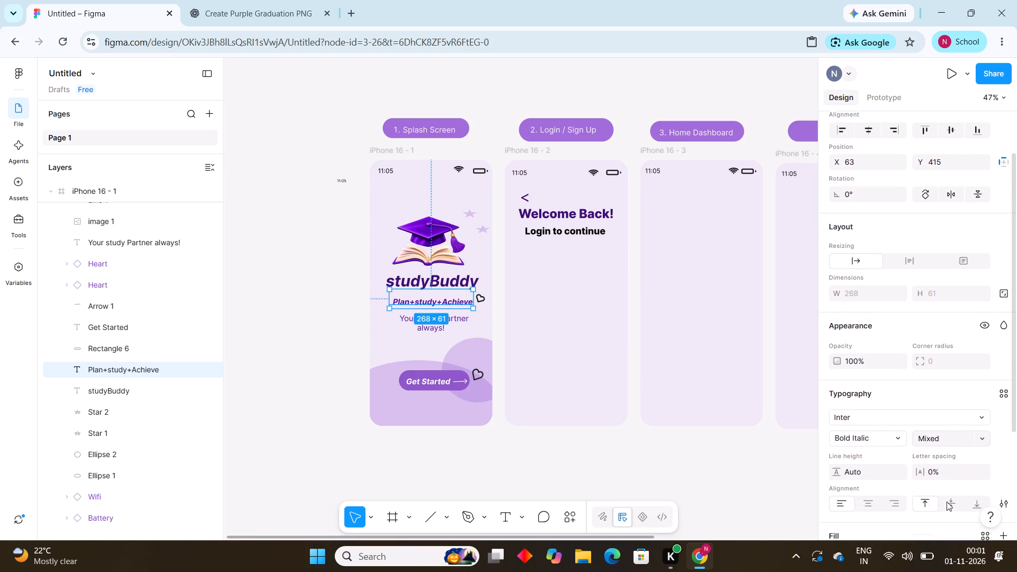
scroll(947, 502, "down", 2)
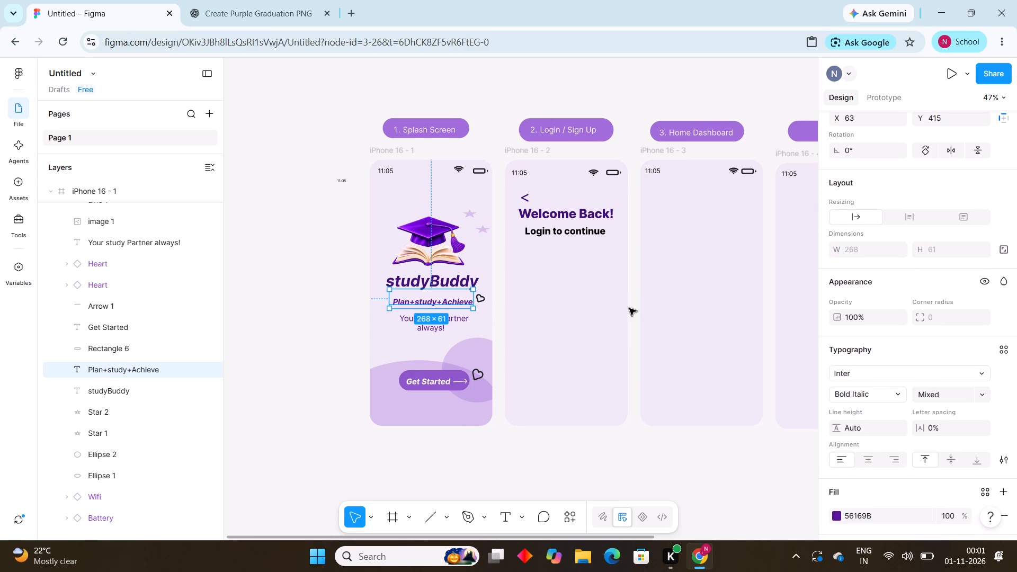
left_click(581, 227)
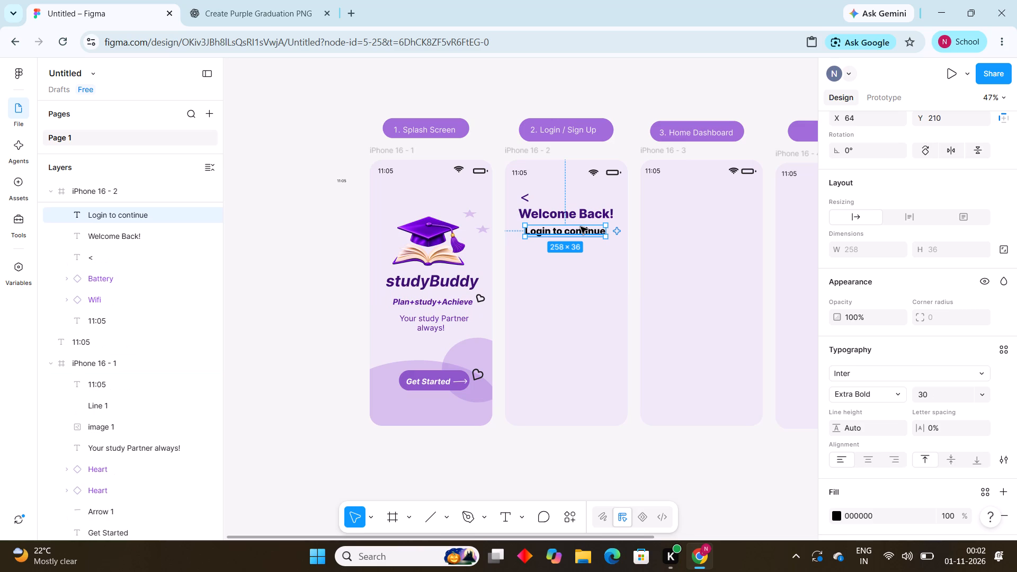
left_click(450, 302)
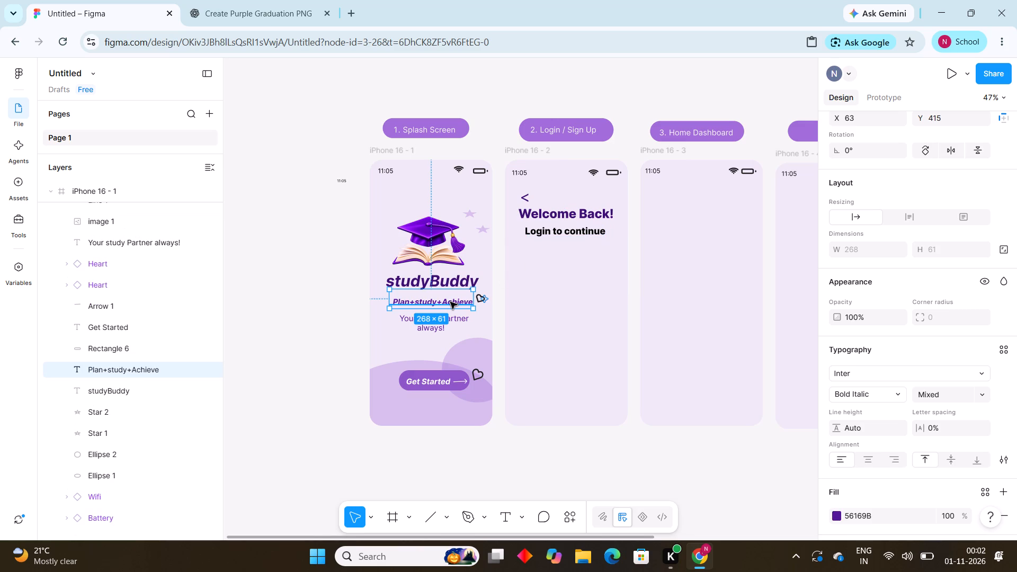
scroll(880, 421, "down", 1)
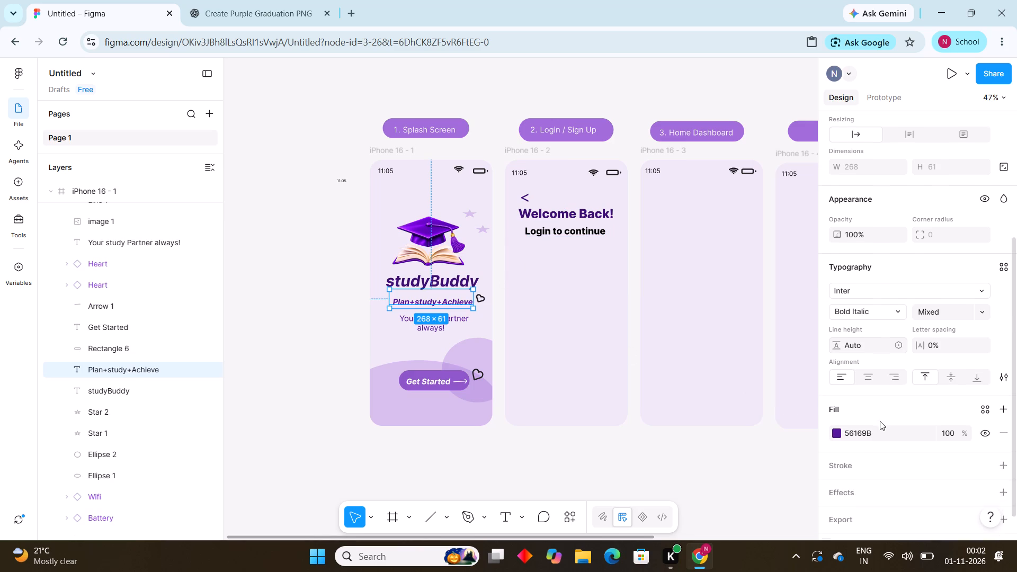
scroll(880, 421, "down", 2)
scroll(880, 421, "up", 2)
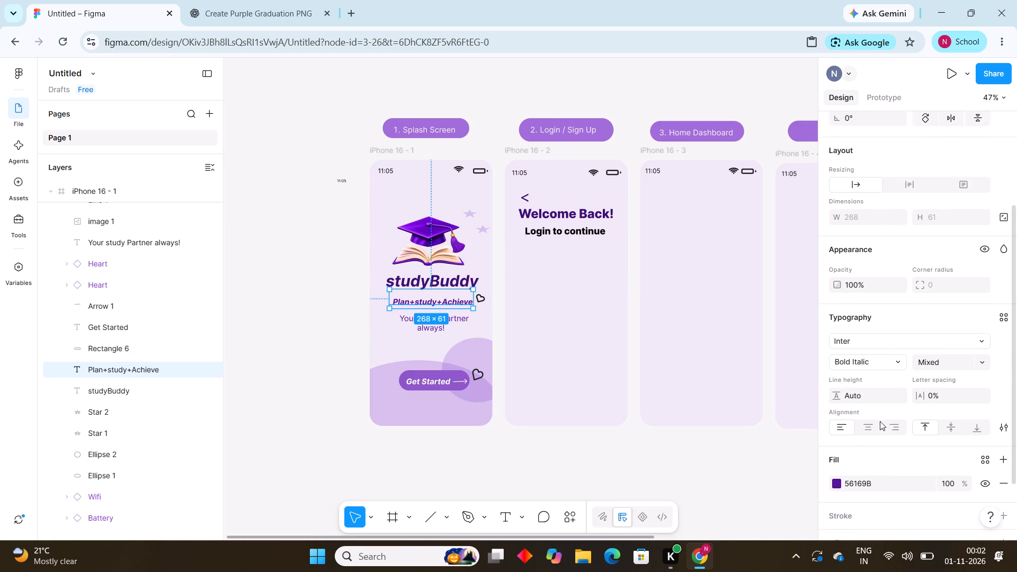
scroll(880, 421, "up", 2)
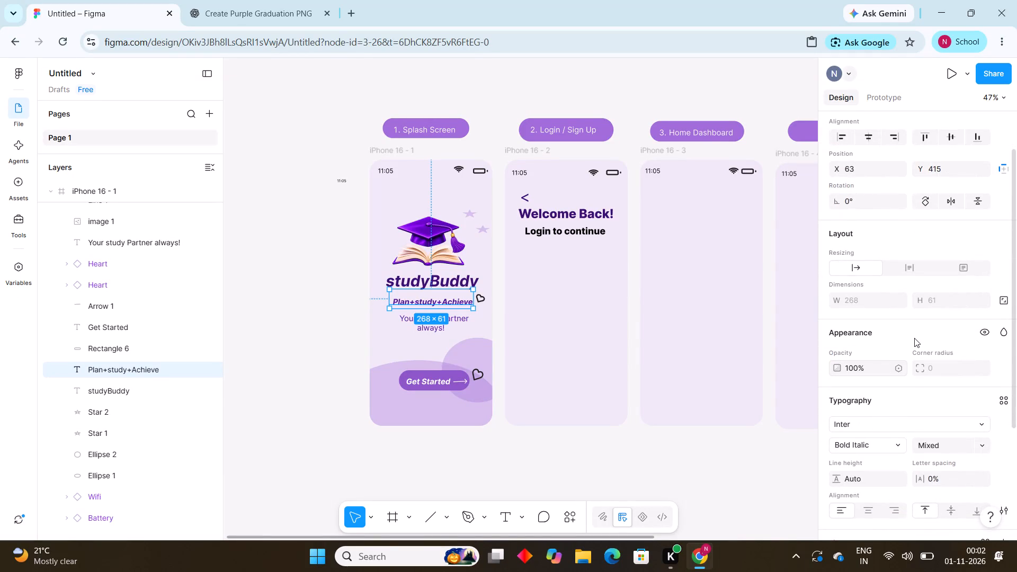
scroll(914, 338, "down", 1)
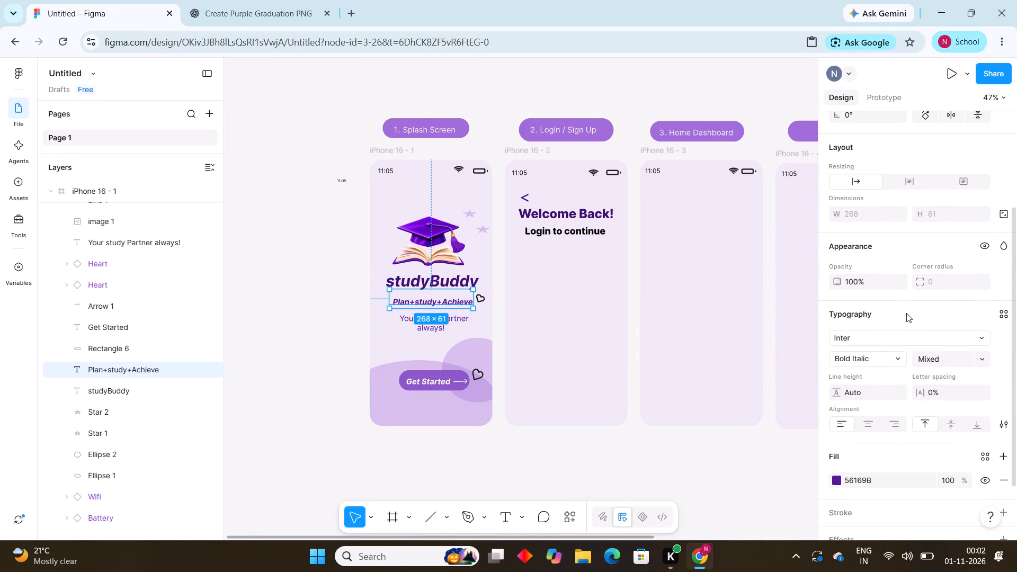
left_click(982, 359)
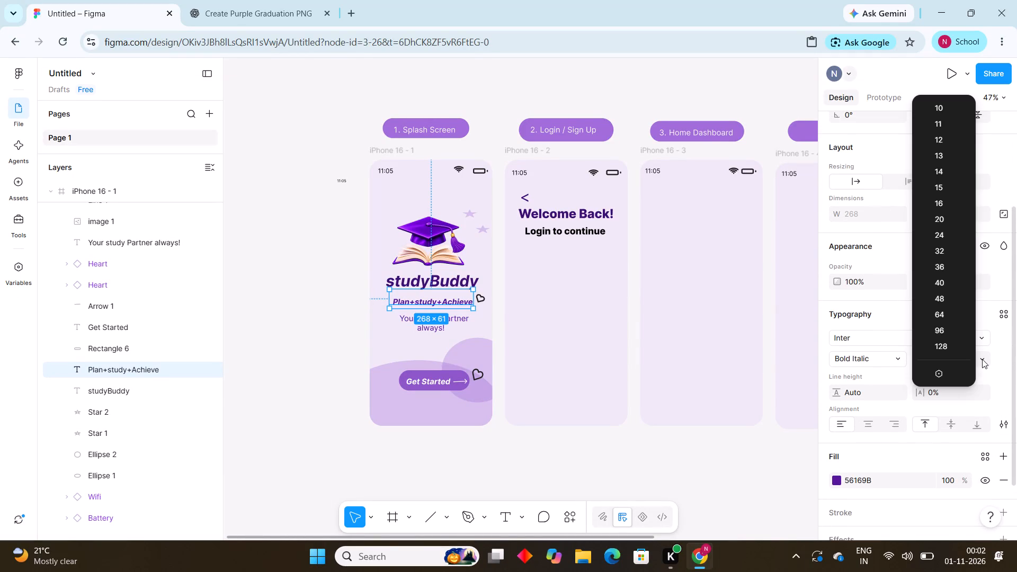
left_click(694, 479)
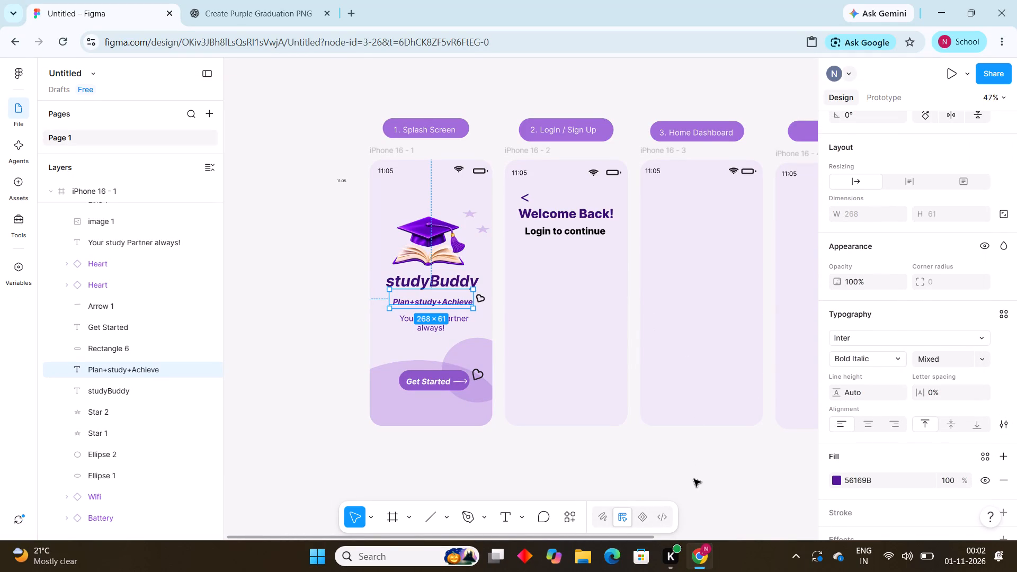
Change the font style of the "Login to continue" text to Bold Italic.
left_click(584, 234)
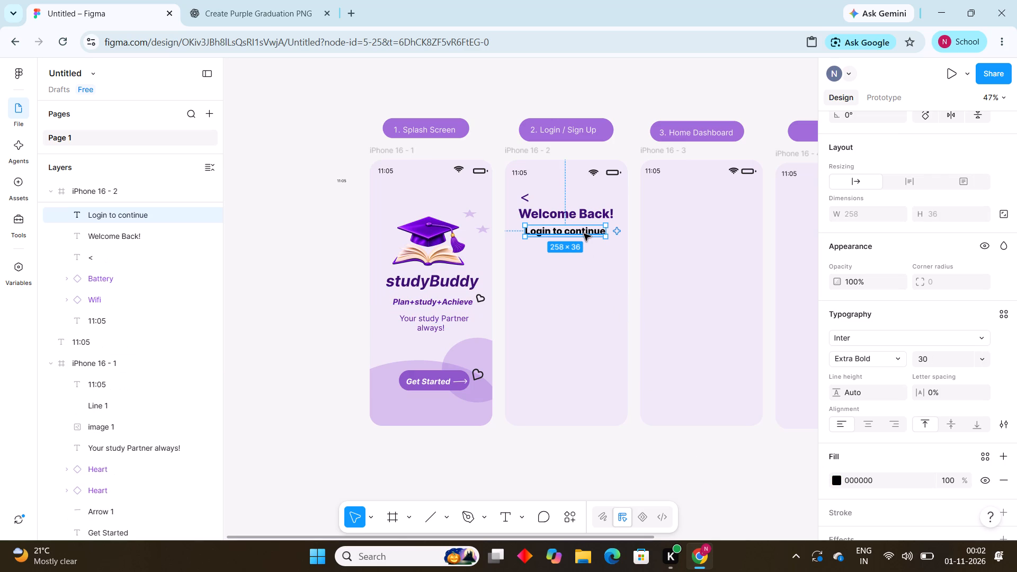
left_click(897, 355)
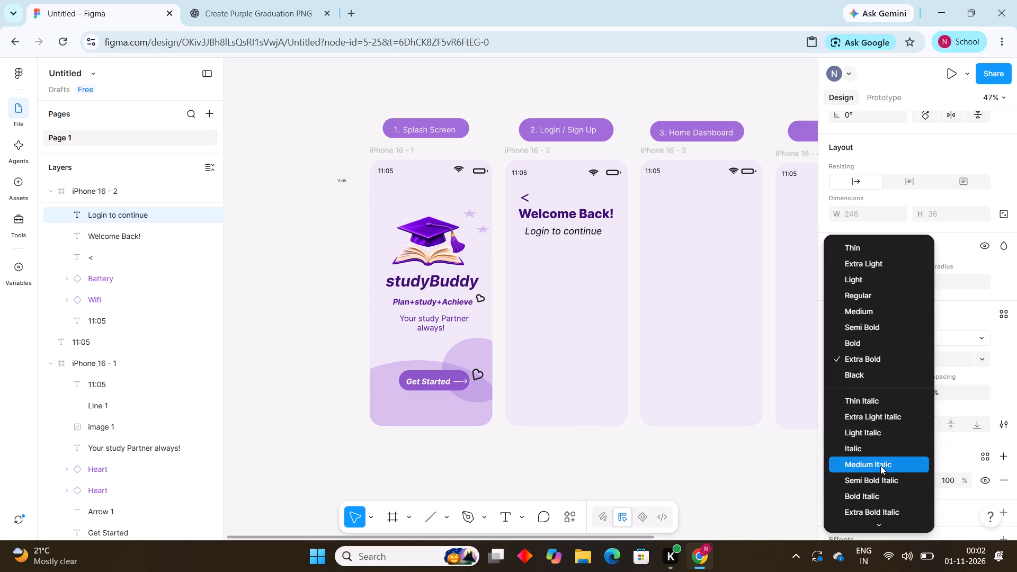
left_click(883, 491)
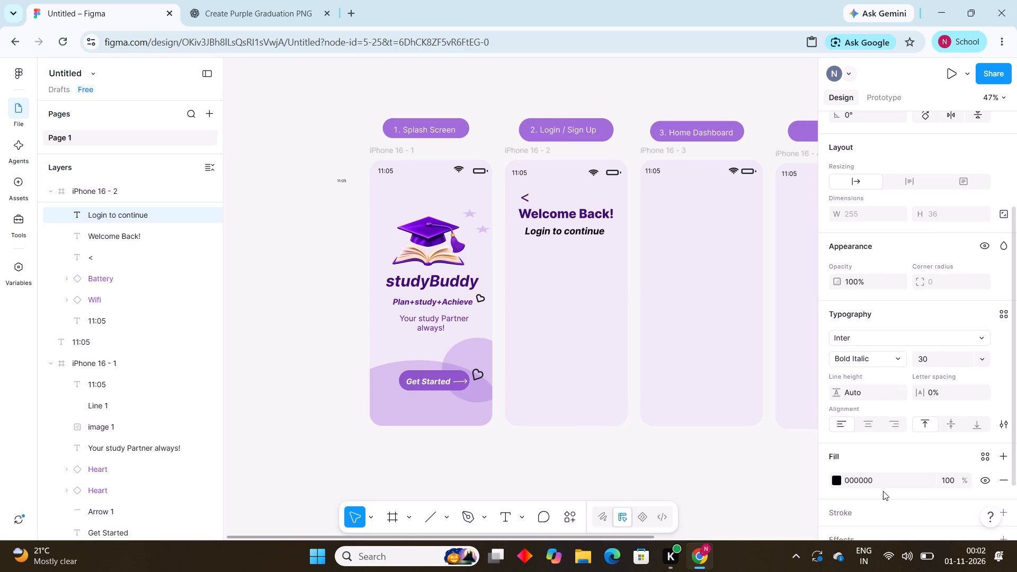
Try the page color 9F6CD8 on the "Login to continue" text, and set its fill to the page color 8D57C8.
left_click(836, 480)
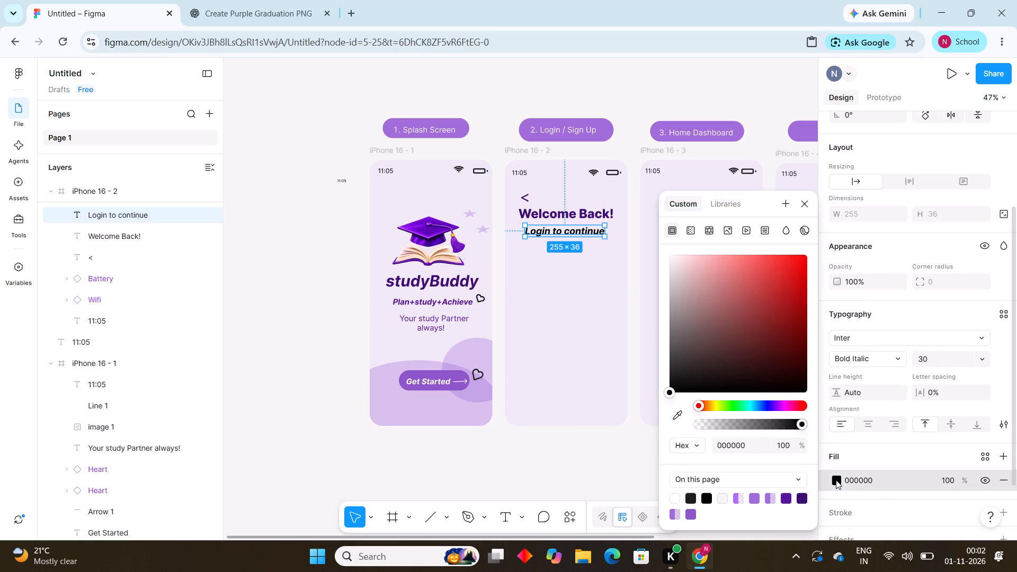
left_click(756, 499)
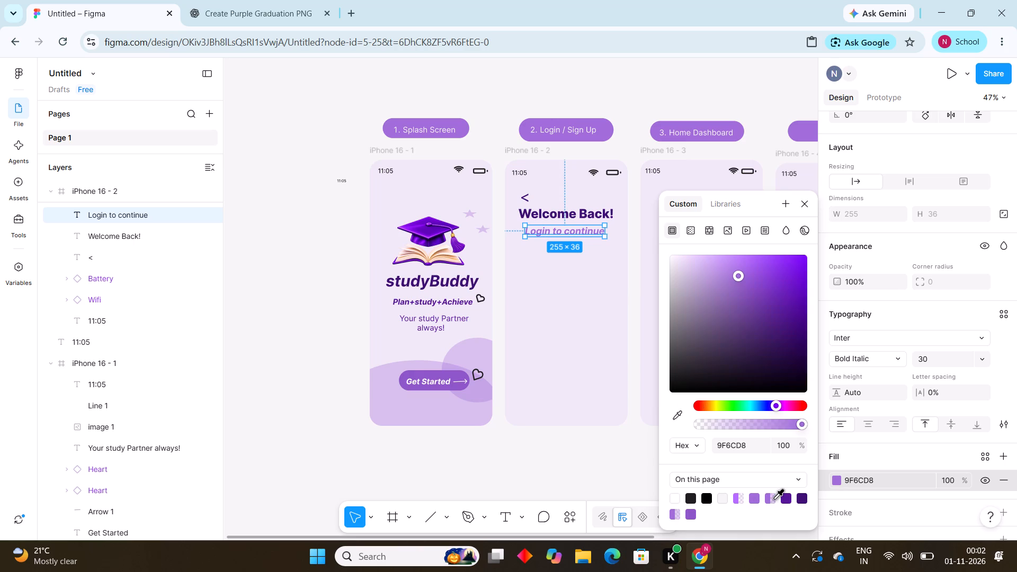
left_click(695, 517)
left_click(695, 517)
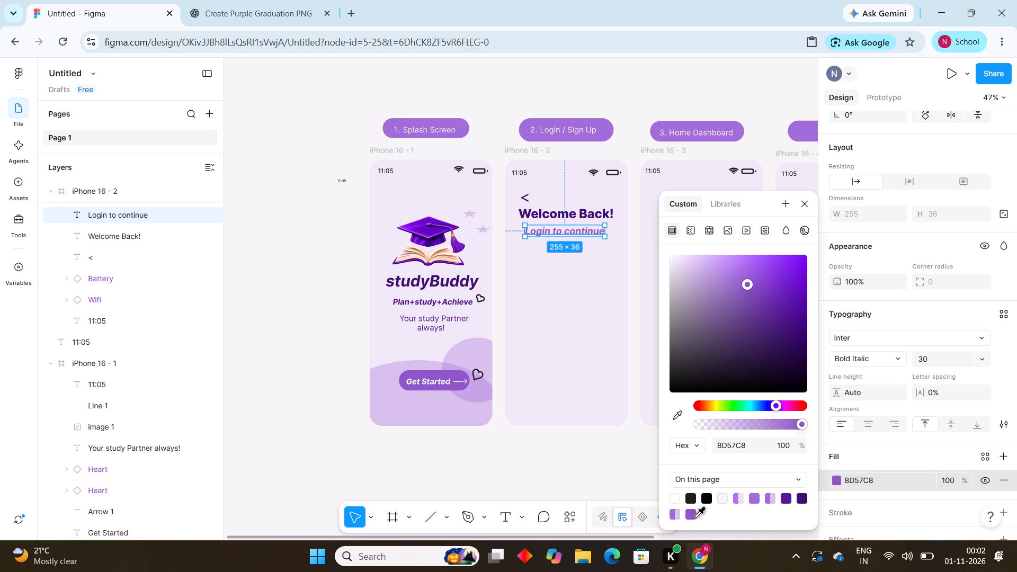
Darken the fill of the "Login to continue" text to purple 713EAA and deselect the text.
left_click(694, 514)
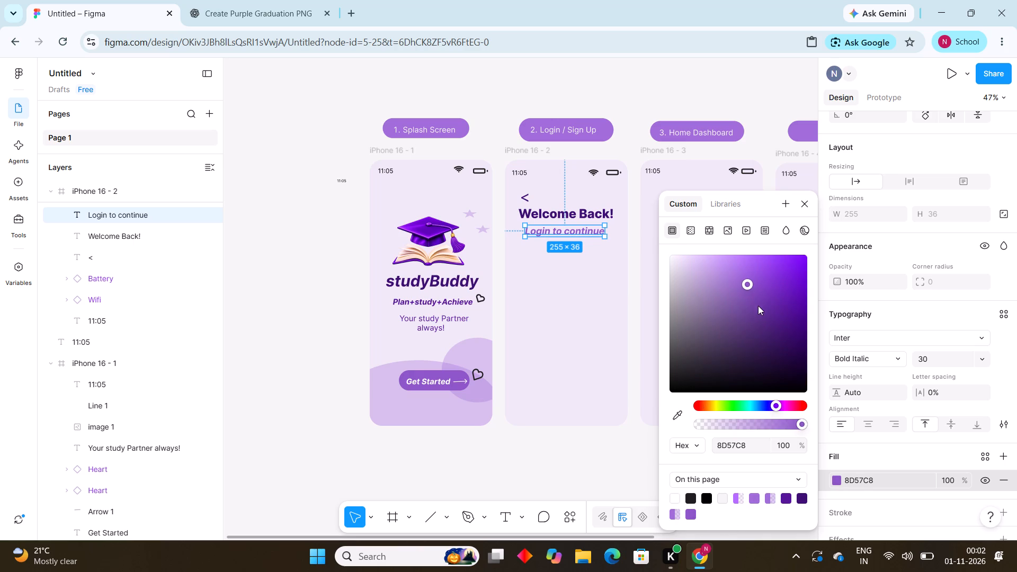
left_click(757, 301)
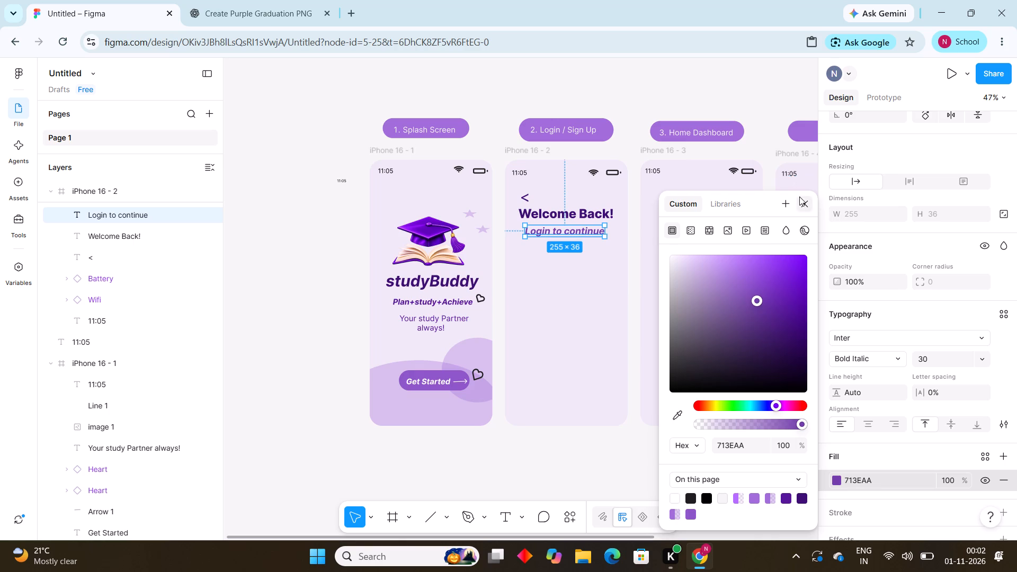
left_click(803, 199)
left_click(708, 451)
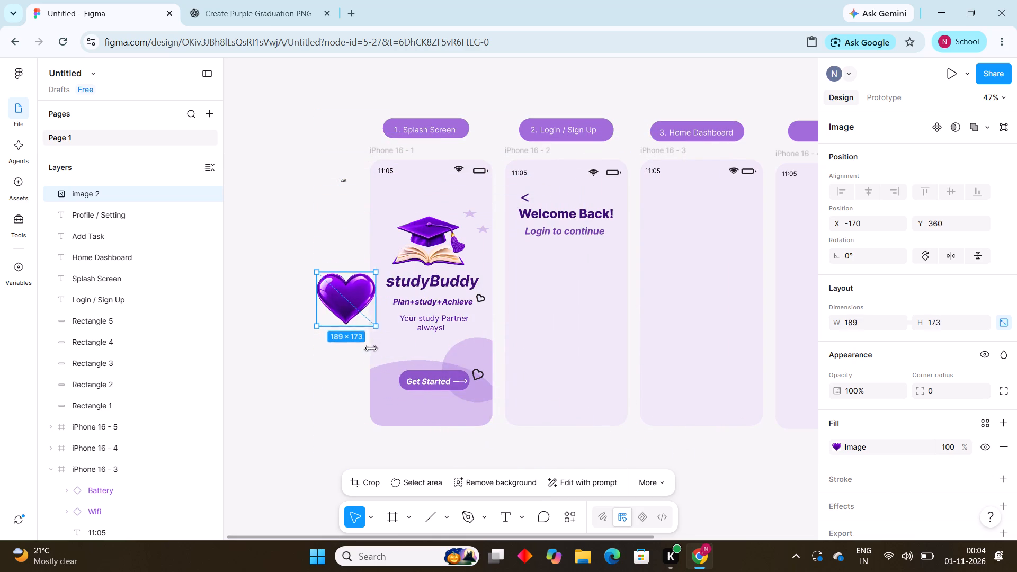
left_click_drag(371, 348, 365, 347)
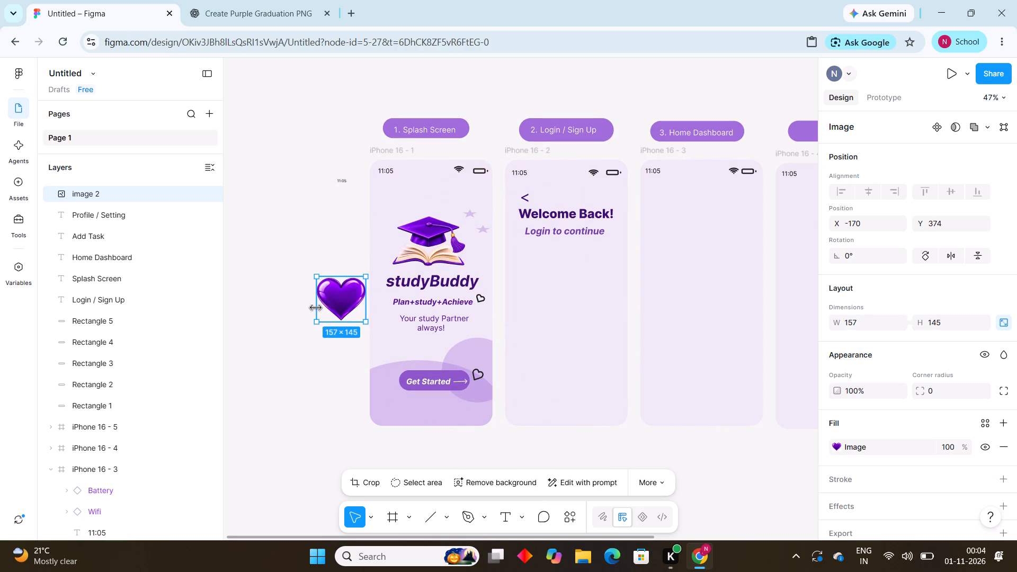
left_click_drag(316, 307, 352, 309)
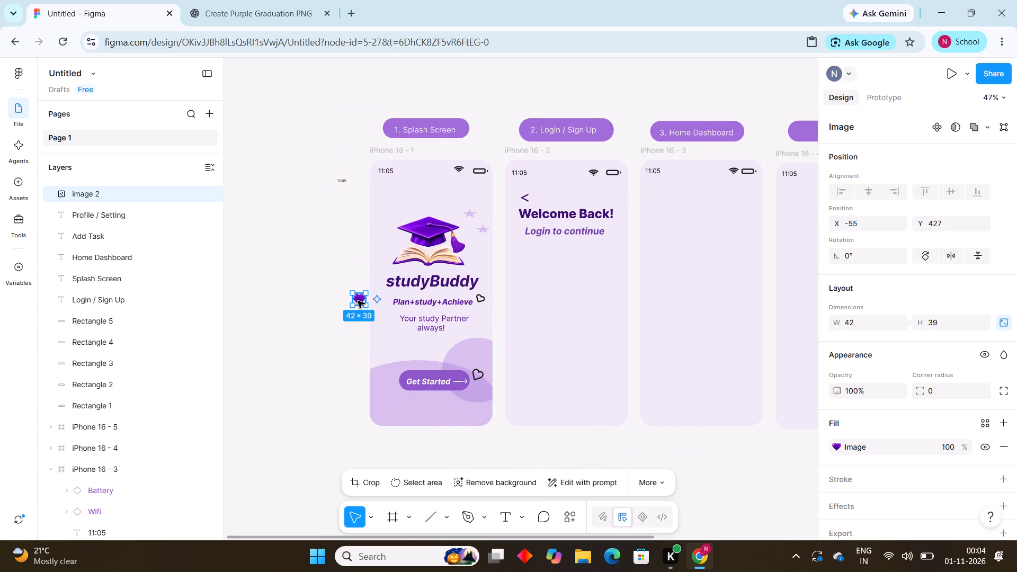
left_click_drag(358, 301, 482, 297)
left_click(482, 297)
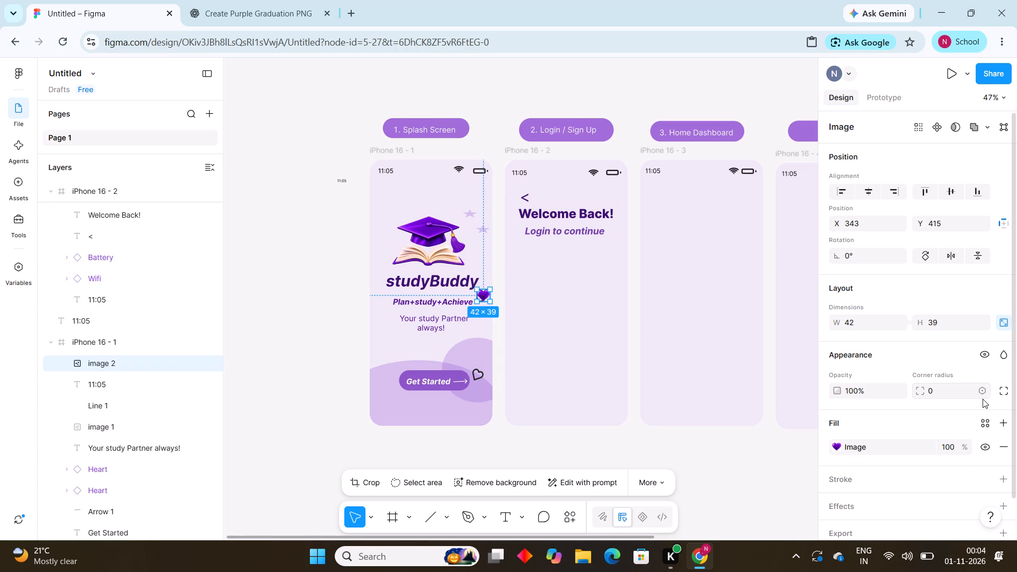
Set the rotation of the purple heart image on the splash screen to 150°.
left_click(865, 247)
key("BackSpace")
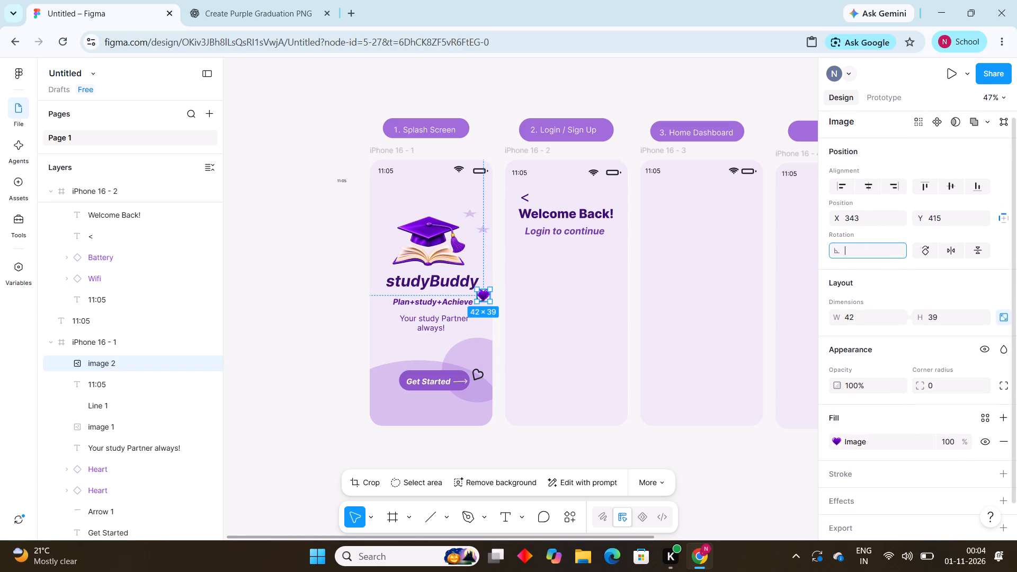
key("1")
key("6")
key("BackSpace")
key("5")
key("0")
key("Return")
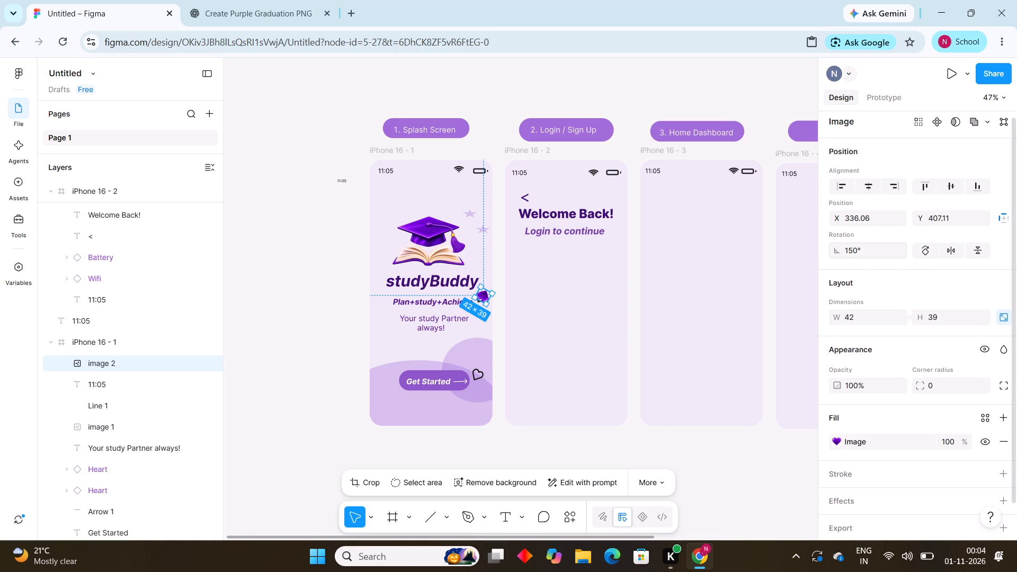
Move the rotated heart image off the splash screen to the lower-left corner of the iPhone 16 - 2 frame, around X -40, Y 797.
left_click(701, 476)
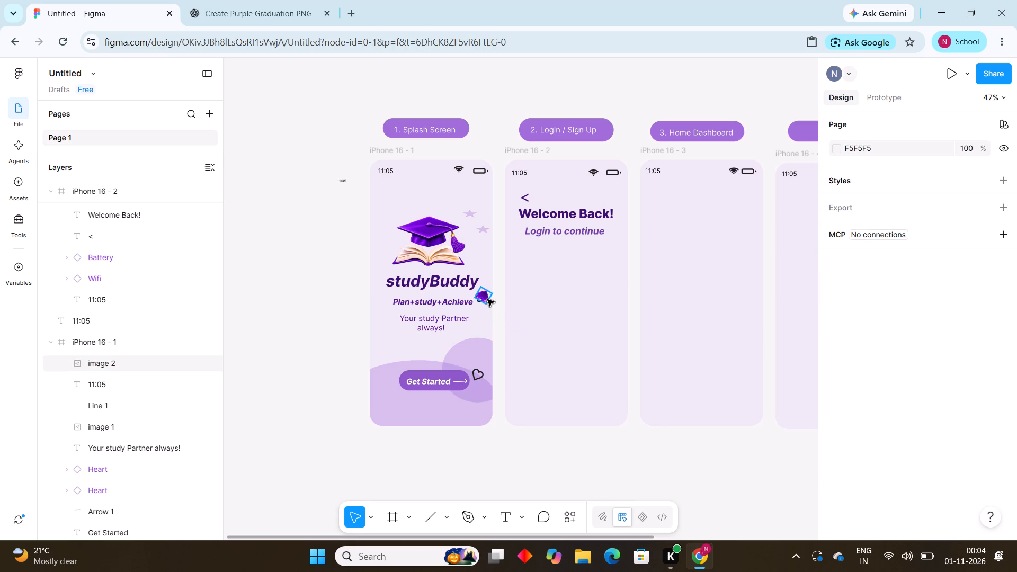
left_click_drag(487, 299, 517, 430)
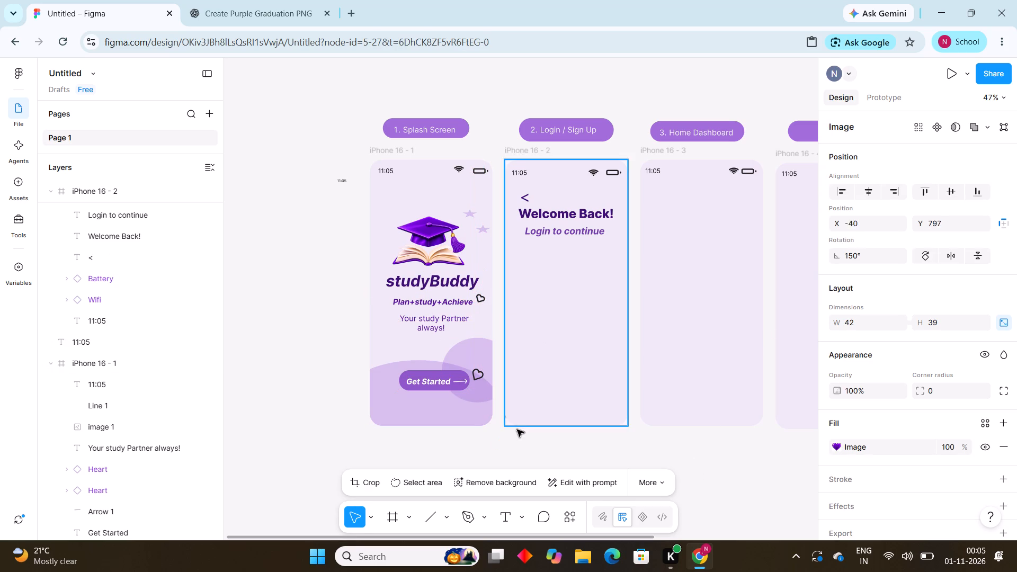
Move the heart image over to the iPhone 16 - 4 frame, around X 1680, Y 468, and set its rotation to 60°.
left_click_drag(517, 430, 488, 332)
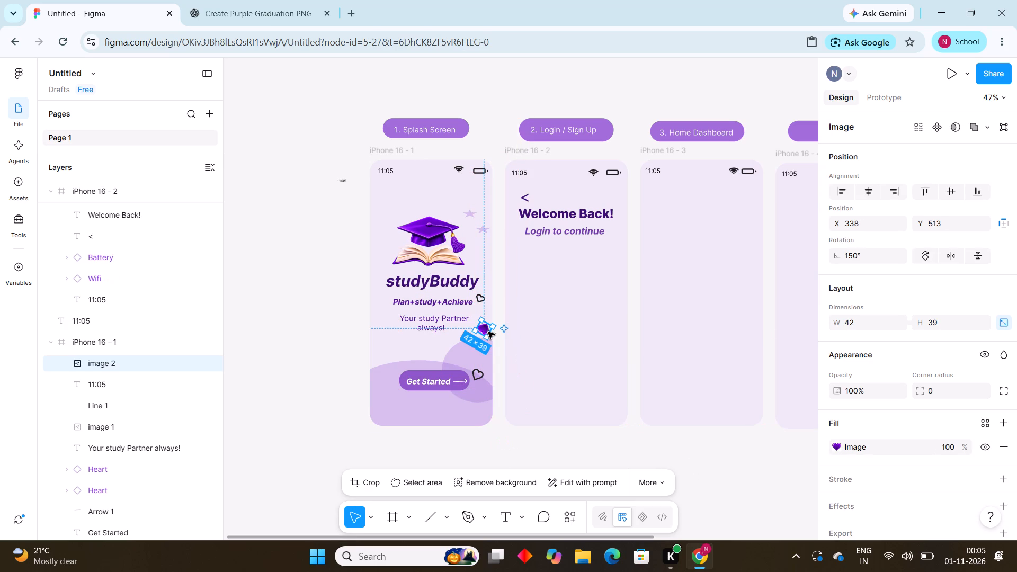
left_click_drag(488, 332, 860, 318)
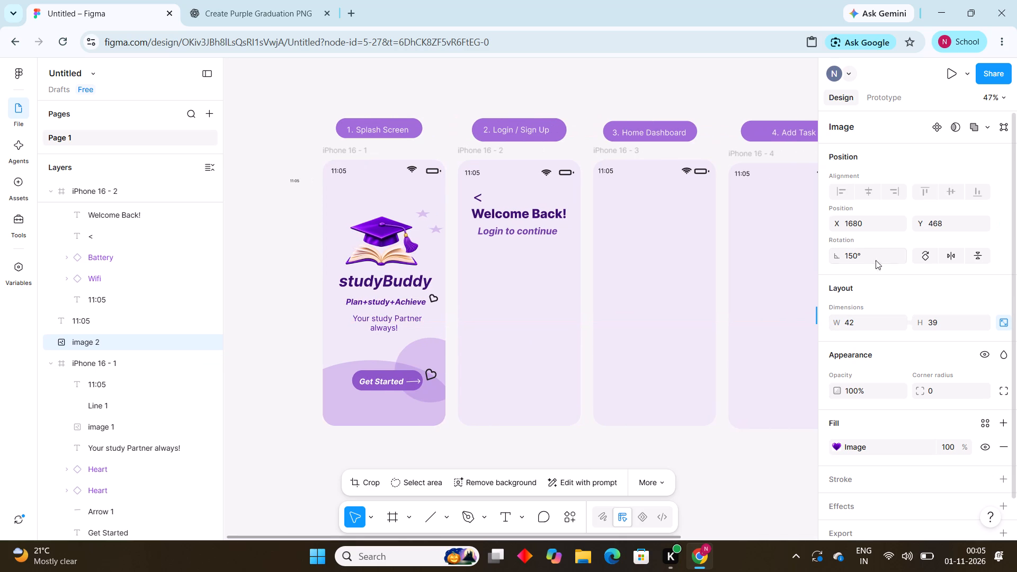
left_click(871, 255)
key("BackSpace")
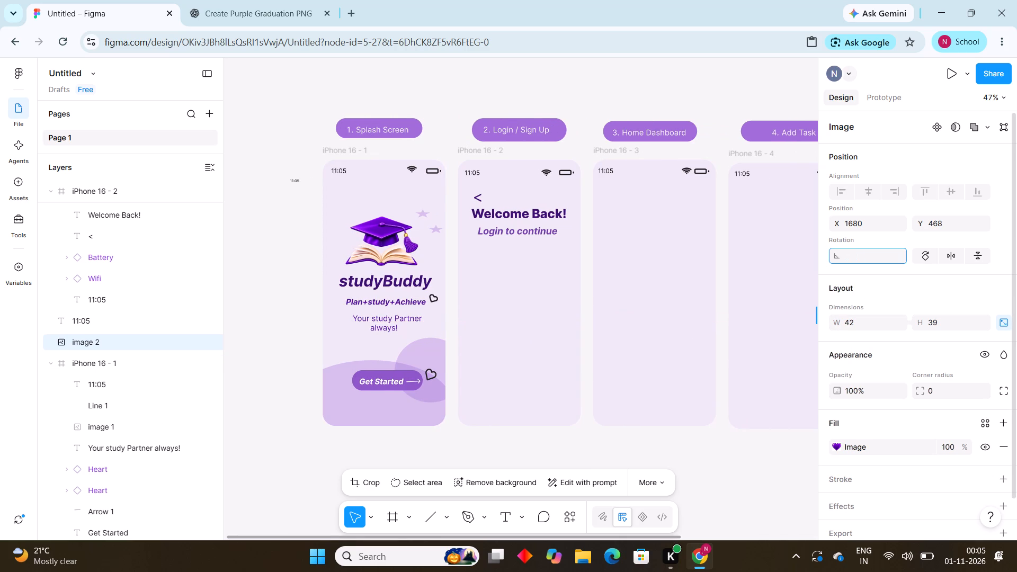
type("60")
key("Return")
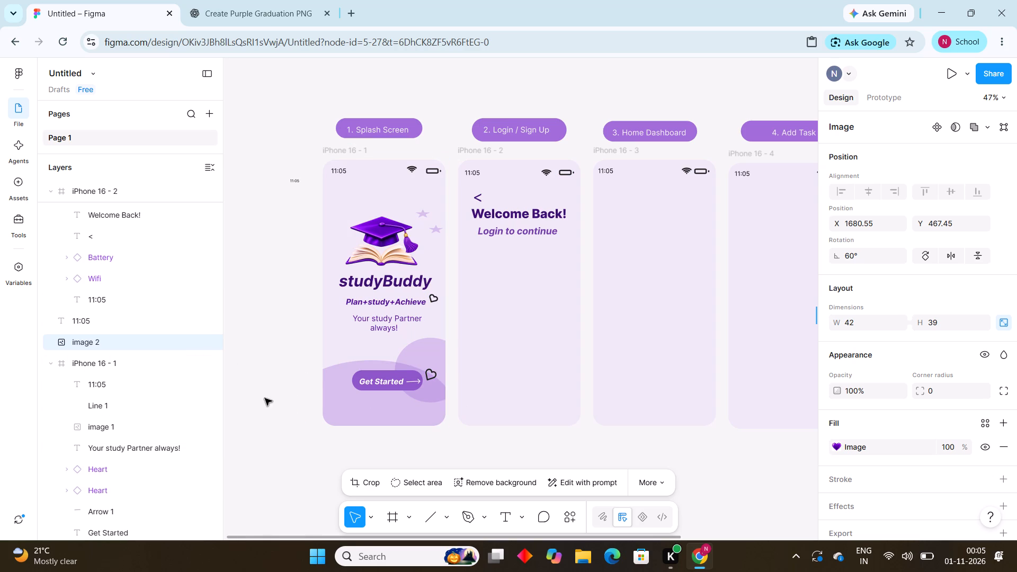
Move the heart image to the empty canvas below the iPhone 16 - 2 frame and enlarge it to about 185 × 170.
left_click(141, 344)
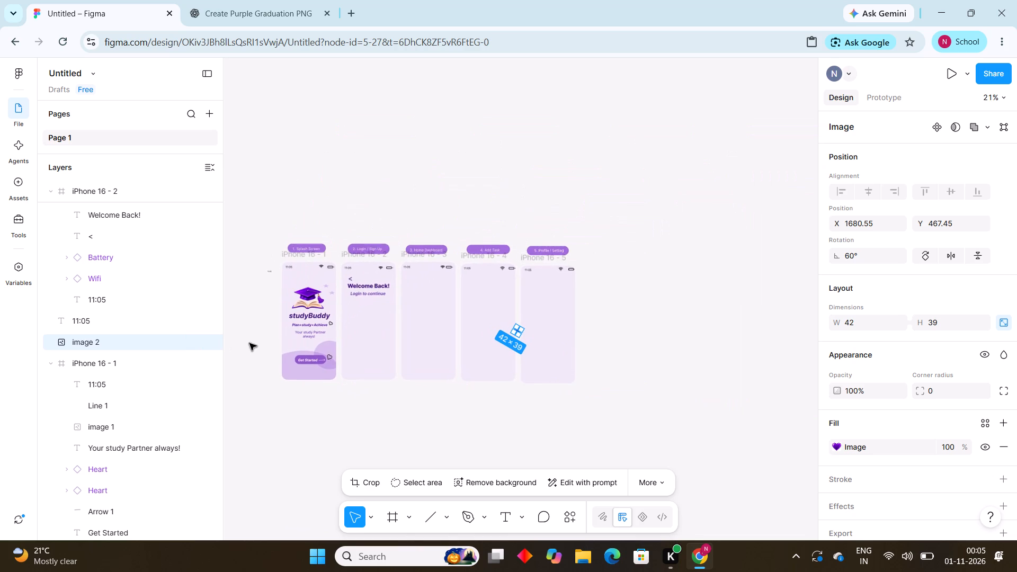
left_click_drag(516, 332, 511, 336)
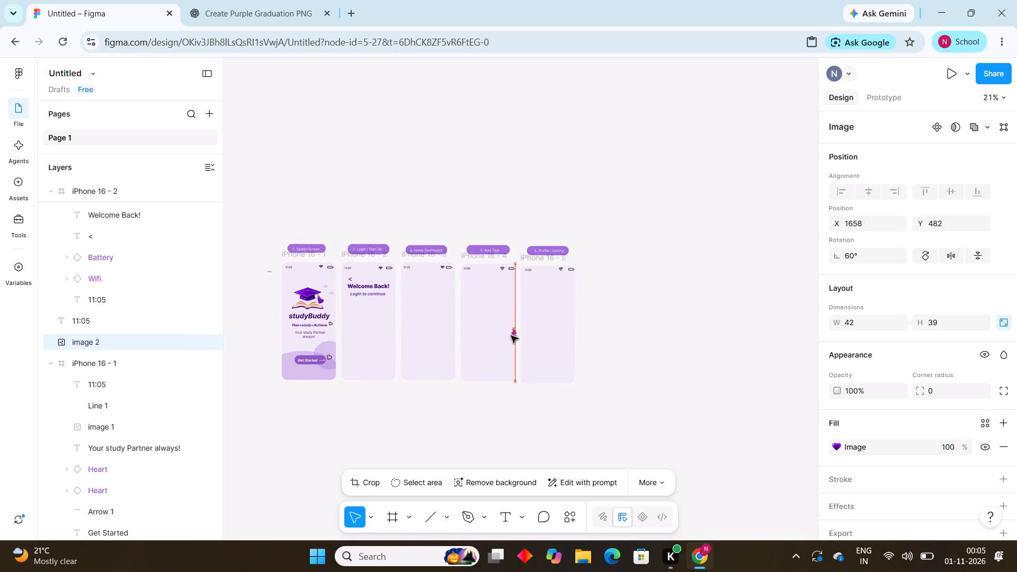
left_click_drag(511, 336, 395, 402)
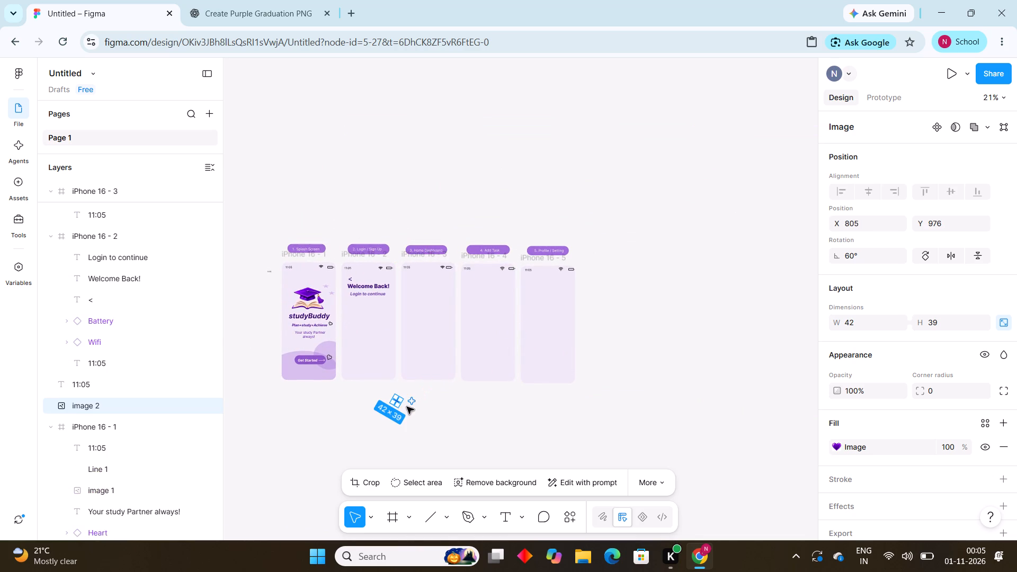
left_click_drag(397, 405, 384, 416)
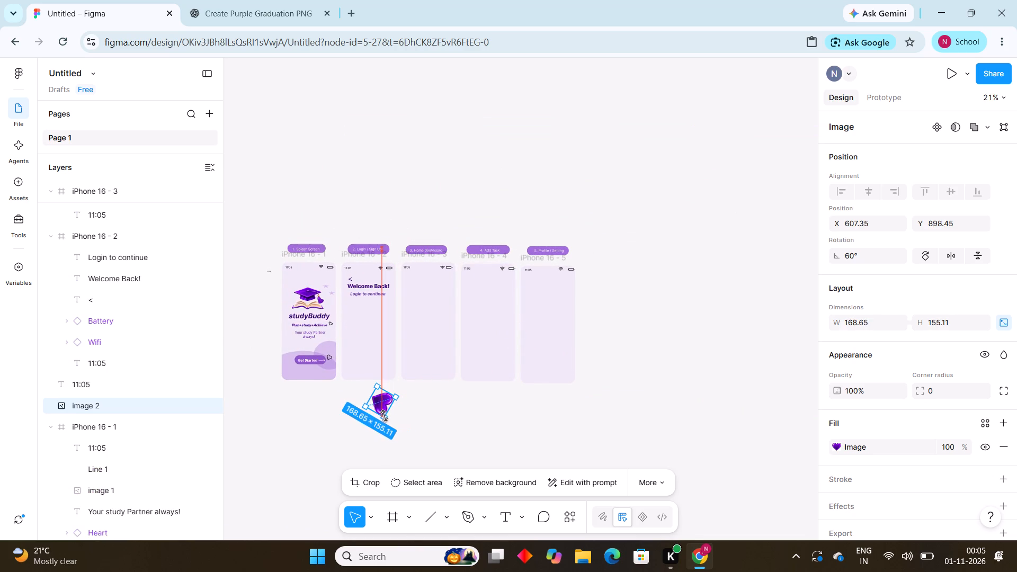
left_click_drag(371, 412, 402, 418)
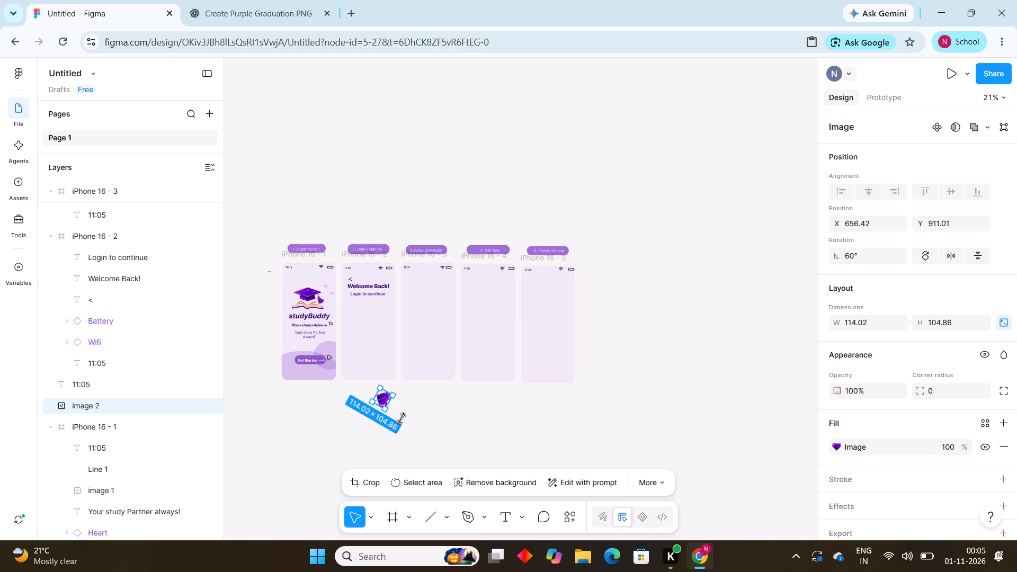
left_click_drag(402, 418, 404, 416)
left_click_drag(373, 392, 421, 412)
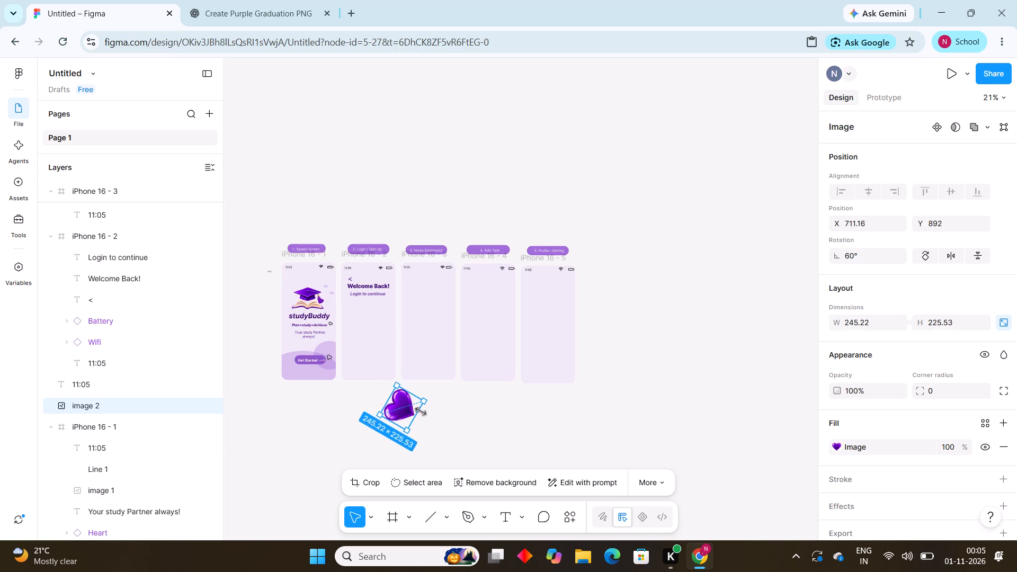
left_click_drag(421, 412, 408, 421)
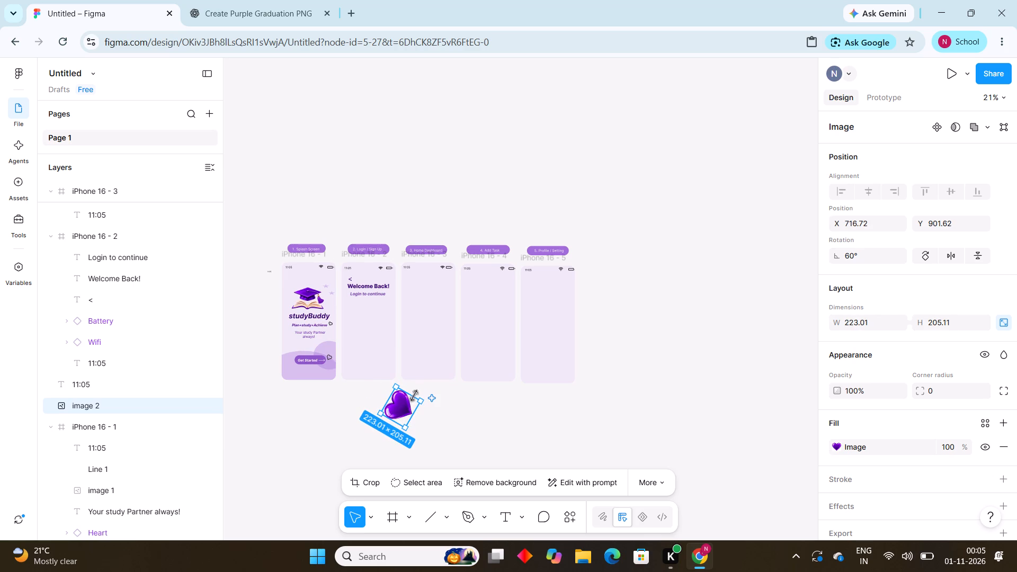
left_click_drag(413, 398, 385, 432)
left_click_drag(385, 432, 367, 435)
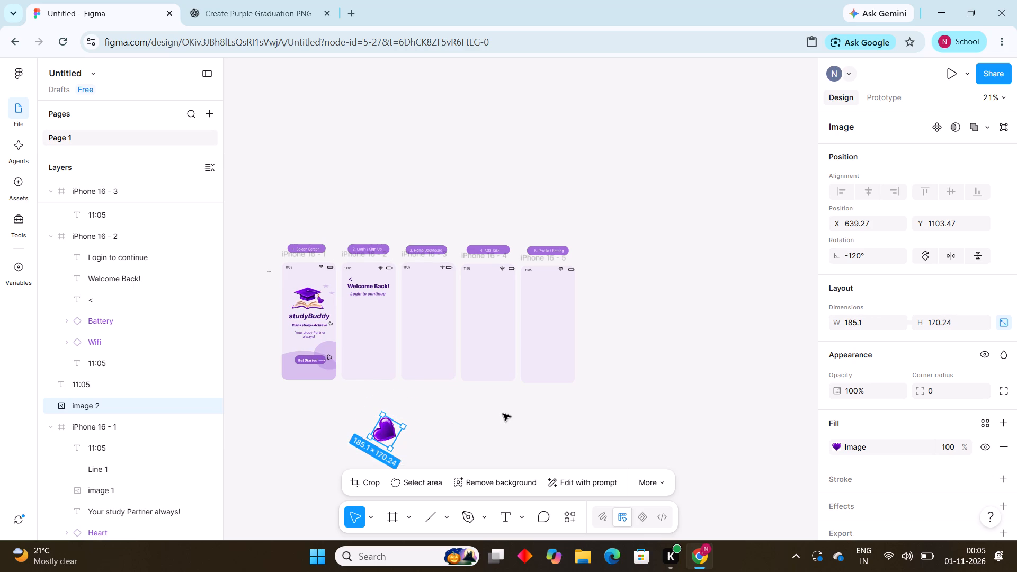
Set the rotation of the purple heart image to 120°.
left_click(871, 255)
key("BackSpace")
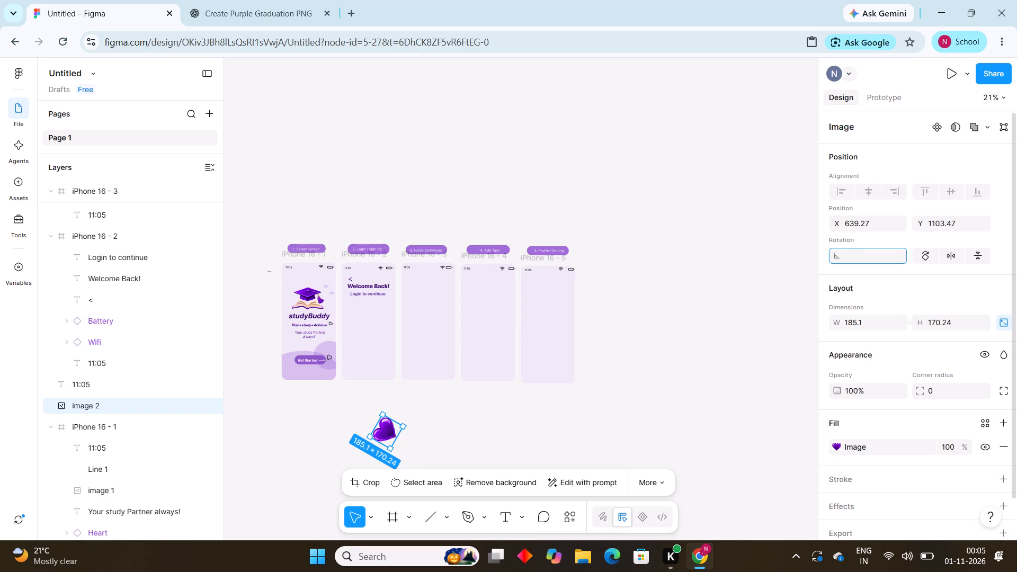
type("120")
key("Return")
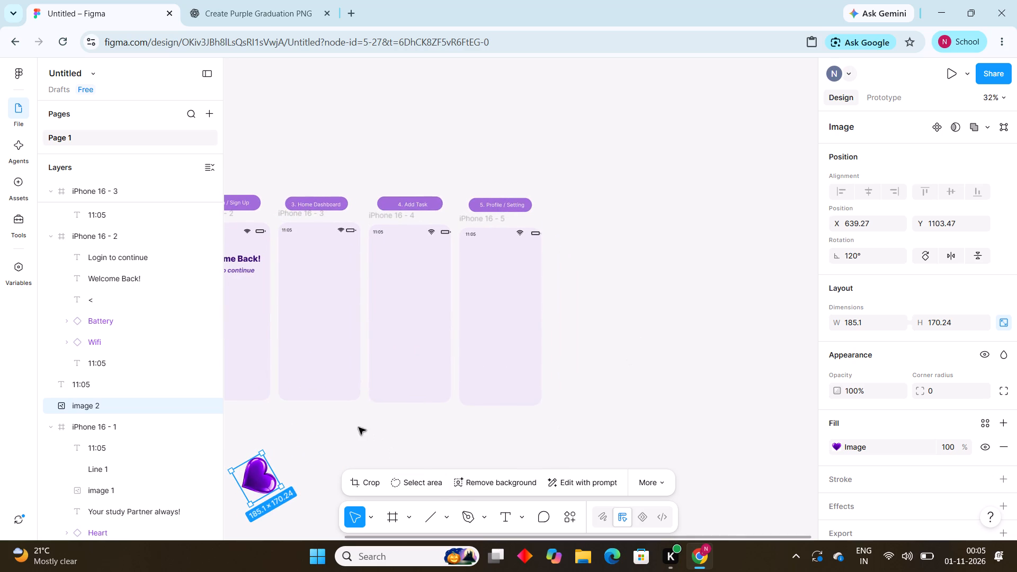
Bring the heart image up to the splash screen and scale it down to about 58 × 53.
left_click_drag(343, 422, 407, 461)
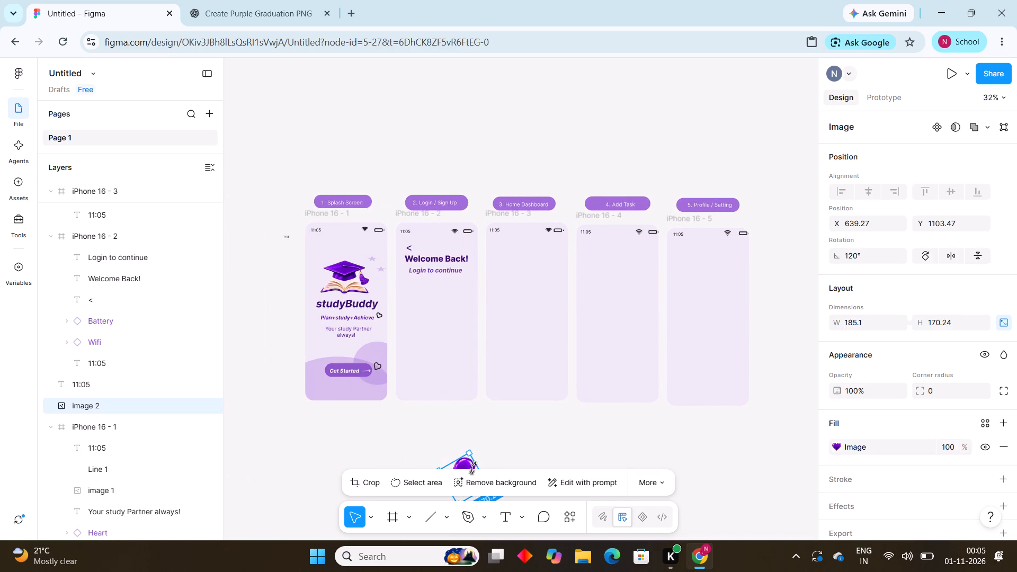
scroll(581, 450, "left", 1)
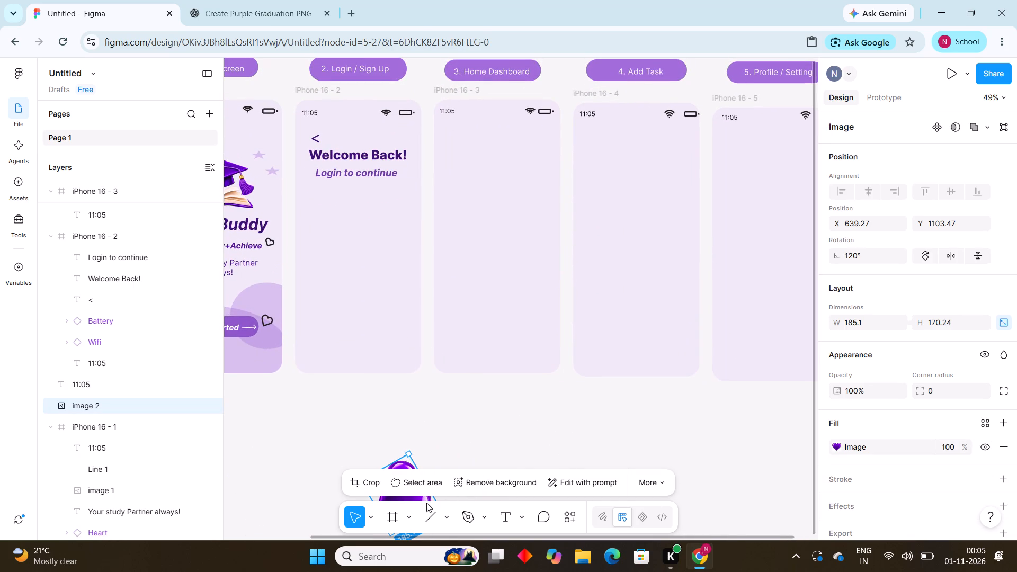
left_click_drag(380, 434, 449, 419)
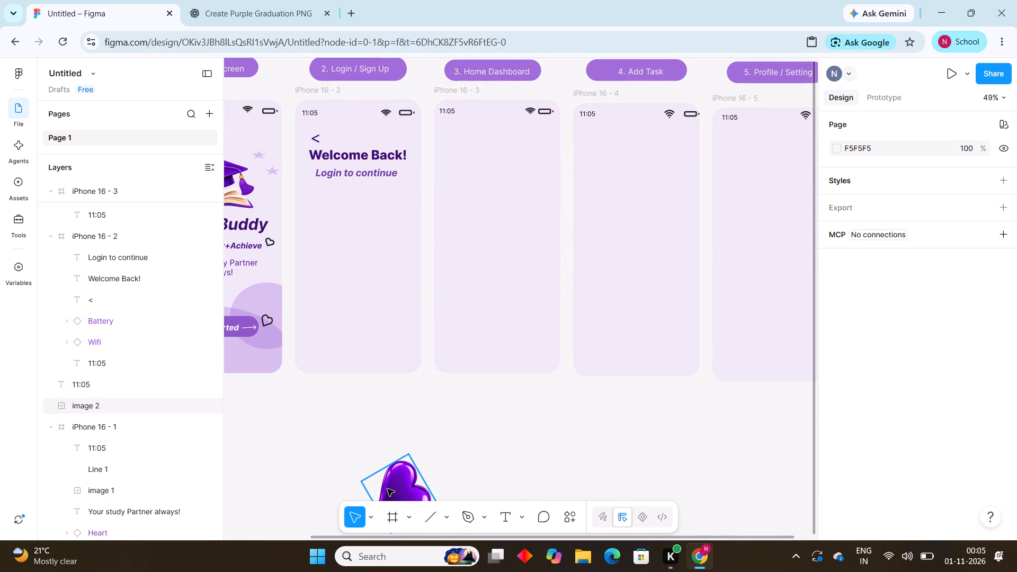
left_click_drag(398, 487, 297, 309)
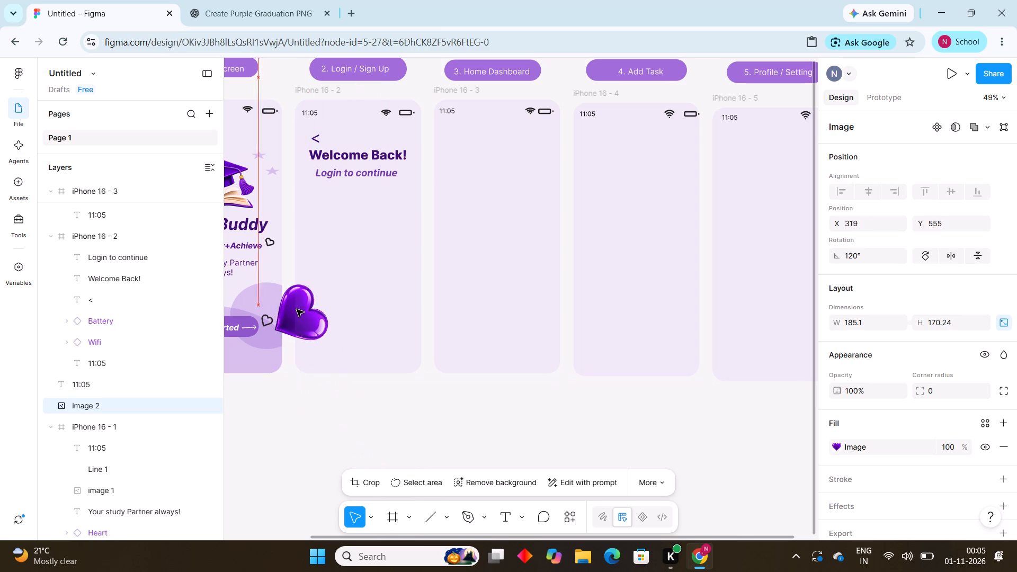
left_click_drag(319, 314, 294, 322)
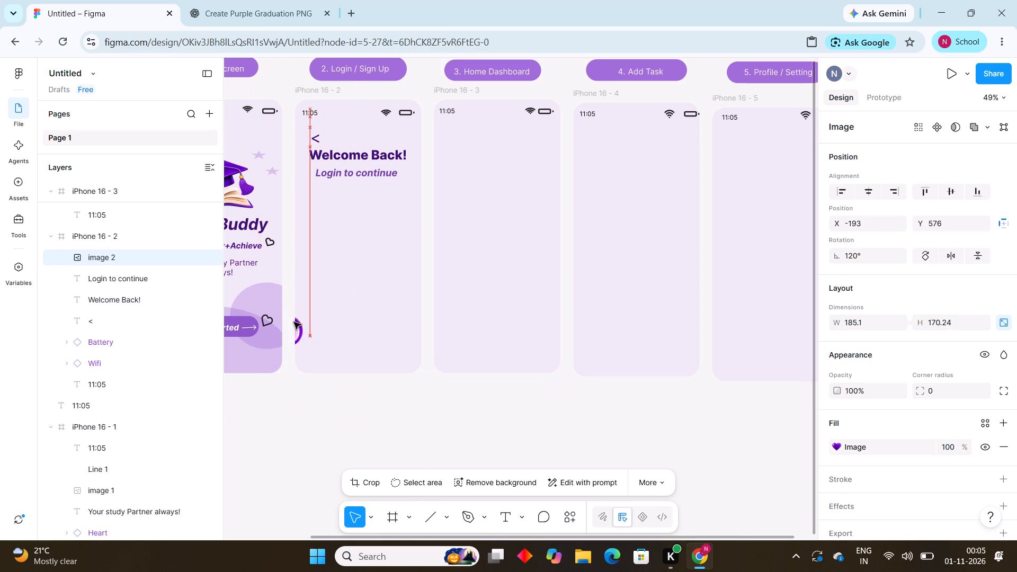
left_click_drag(294, 322, 286, 316)
left_click_drag(289, 335, 278, 296)
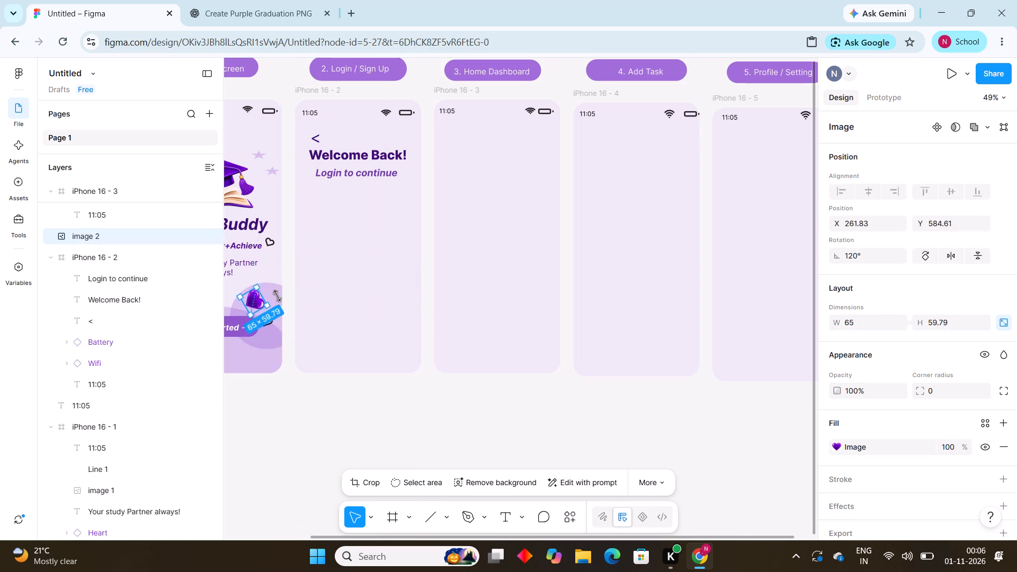
left_click_drag(278, 296, 276, 297)
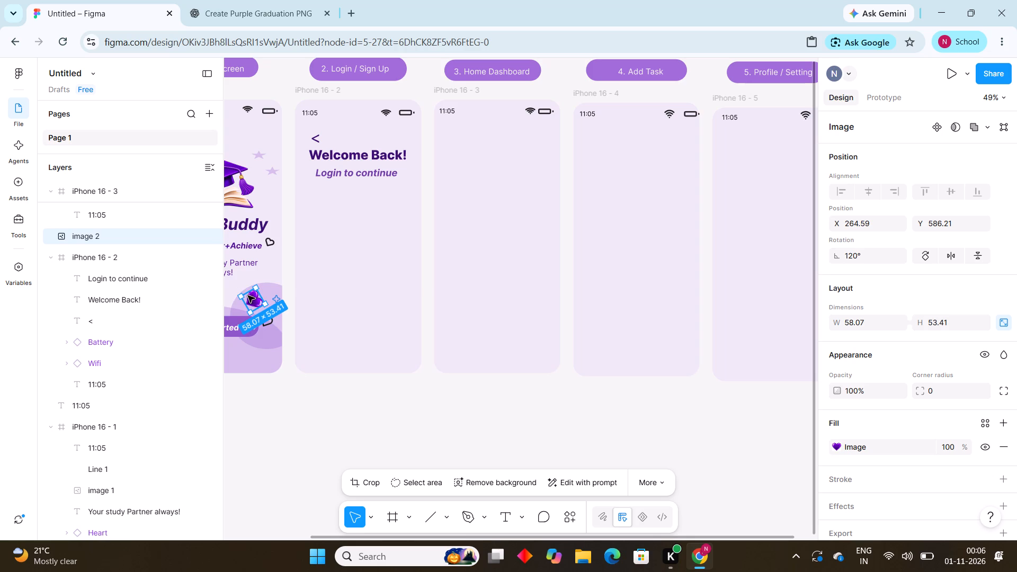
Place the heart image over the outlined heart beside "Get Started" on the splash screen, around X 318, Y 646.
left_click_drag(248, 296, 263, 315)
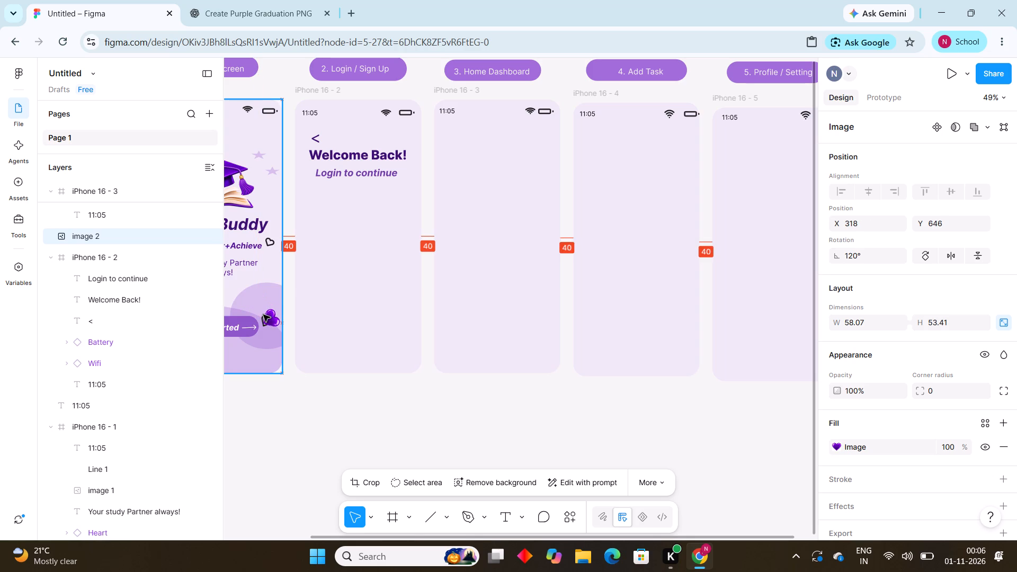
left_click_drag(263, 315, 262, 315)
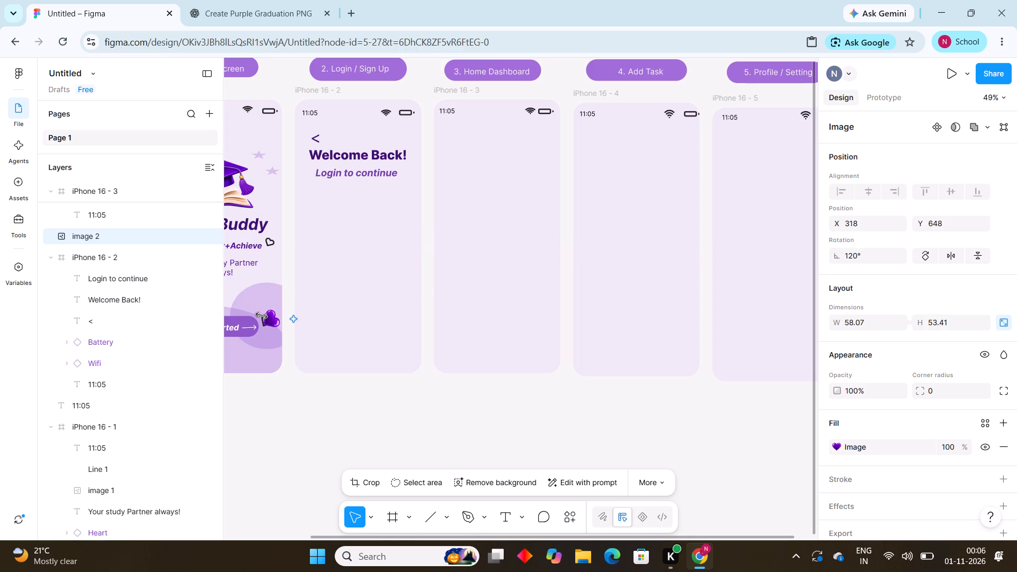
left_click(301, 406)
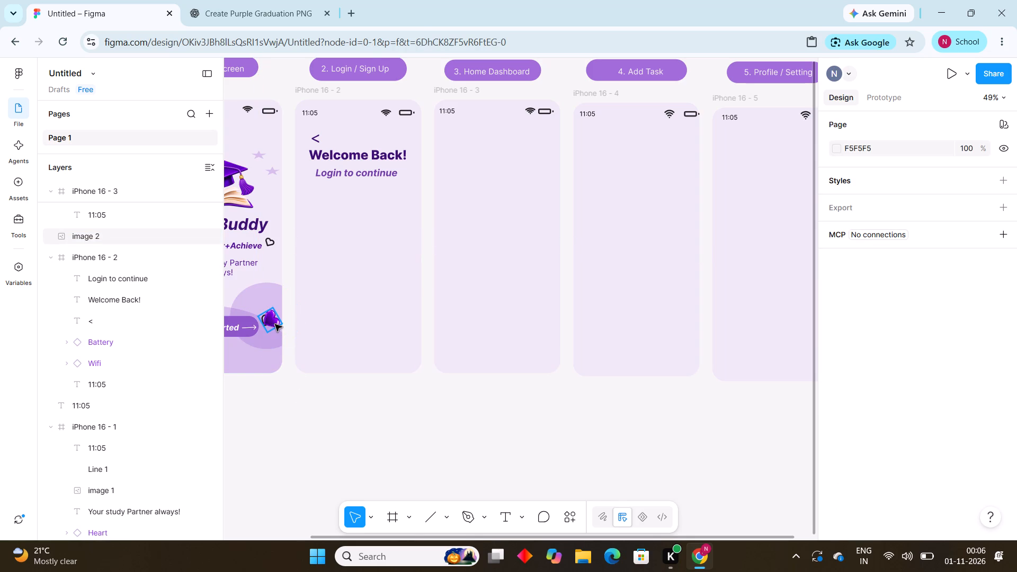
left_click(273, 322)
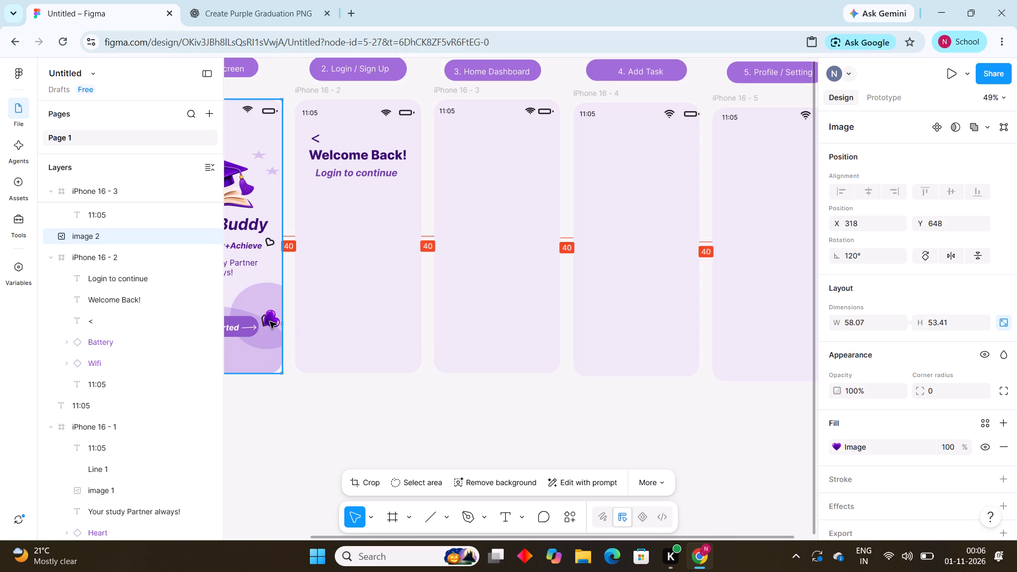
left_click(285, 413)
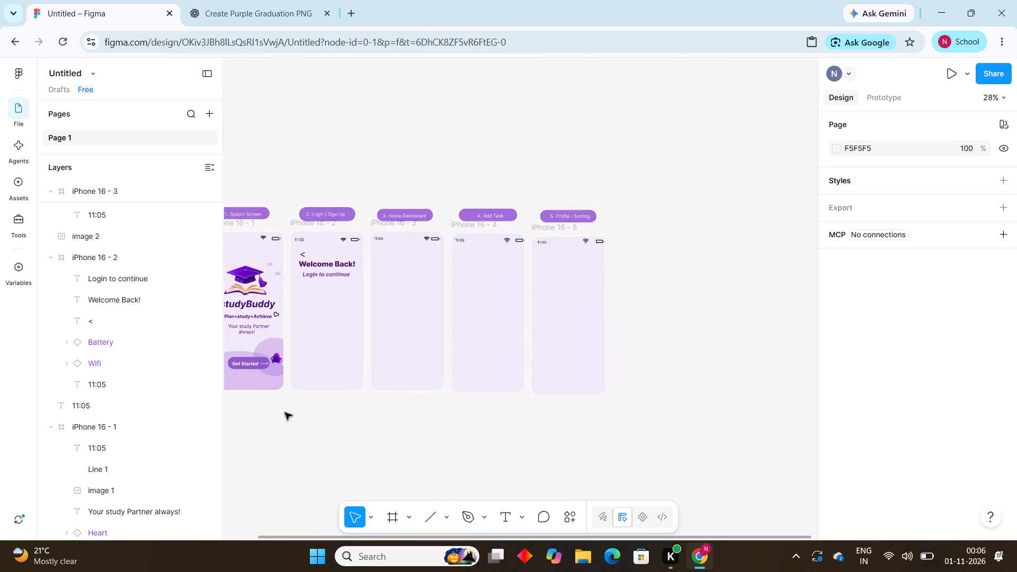
Move the heart image over the outlined heart beside "Plan+study+Achieve" on the splash screen, around X 319, Y 401.
left_click_drag(276, 359, 276, 313)
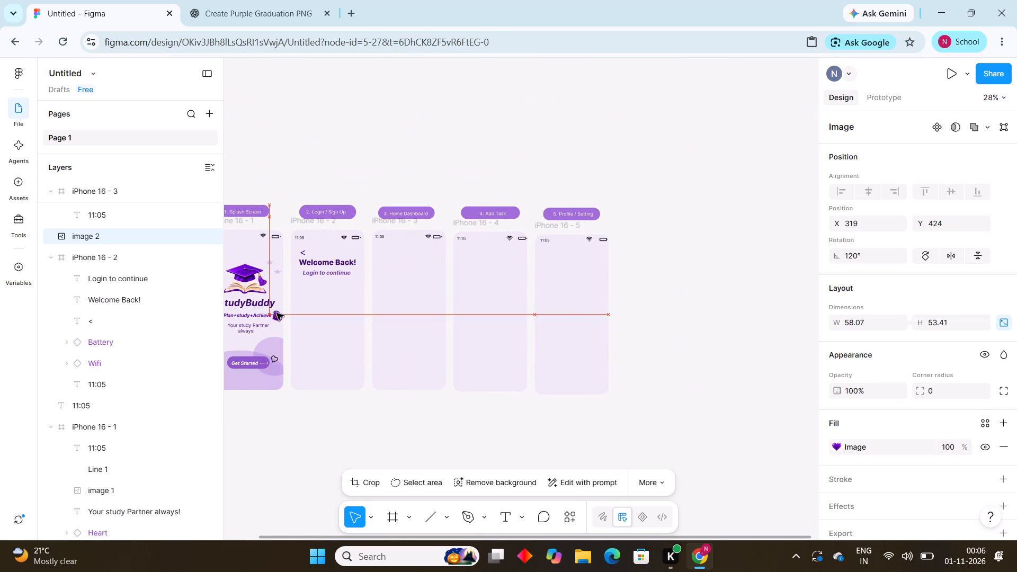
left_click_drag(276, 313, 278, 313)
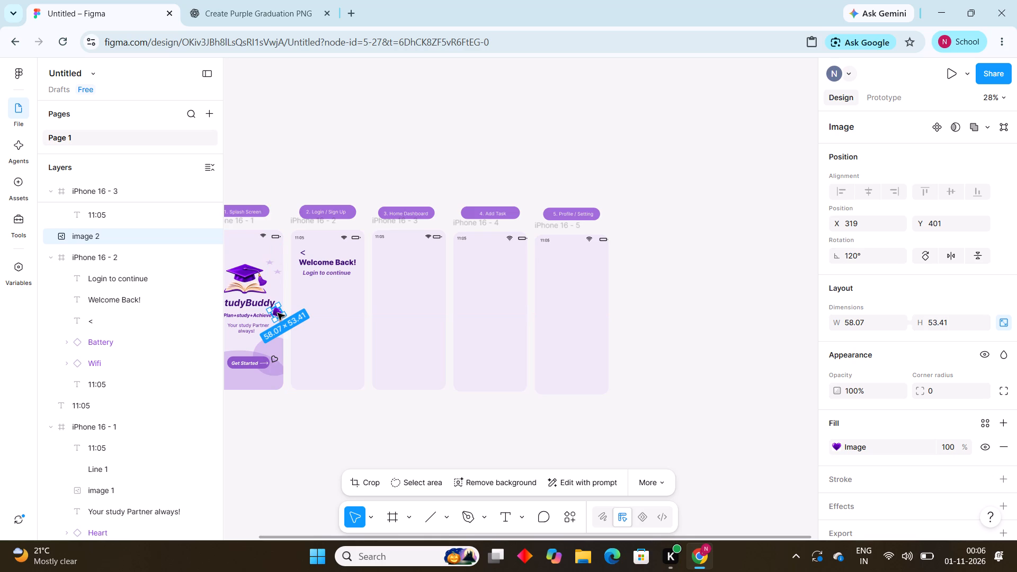
left_click(310, 427)
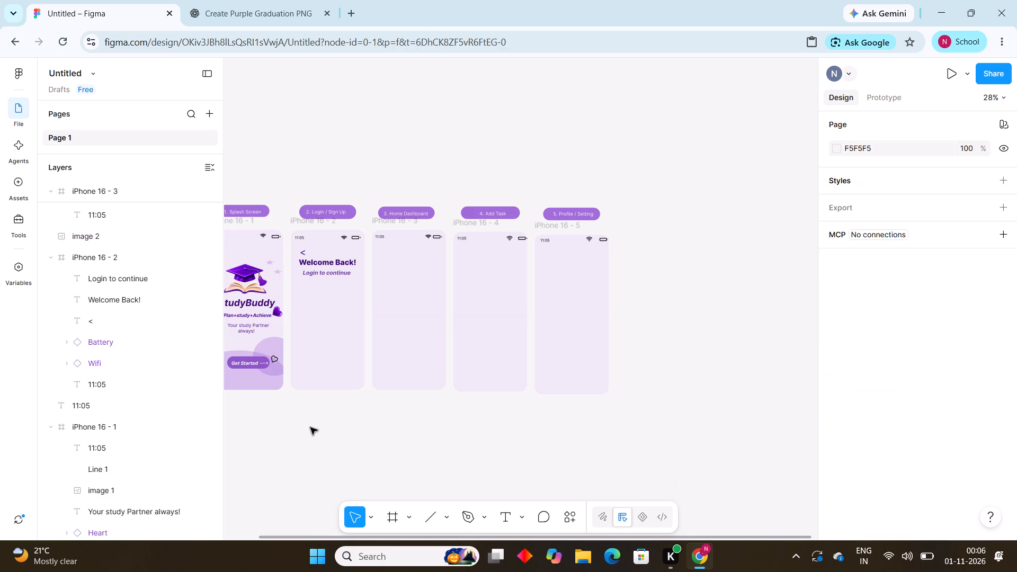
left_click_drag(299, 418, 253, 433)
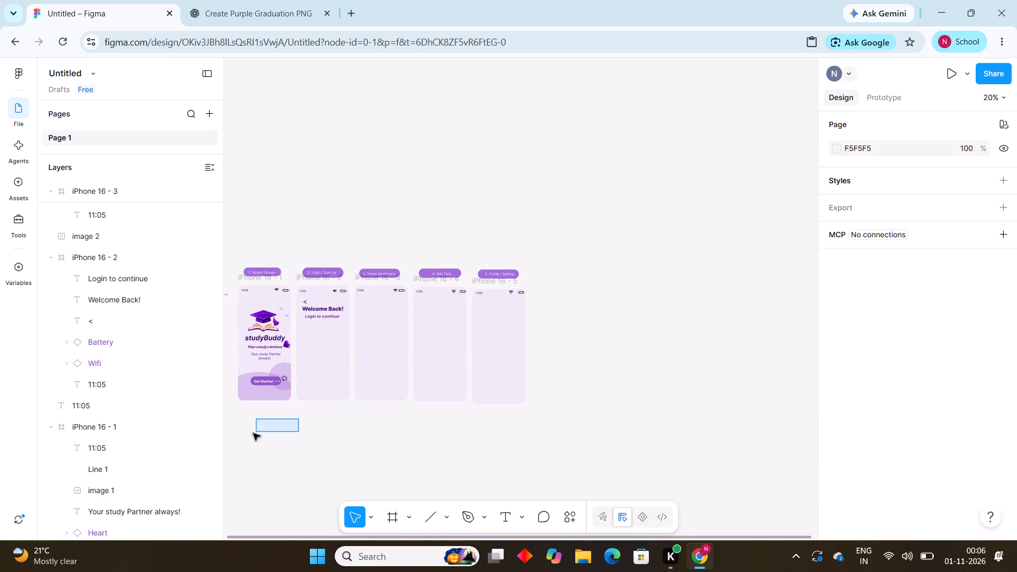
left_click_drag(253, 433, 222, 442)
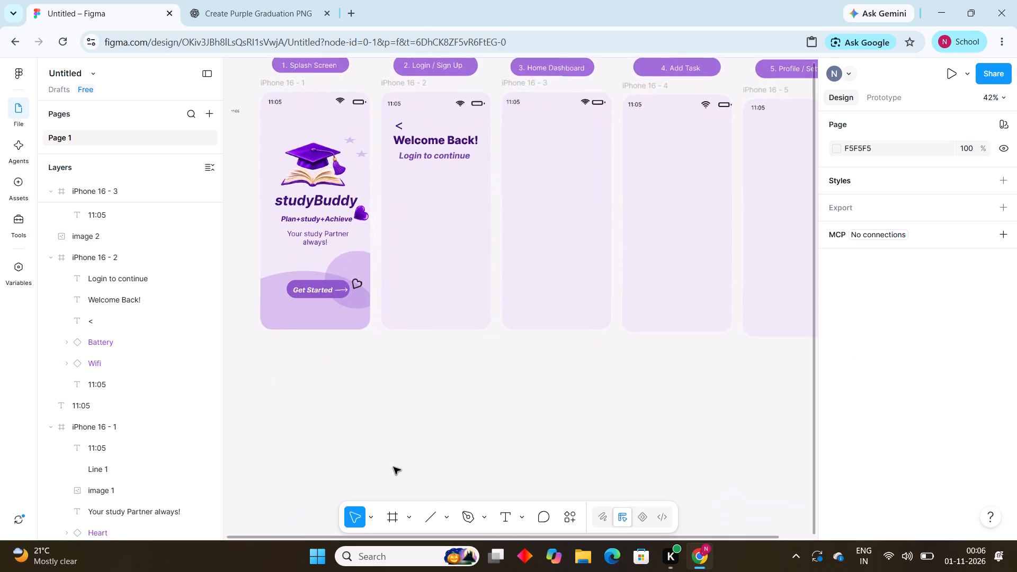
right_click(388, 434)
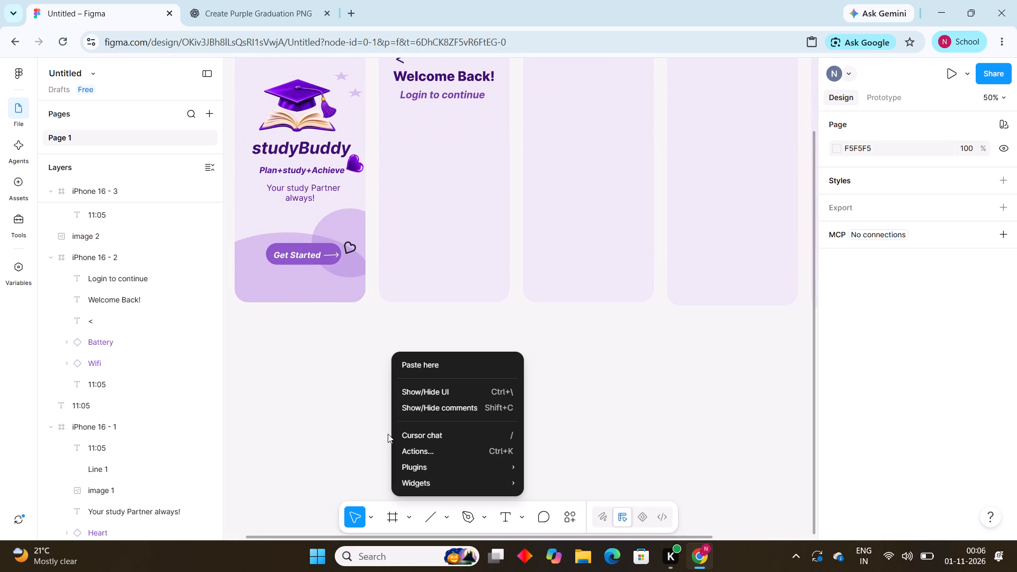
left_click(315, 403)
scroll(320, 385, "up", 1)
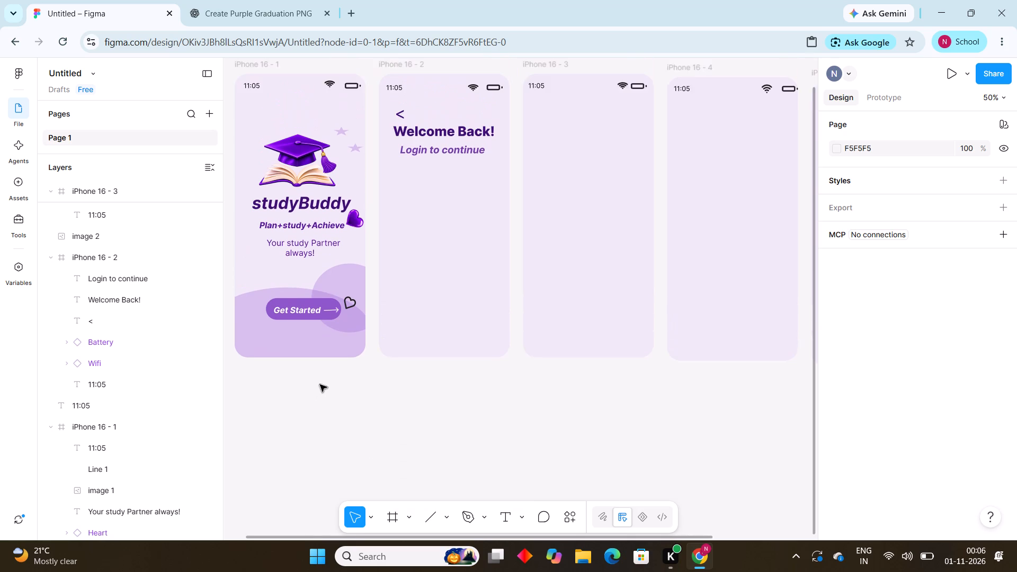
Scale the heart image beside "Plan+study+Achieve" down to about 50 × 46 and reposition it around X 319, Y 413.
scroll(320, 385, "up", 1)
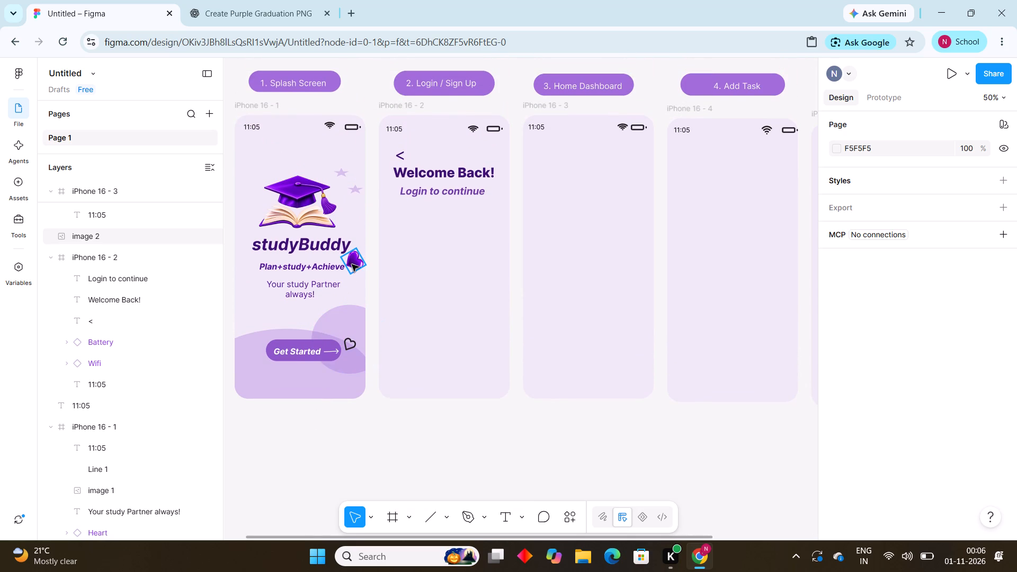
left_click(352, 264)
left_click(350, 251)
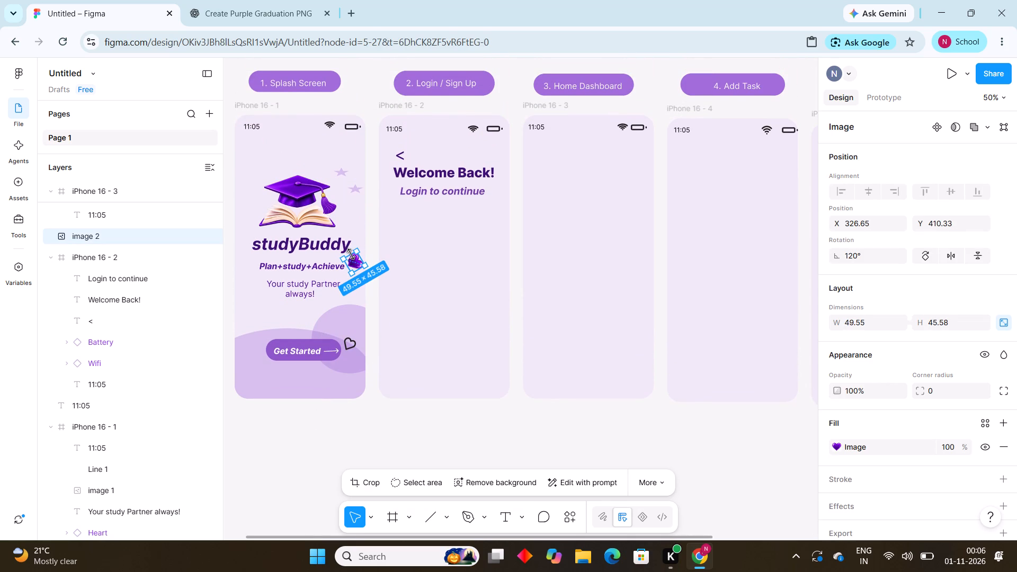
left_click(377, 428)
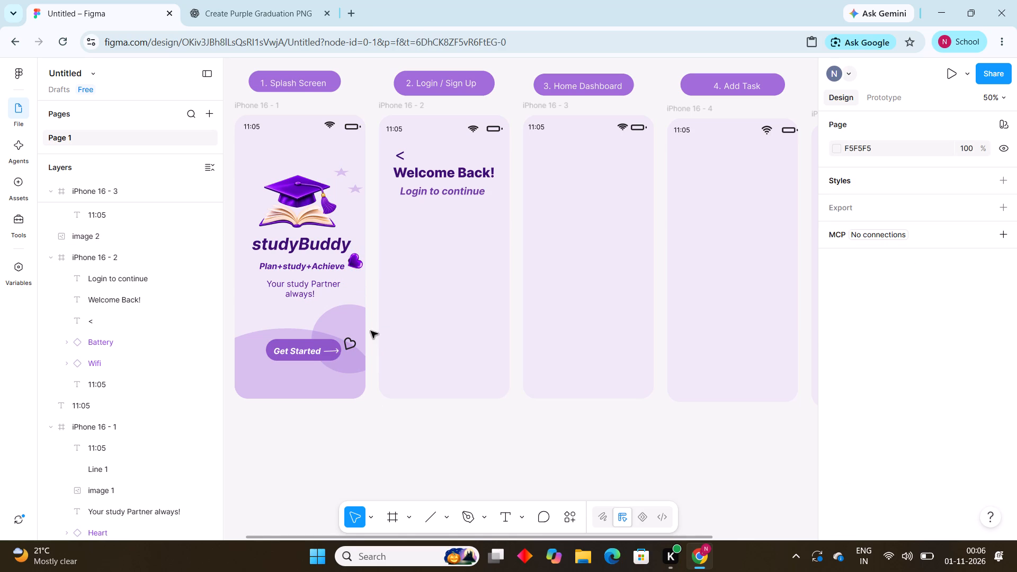
left_click(359, 263)
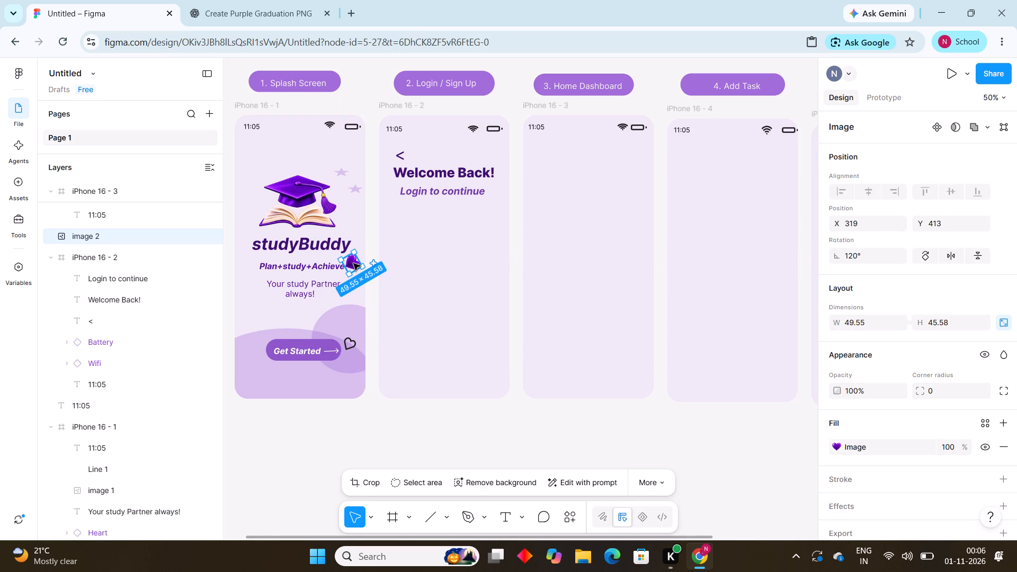
Duplicate the splash screen's purple heart image and place the copy beside "Login to continue" on the login screen, around X 319, Y 185.
left_click(353, 263)
key("ctrl+c")
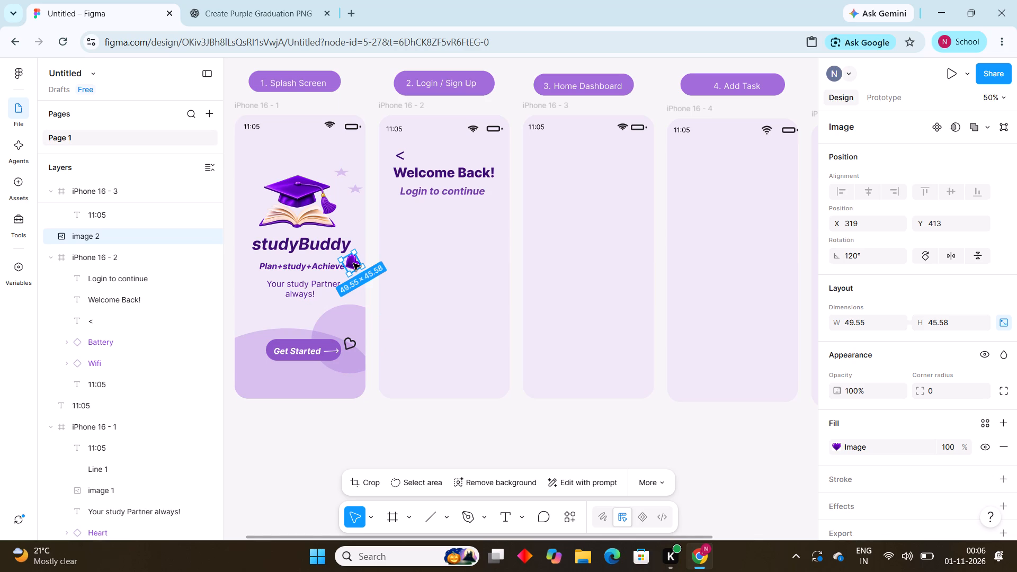
key("ctrl+v")
left_click(353, 263)
left_click_drag(353, 263, 383, 264)
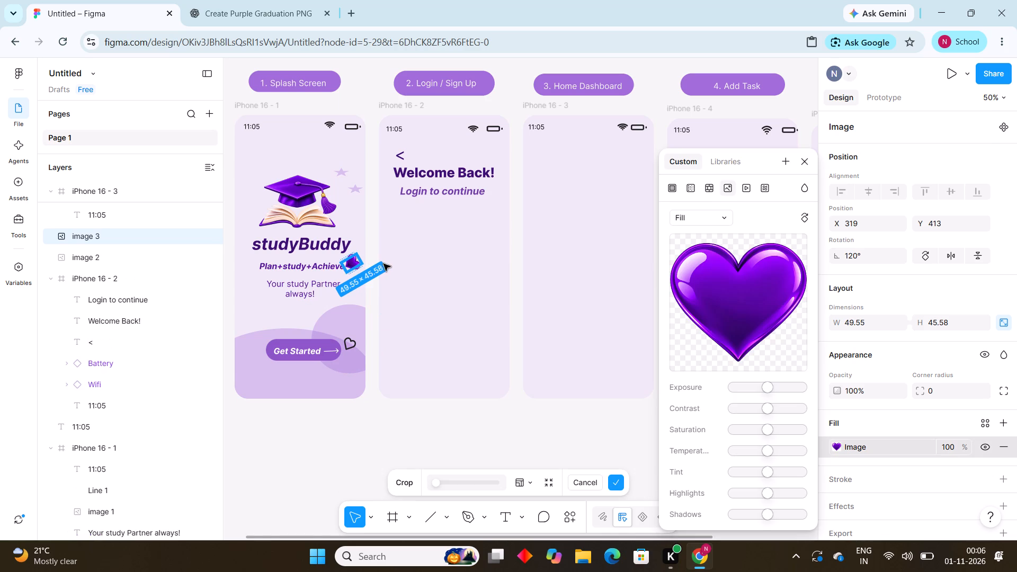
left_click_drag(383, 264, 401, 264)
left_click(805, 156)
left_click_drag(353, 267, 497, 192)
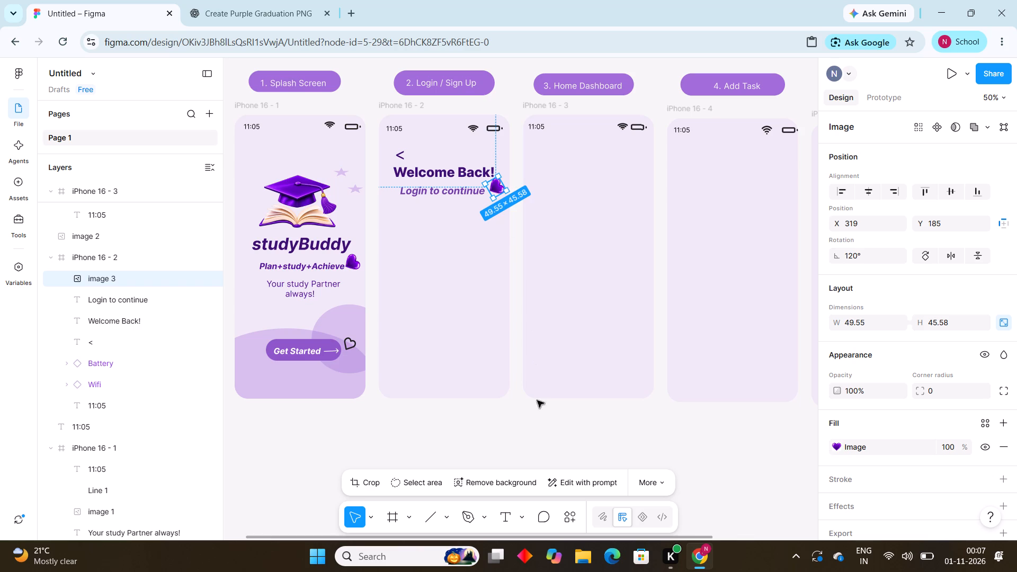
left_click(519, 439)
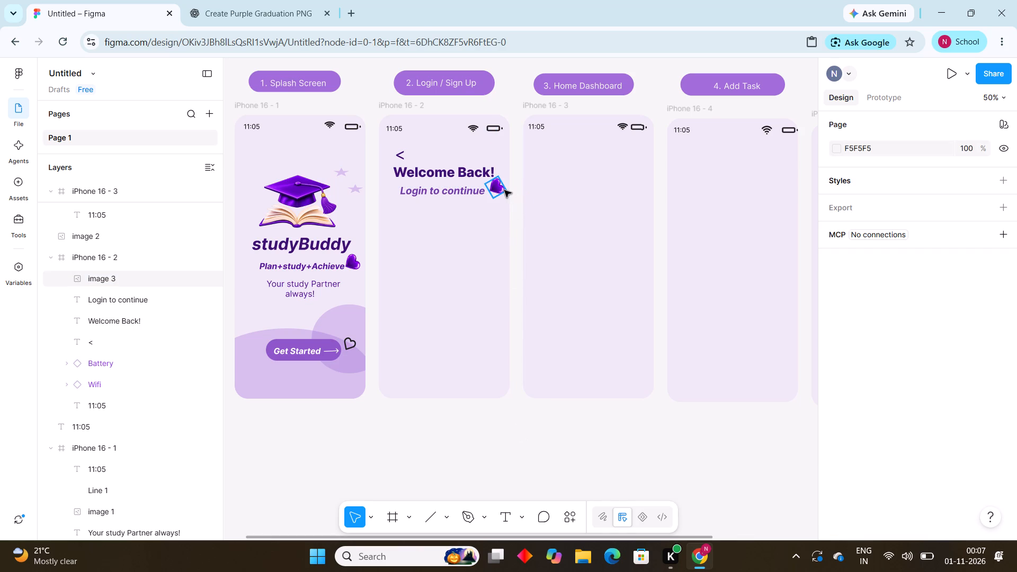
Set the rotation of the login screen's heart image to 160°.
left_click(504, 190)
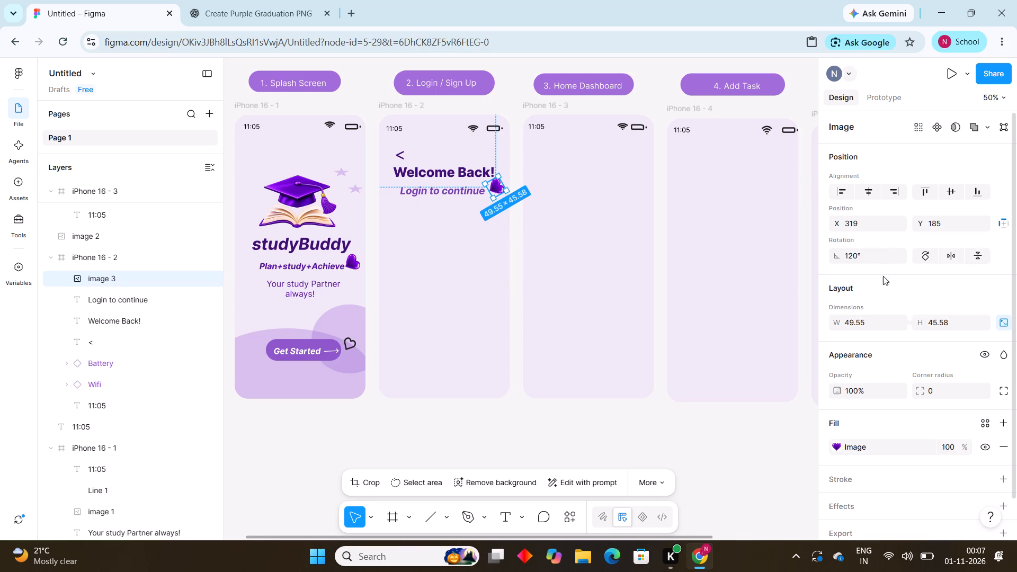
left_click(872, 254)
key("BackSpace")
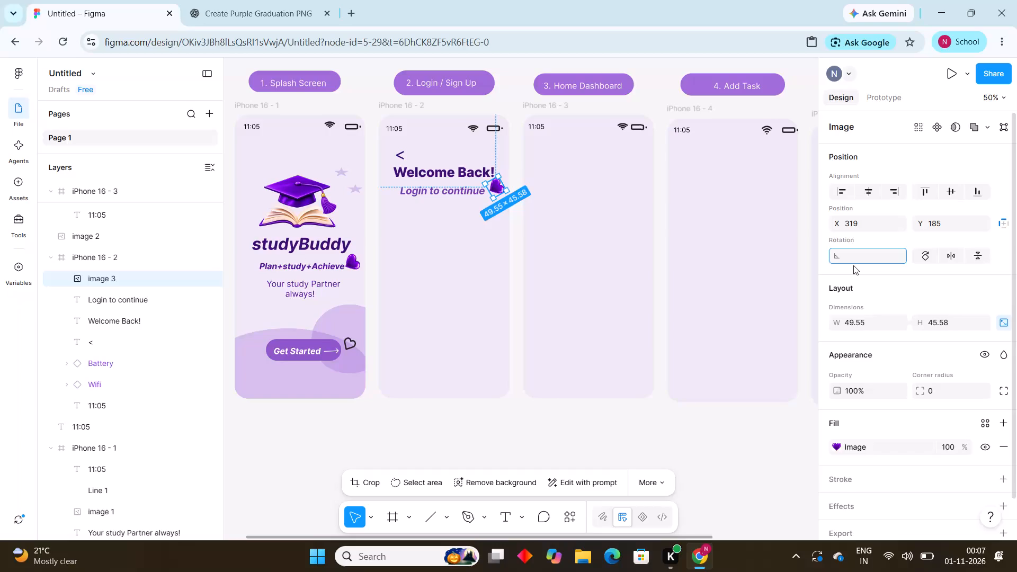
key("1")
type("60")
key("BackSpace")
key("0")
key("Return")
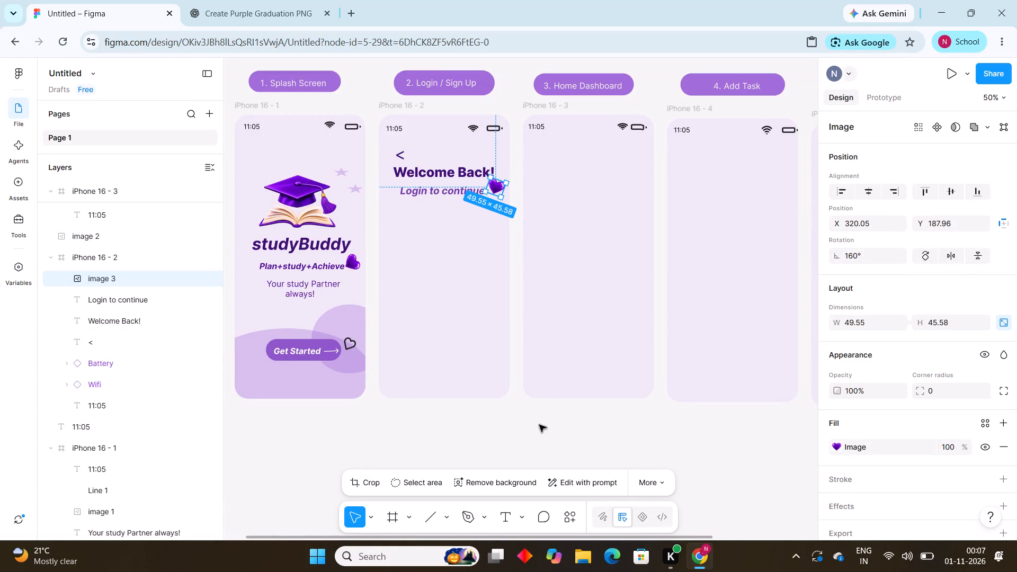
left_click(534, 441)
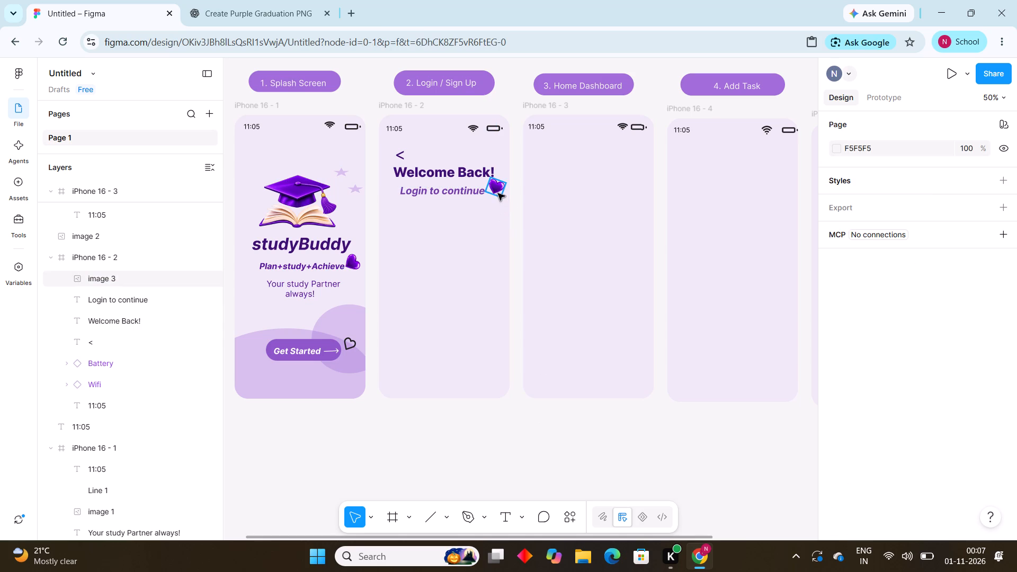
Shift the login screen's heart image clear of the end of "Login to continue", to about X 326.
left_click(498, 193)
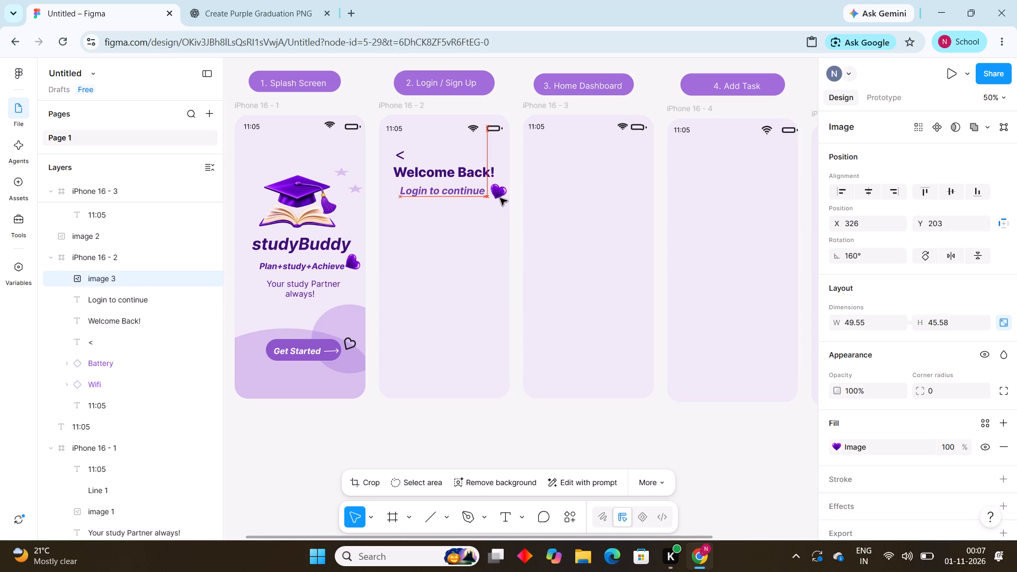
left_click(484, 439)
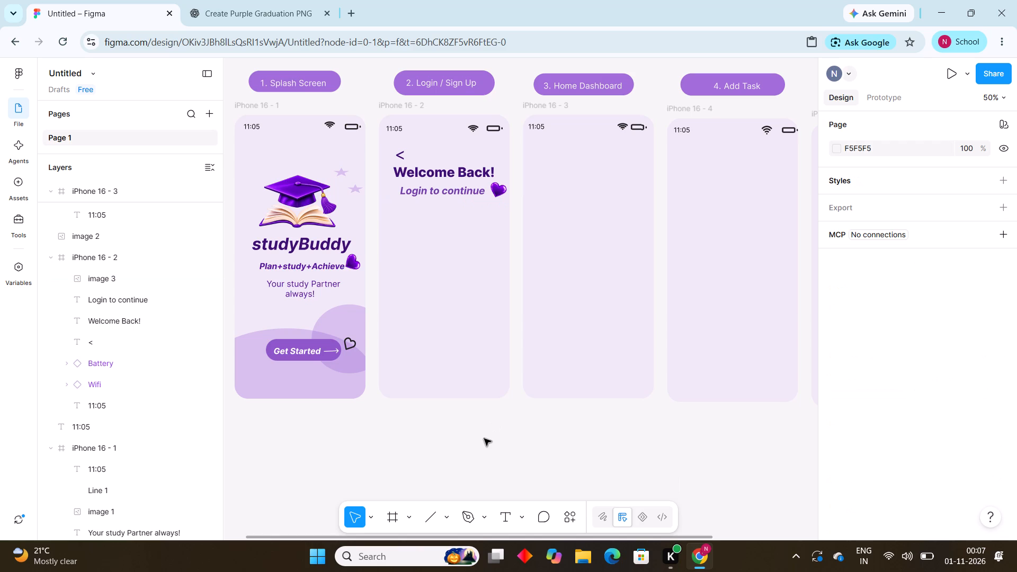
Draw a rectangle about 158 × 72 below "Login to continue" on the login screen, around X 22, Y 279.
left_click(409, 512)
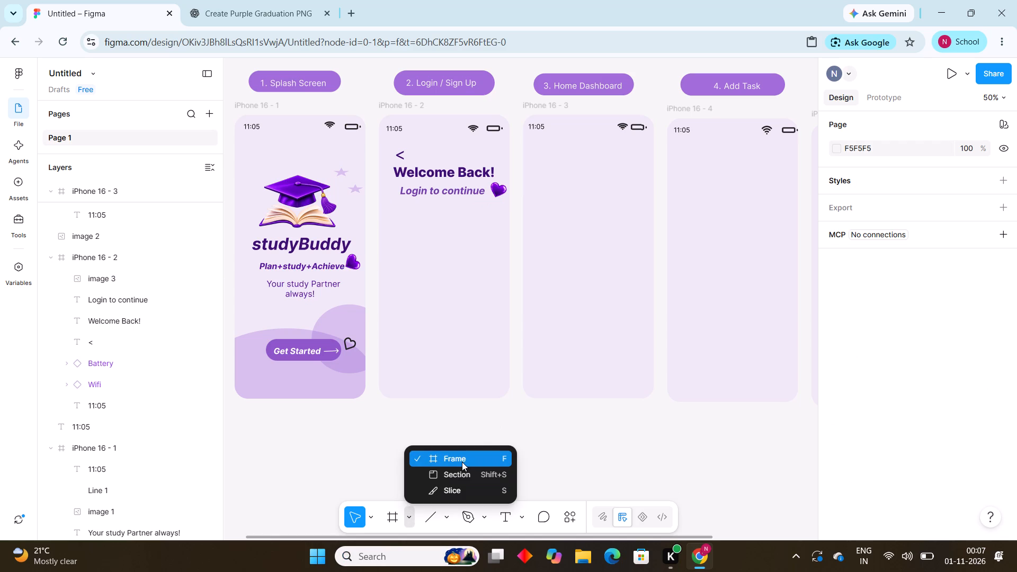
left_click(462, 462)
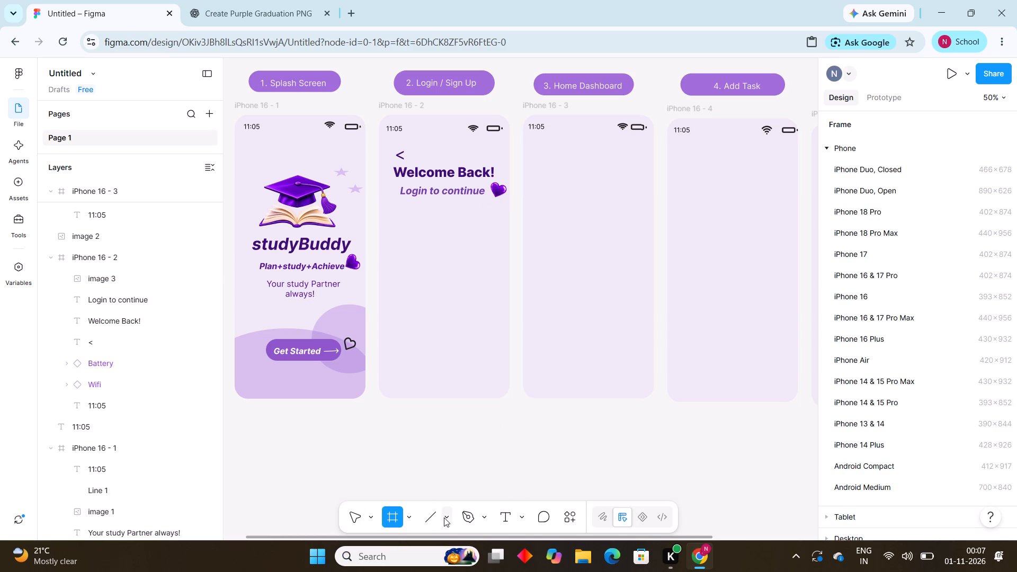
left_click(444, 517)
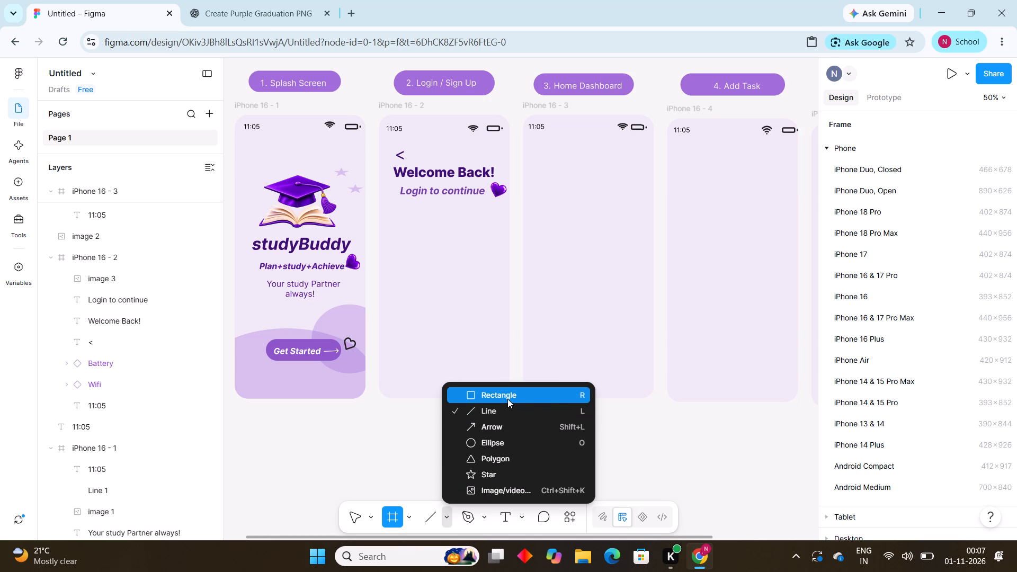
left_click(507, 399)
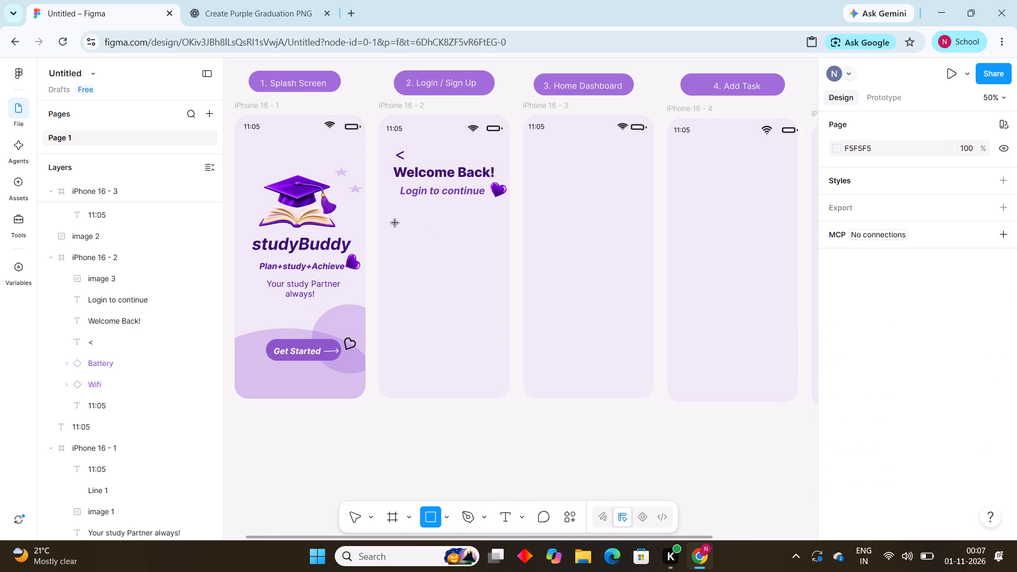
left_click(395, 223)
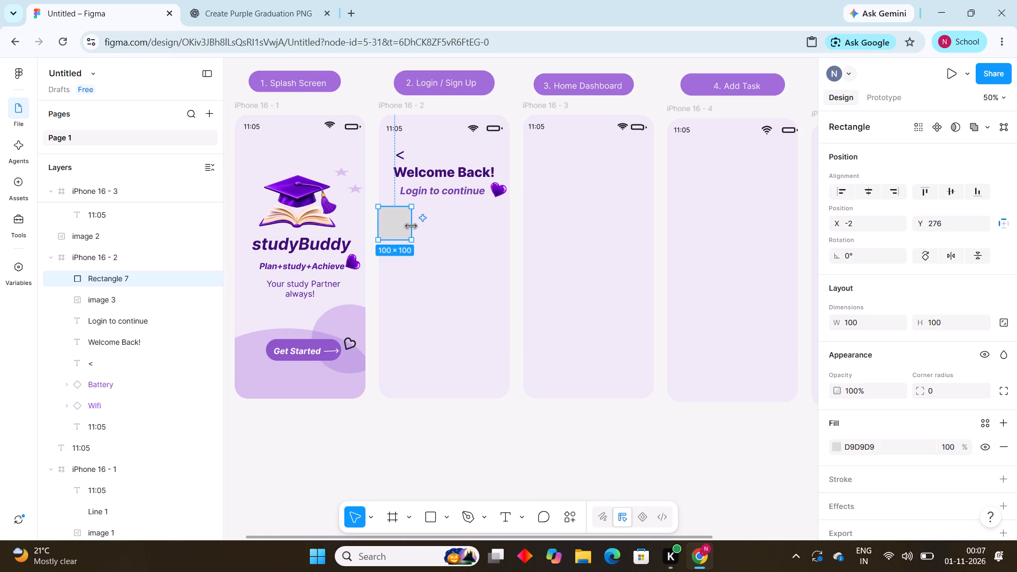
left_click(406, 225)
left_click_drag(411, 222, 432, 222)
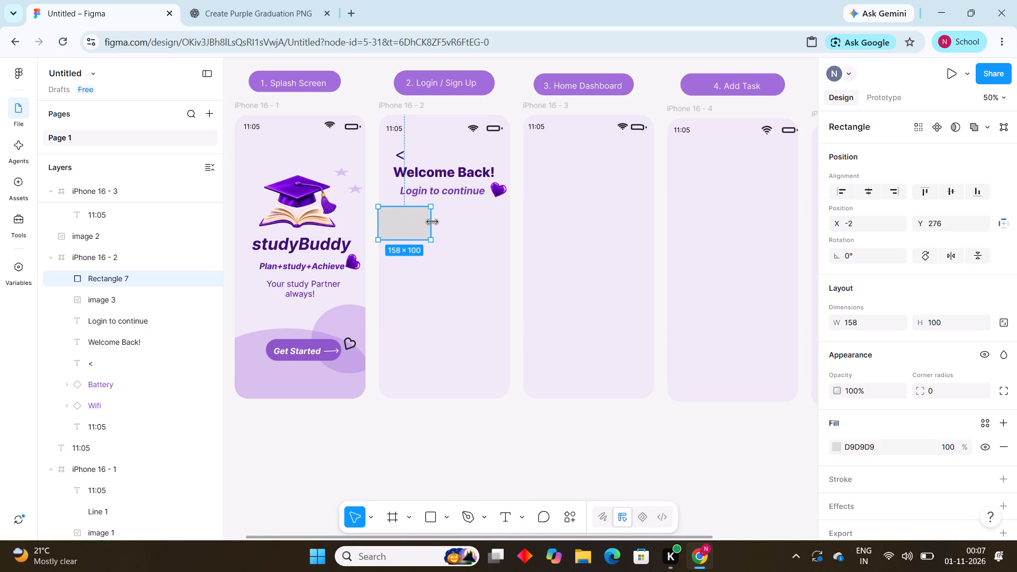
left_click_drag(432, 222, 438, 224)
left_click_drag(378, 223, 388, 226)
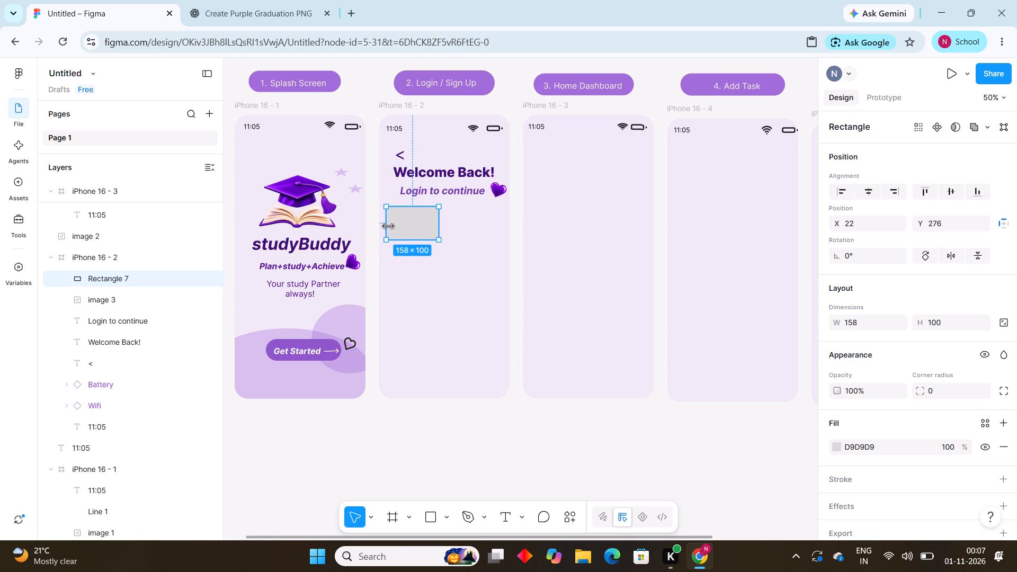
left_click_drag(411, 203, 412, 216)
left_click_drag(406, 237, 408, 231)
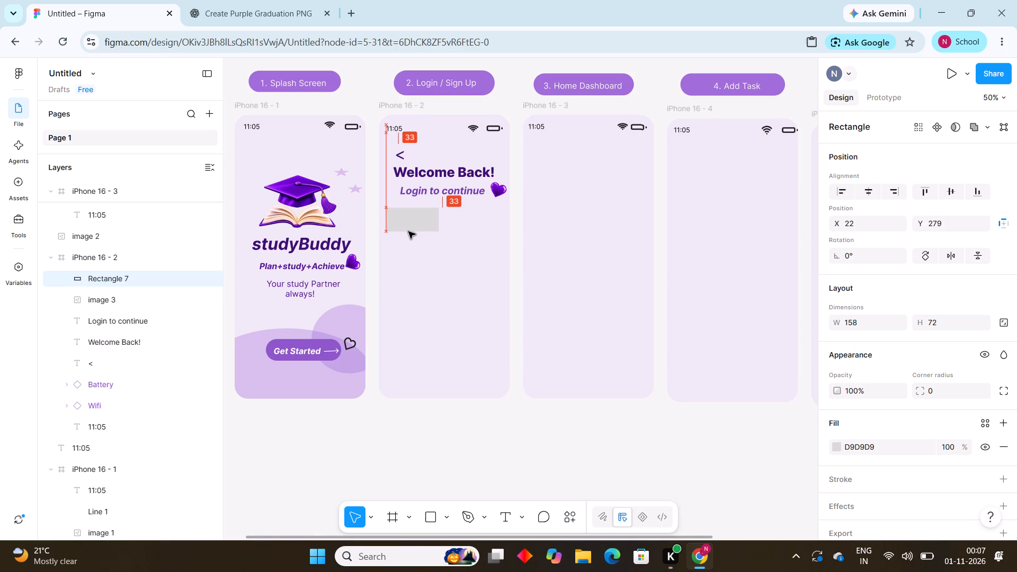
left_click_drag(408, 231, 407, 229)
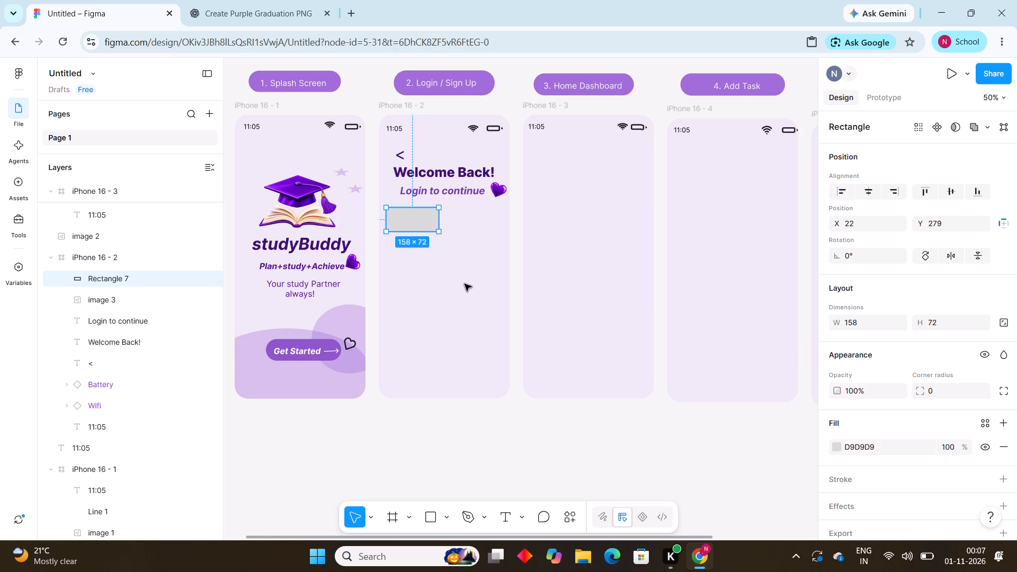
Set the corner radius of the login screen's new rectangle to 50.
left_click(437, 219)
left_click(943, 387)
key("BackSpace")
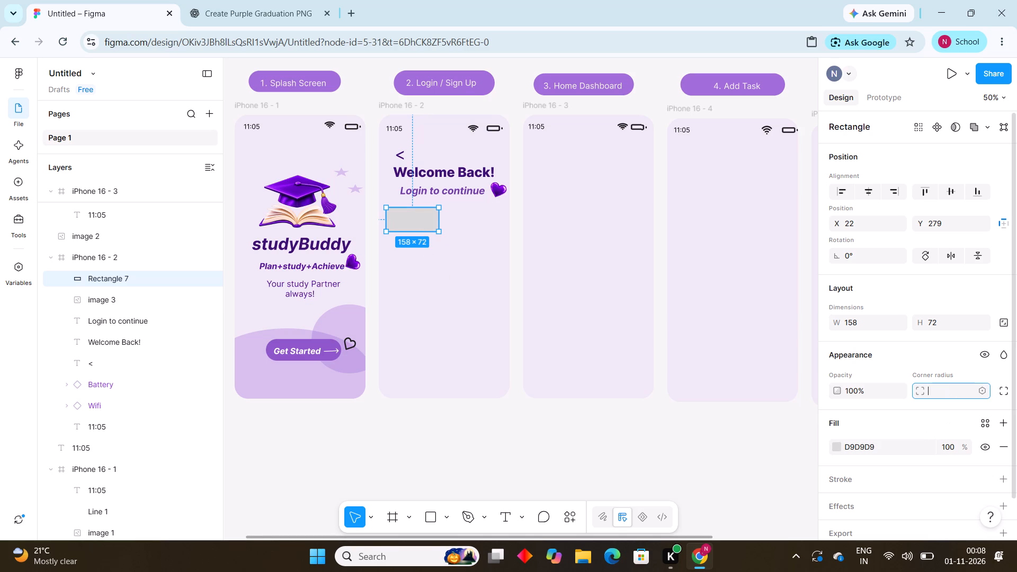
type("50")
key("Return")
Reduce the height of the rounded rectangle on the login screen to about 61.
left_click(412, 230)
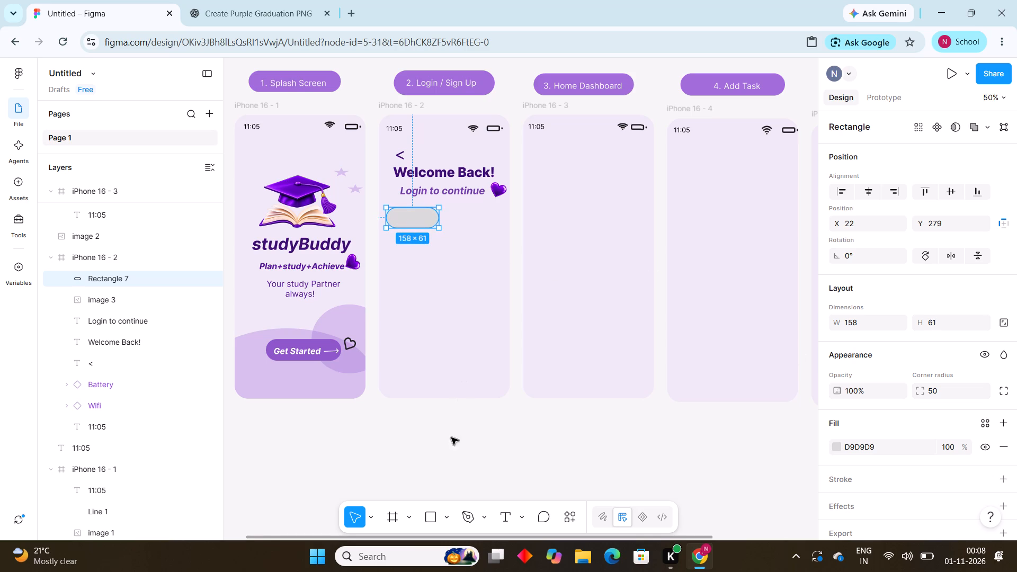
left_click(453, 462)
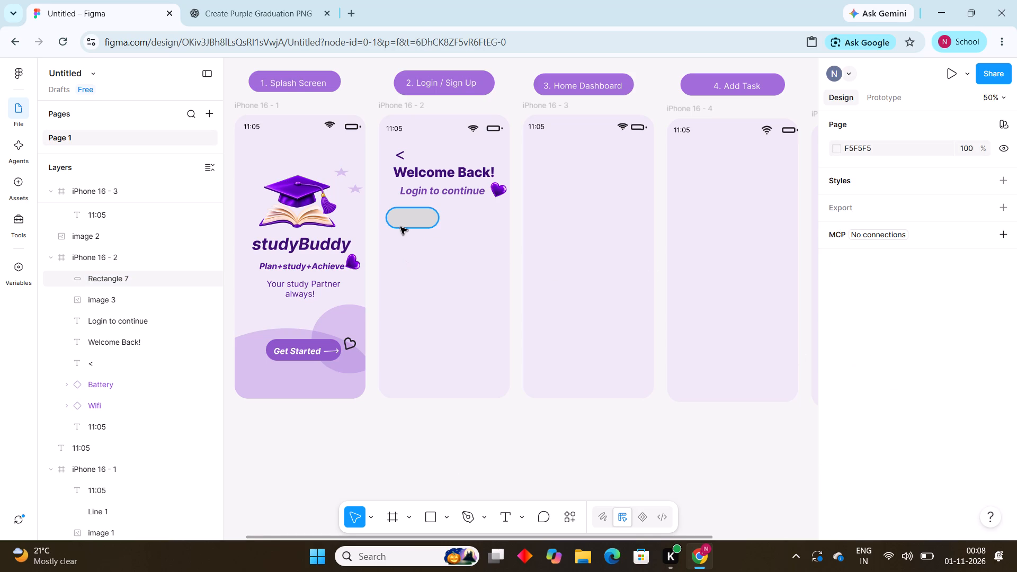
Duplicate the rounded rectangle on the login screen and place the copy to its right in the same row, leaving a small gap.
left_click(400, 227)
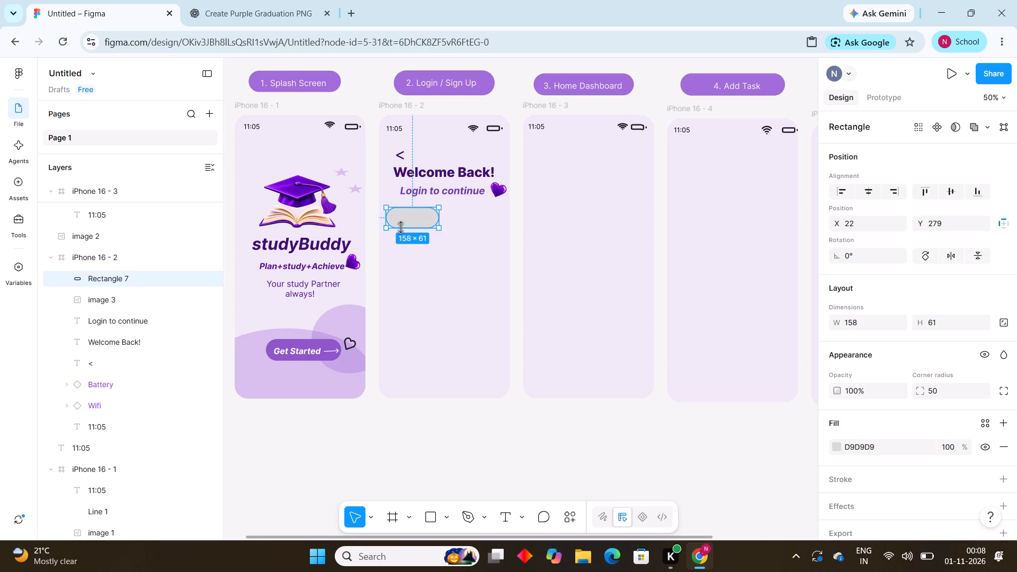
key("ctrl+c")
key("ctrl+v")
left_click_drag(409, 222, 438, 221)
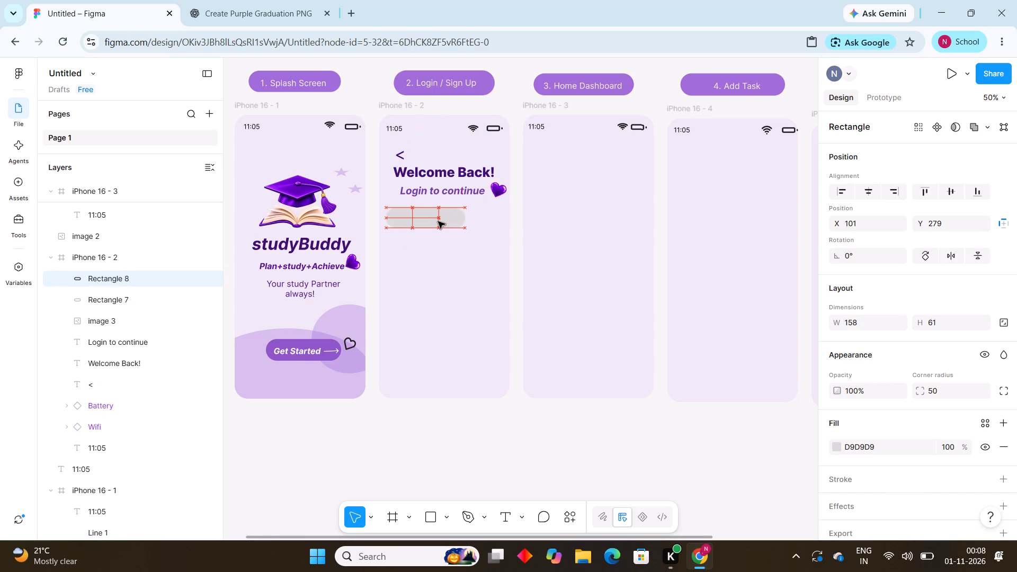
left_click_drag(438, 221, 471, 221)
left_click(531, 441)
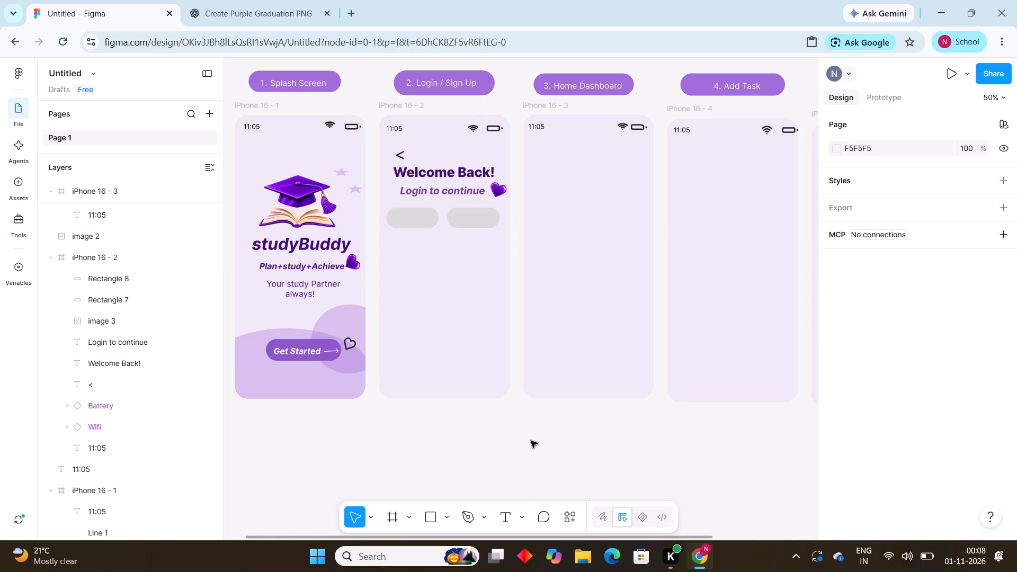
Fill the first rounded rectangle below "Login to continue" with purple 8D57C8.
left_click(420, 221)
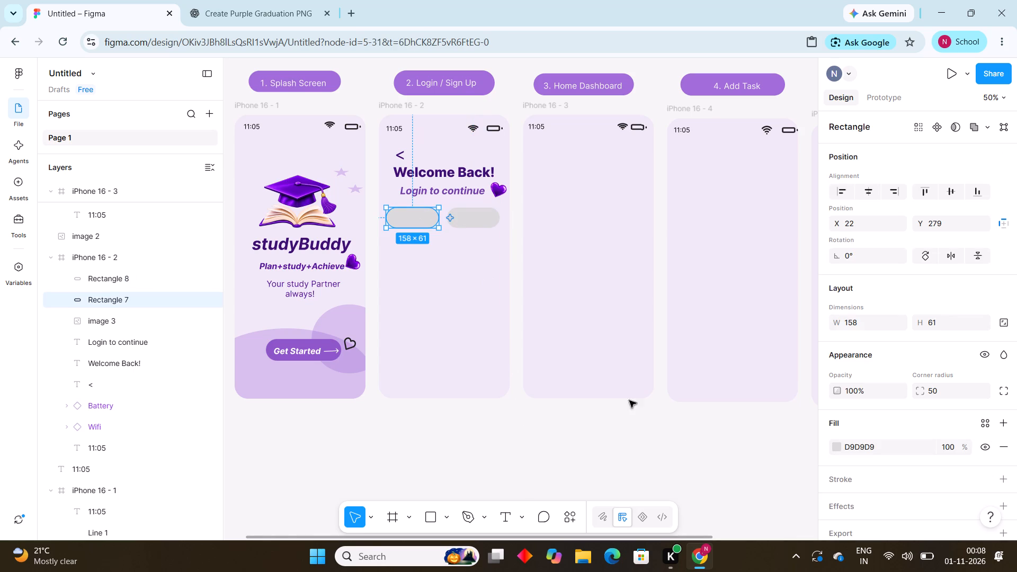
left_click(836, 447)
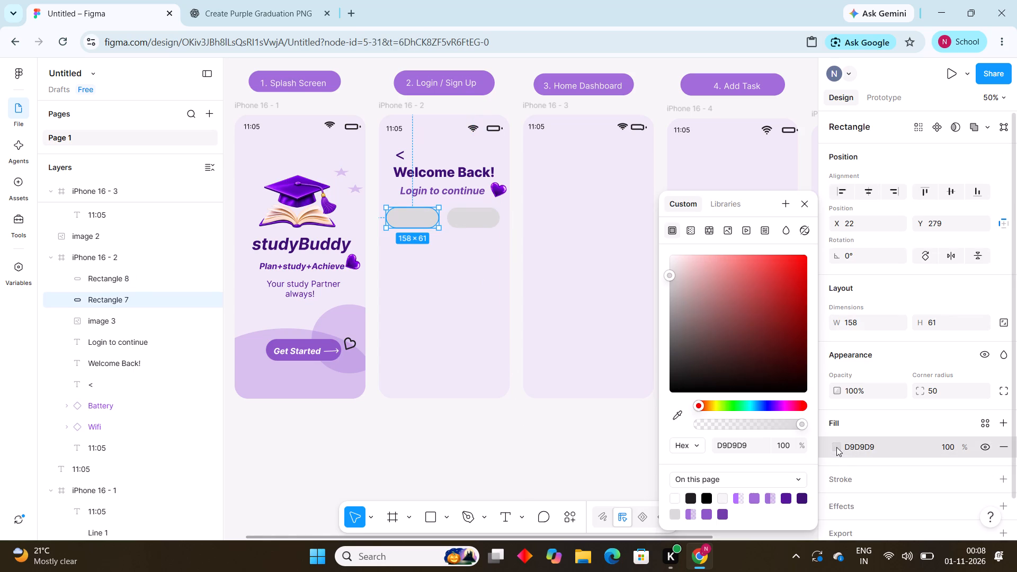
left_click(725, 517)
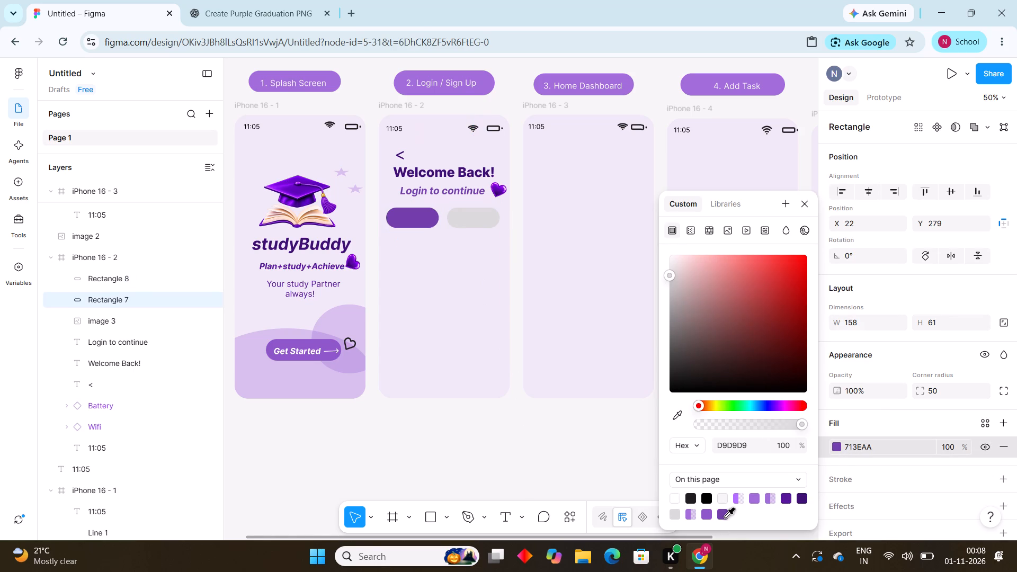
left_click(709, 515)
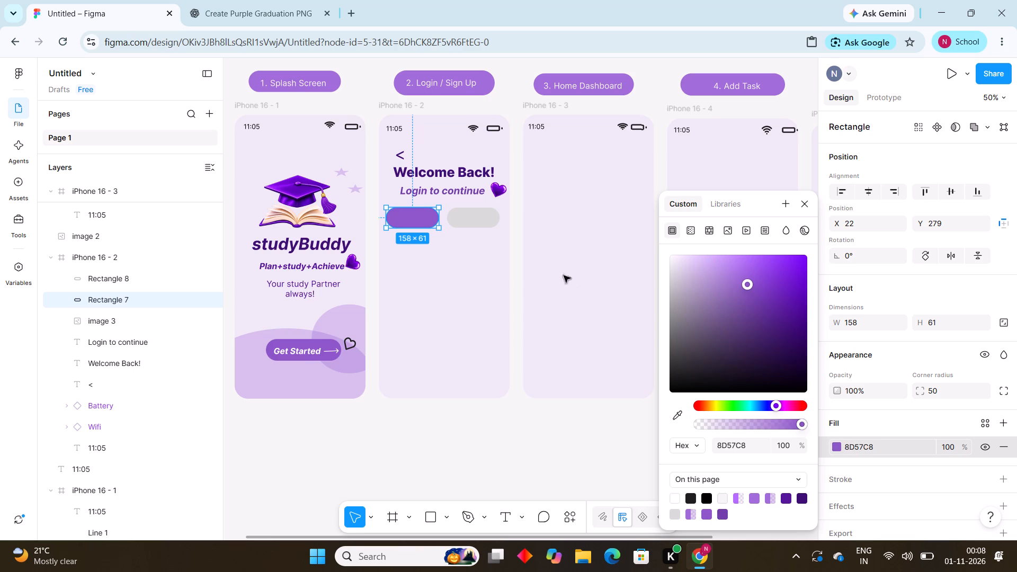
Fill the second rounded rectangle on the login screen with light purple 9F6CD8 at 34% opacity.
left_click(471, 218)
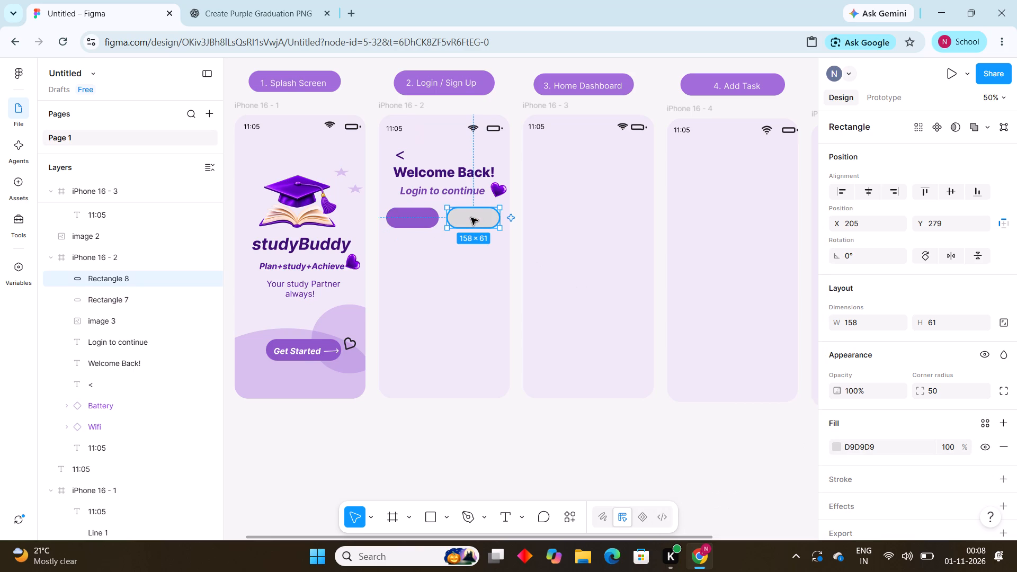
left_click(838, 446)
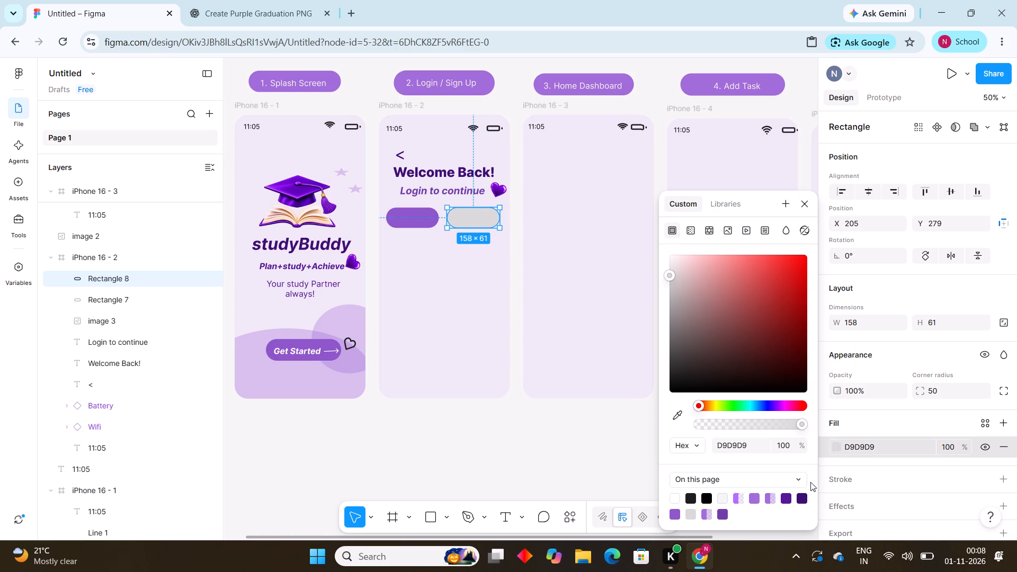
left_click(740, 493)
left_click(773, 491)
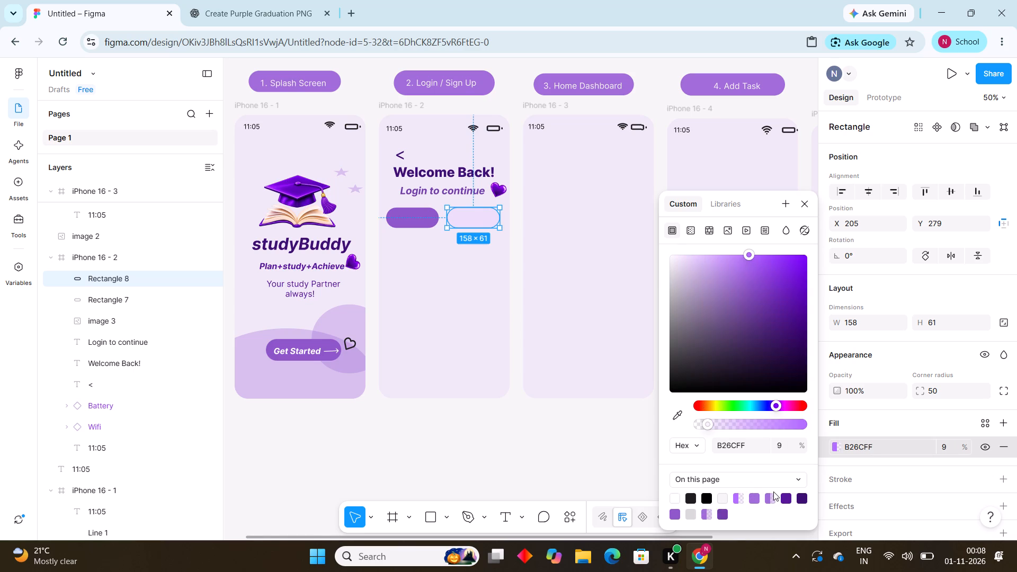
left_click(774, 499)
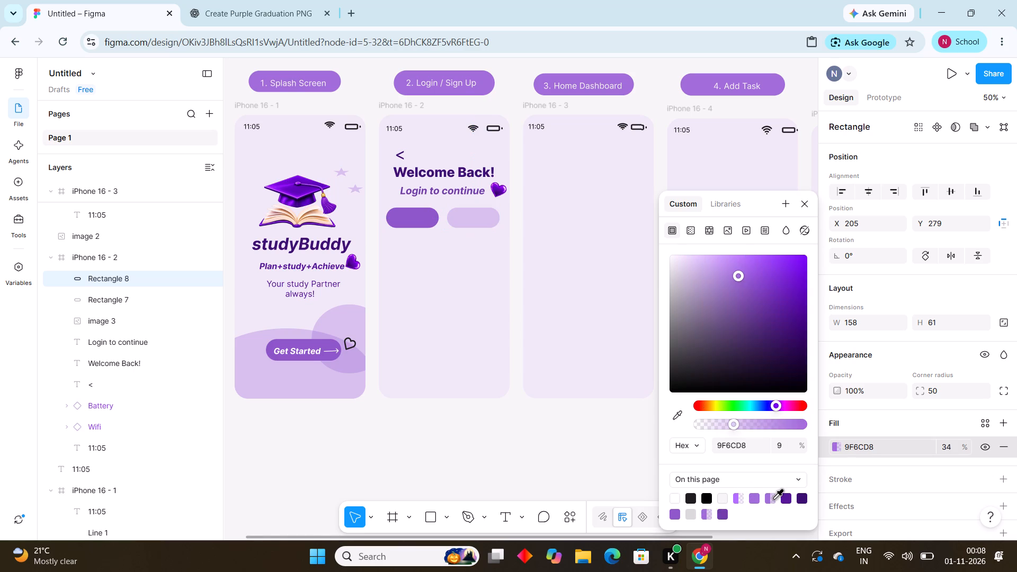
left_click(576, 477)
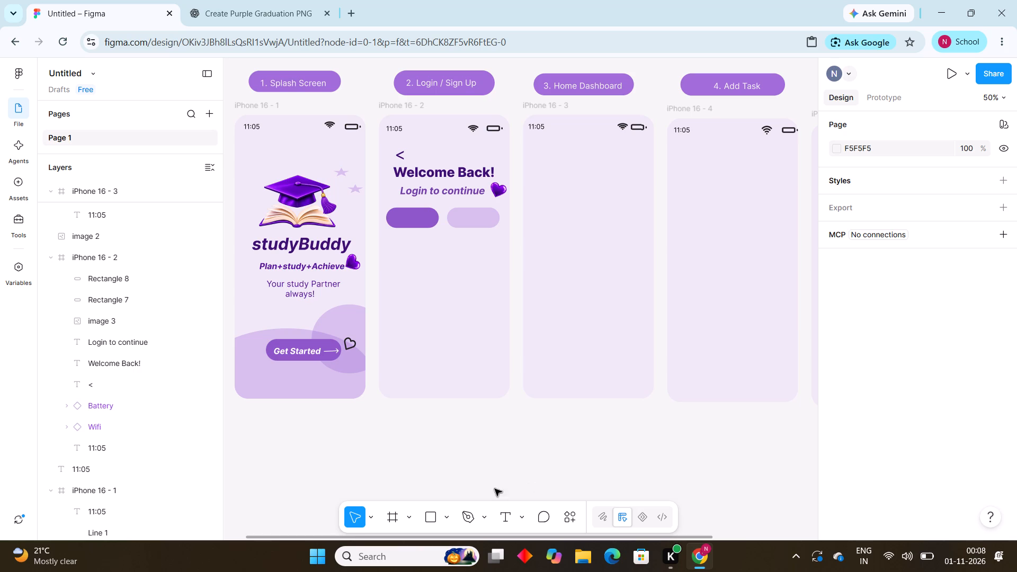
Add the text "Login" on the login screen's dark purple pill and centre it inside the shape.
left_click(525, 515)
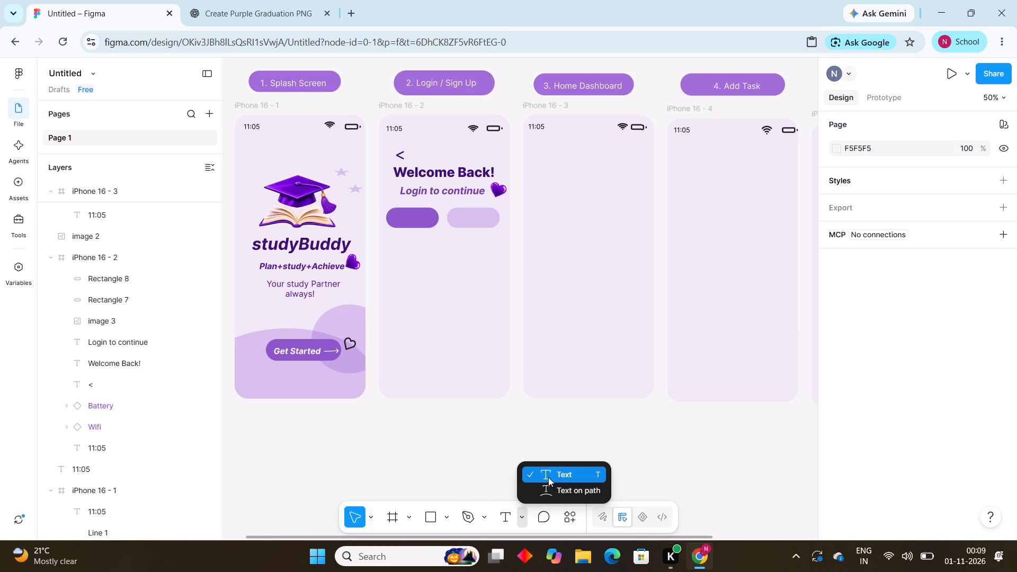
left_click(551, 476)
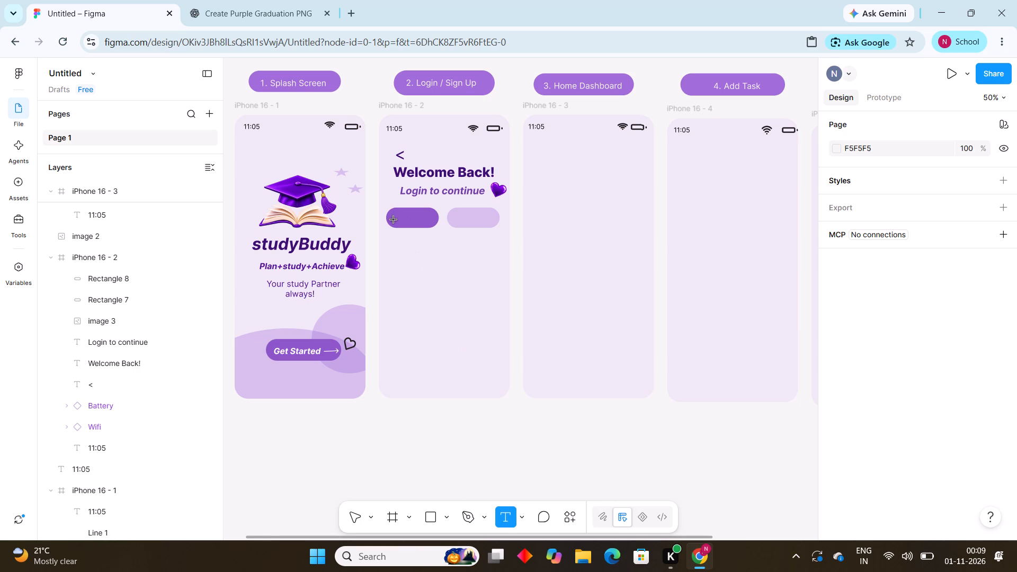
left_click(394, 220)
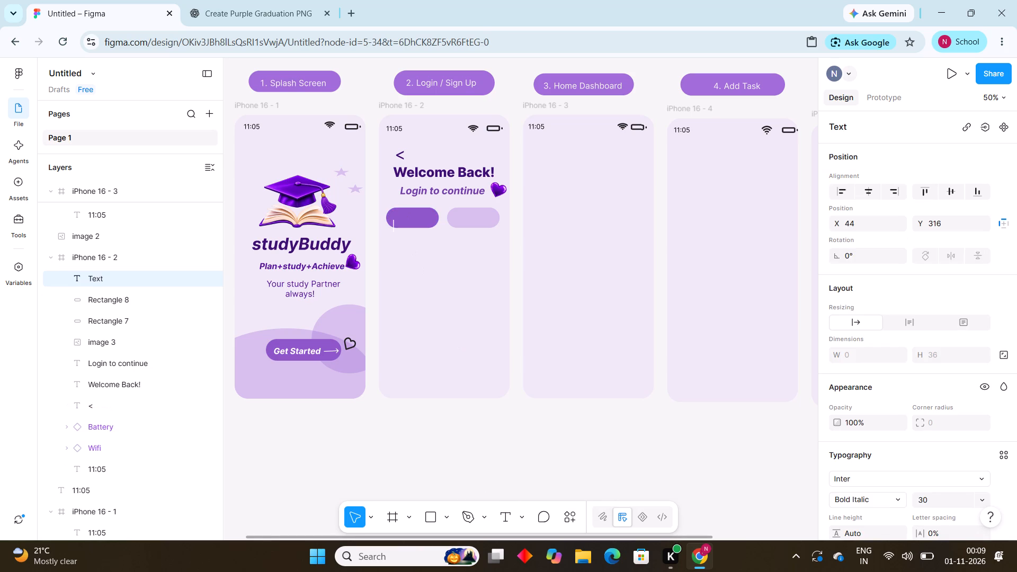
key("shift+l")
type("ogin")
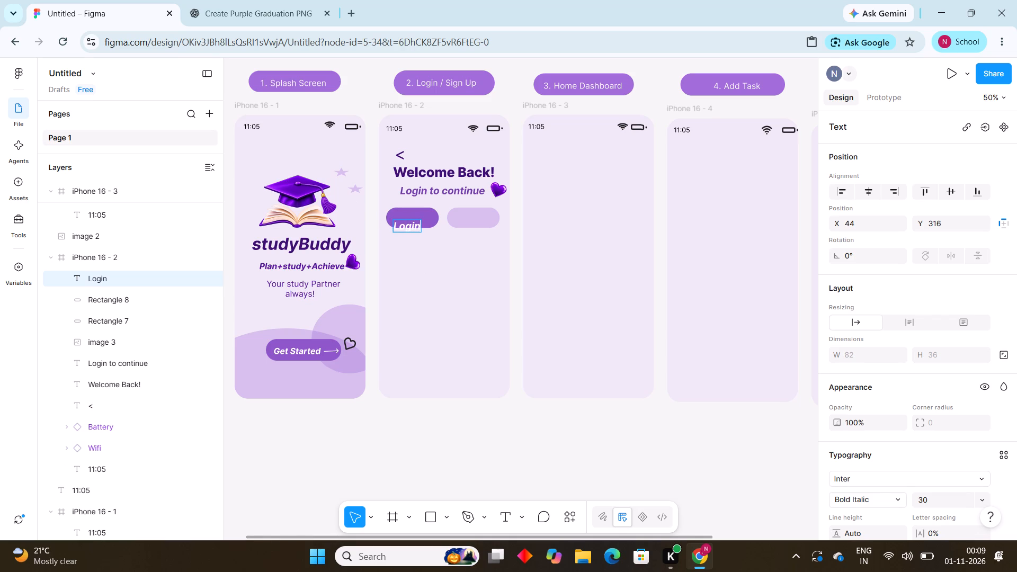
double_click(405, 229)
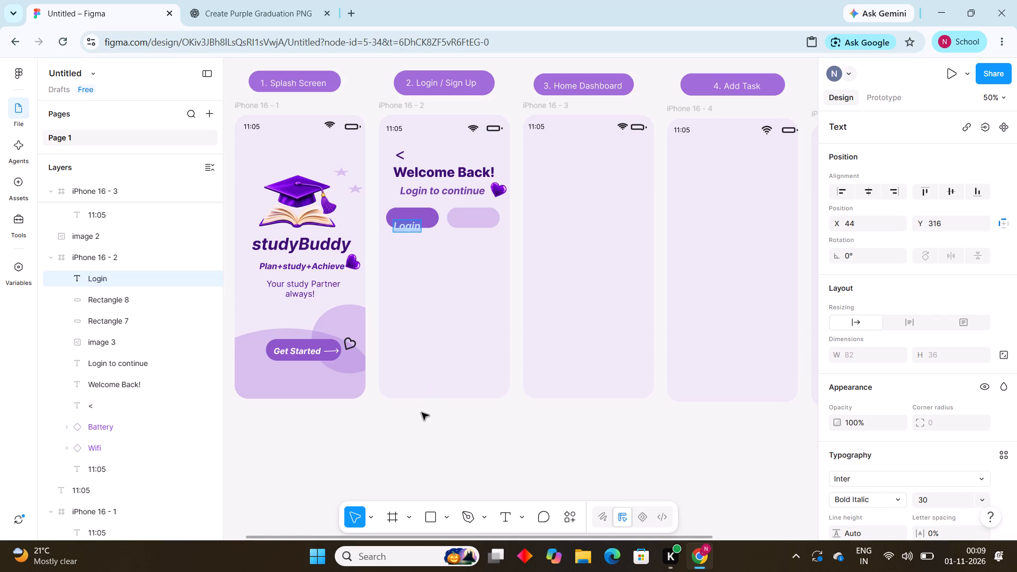
left_click(421, 415)
left_click_drag(410, 222, 414, 216)
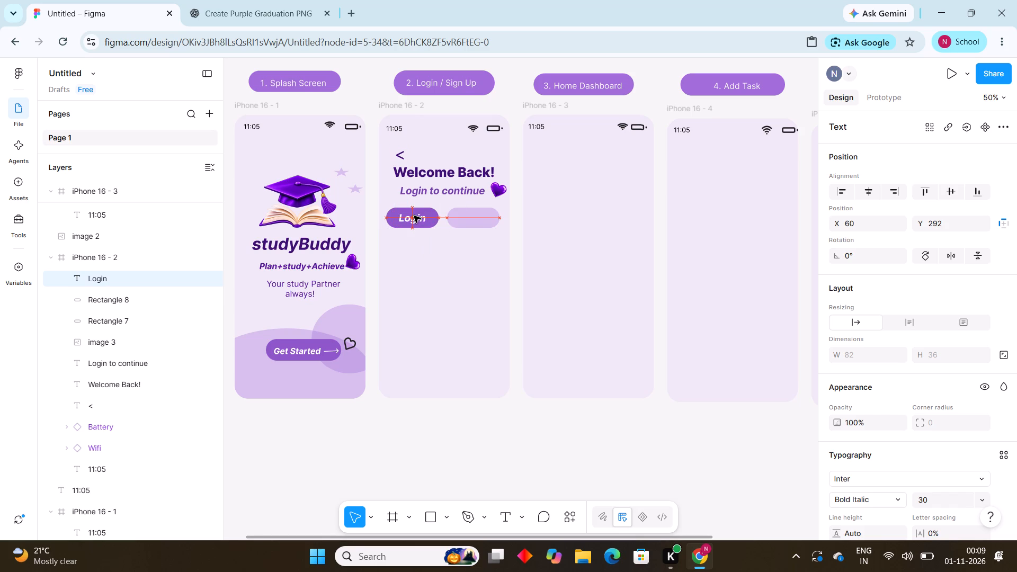
left_click_drag(414, 216, 413, 215)
left_click(499, 415)
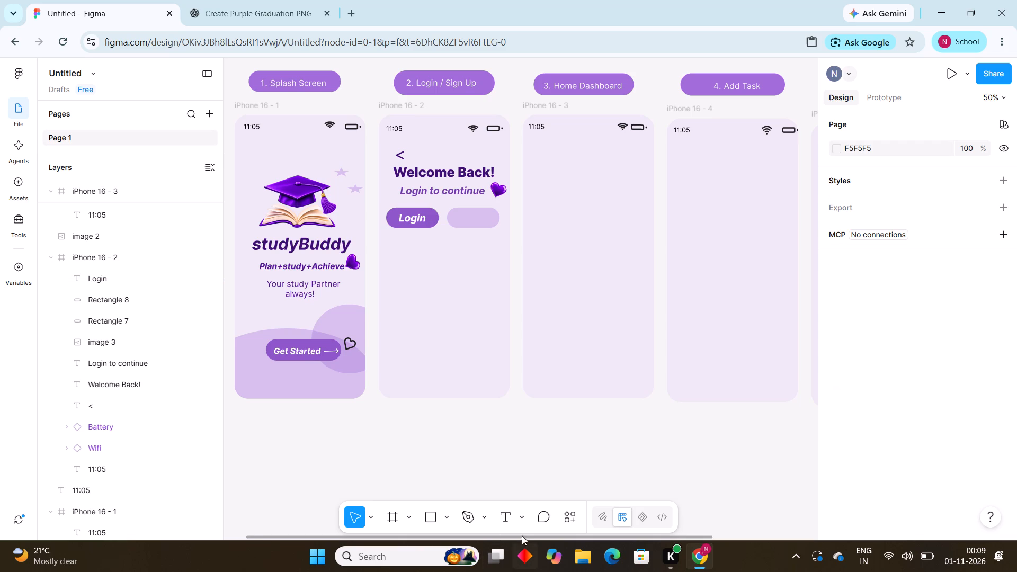
Add the text "Sign Up" on the light purple pill beside the Login button.
left_click(521, 520)
left_click(560, 467)
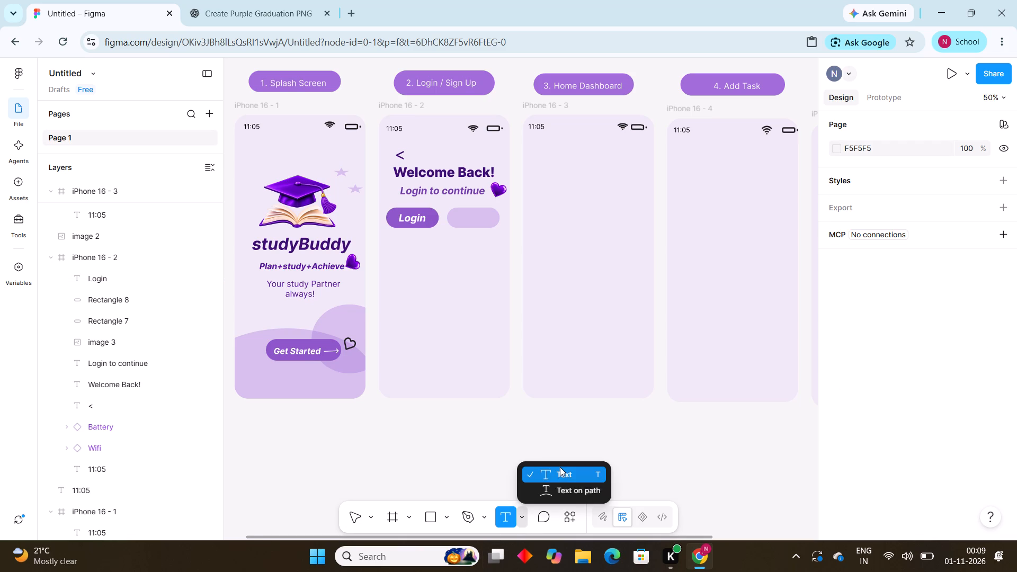
left_click(454, 216)
type("si")
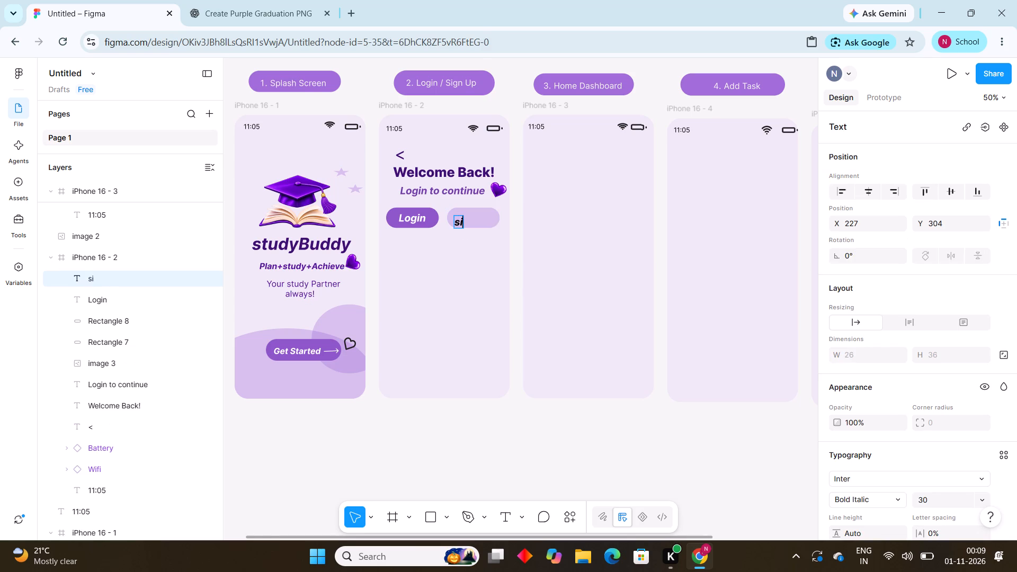
key("BackSpace")
key("BackSpace")
key("shift+s")
type("ign")
key("space")
key("u")
key("BackSpace")
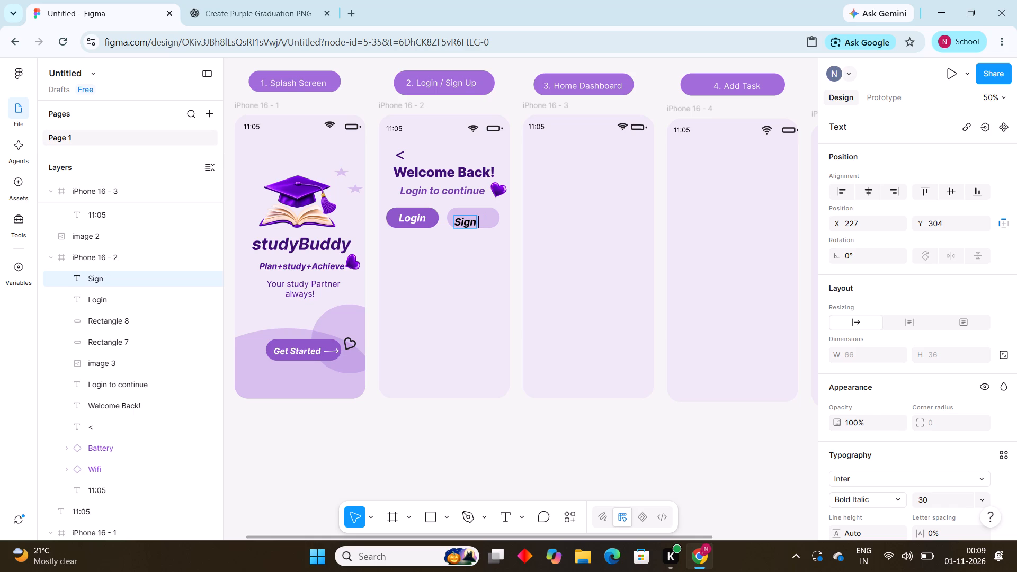
key("space")
key("shift+u")
key("p")
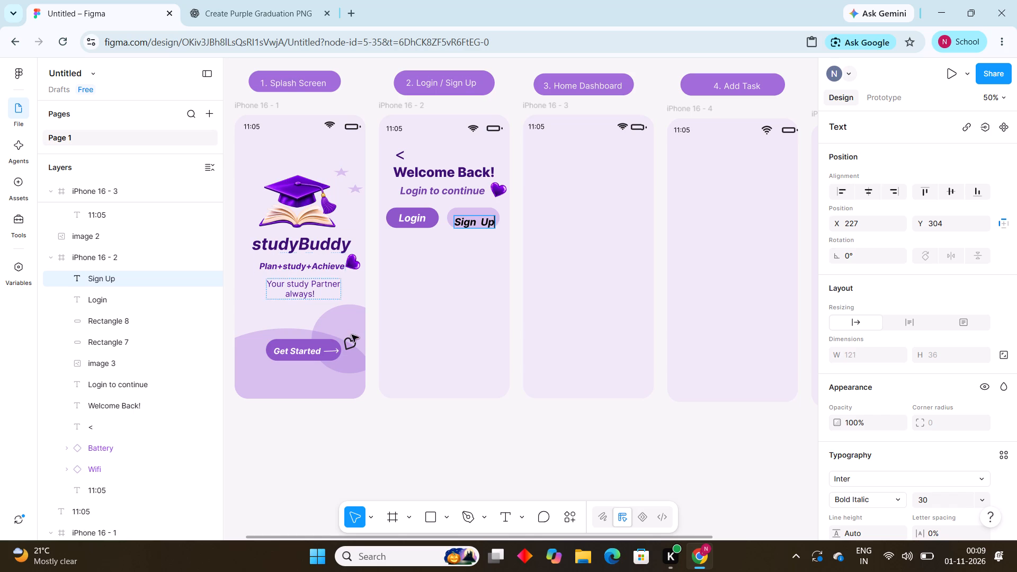
left_click(465, 426)
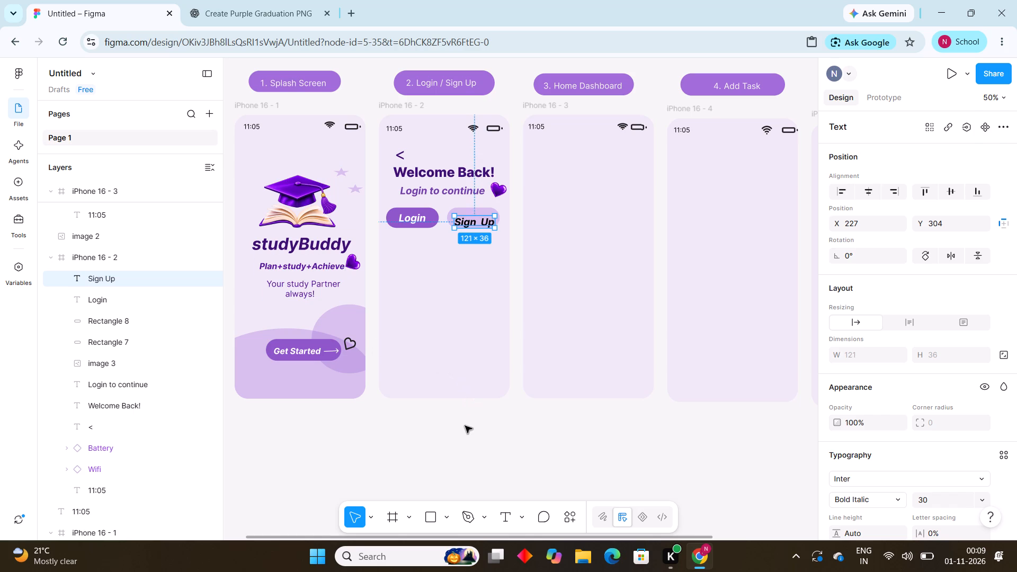
Move the "Sign Up" text to about X 228, Y 292, centring it in its pill level with "Login".
left_click_drag(461, 218, 463, 213)
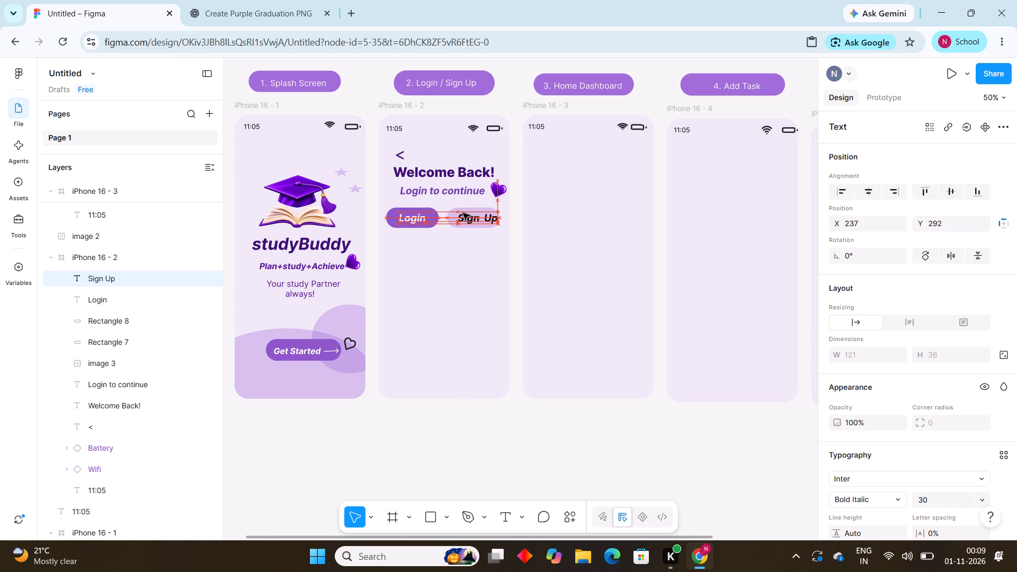
left_click_drag(463, 213, 461, 216)
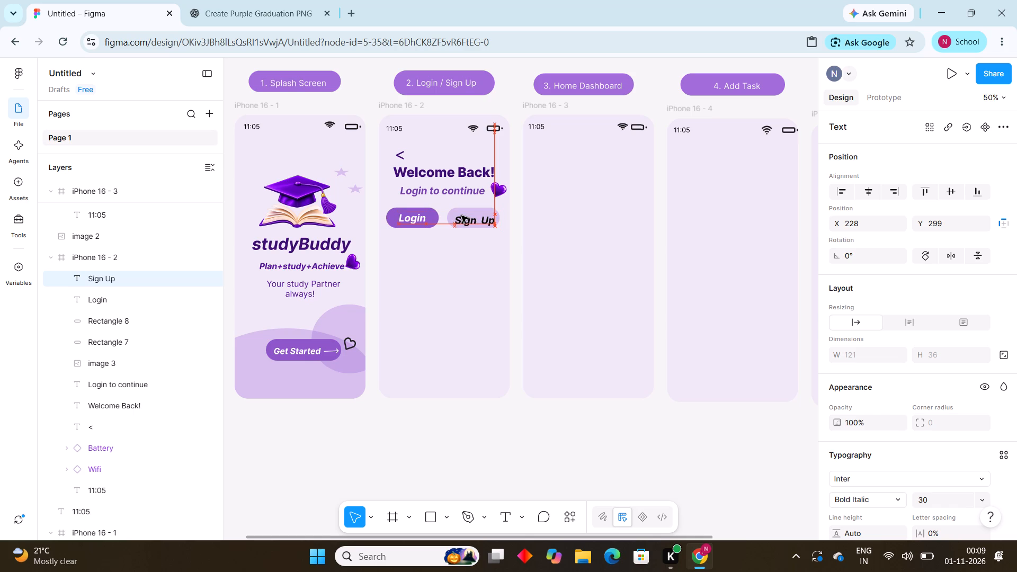
left_click_drag(461, 216, 462, 213)
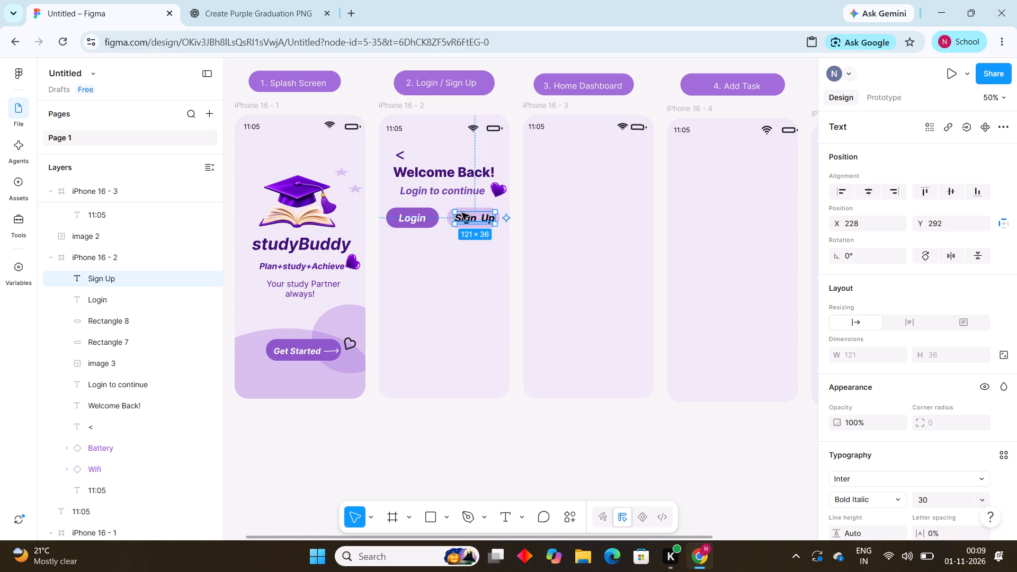
Change the fill colour of the "Sign Up" text to purple 713EAA.
scroll(890, 465, "down", 1)
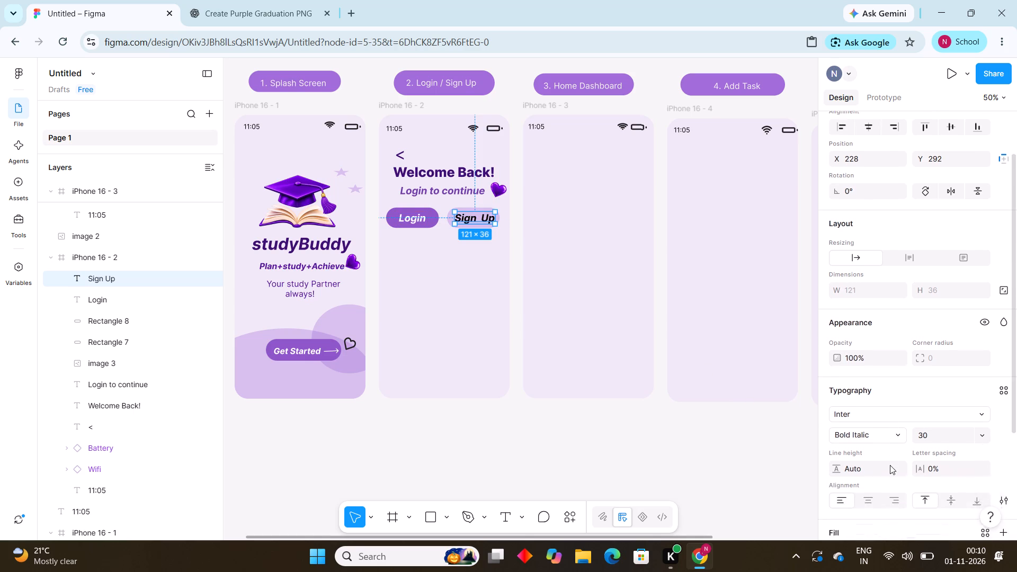
scroll(890, 465, "down", 2)
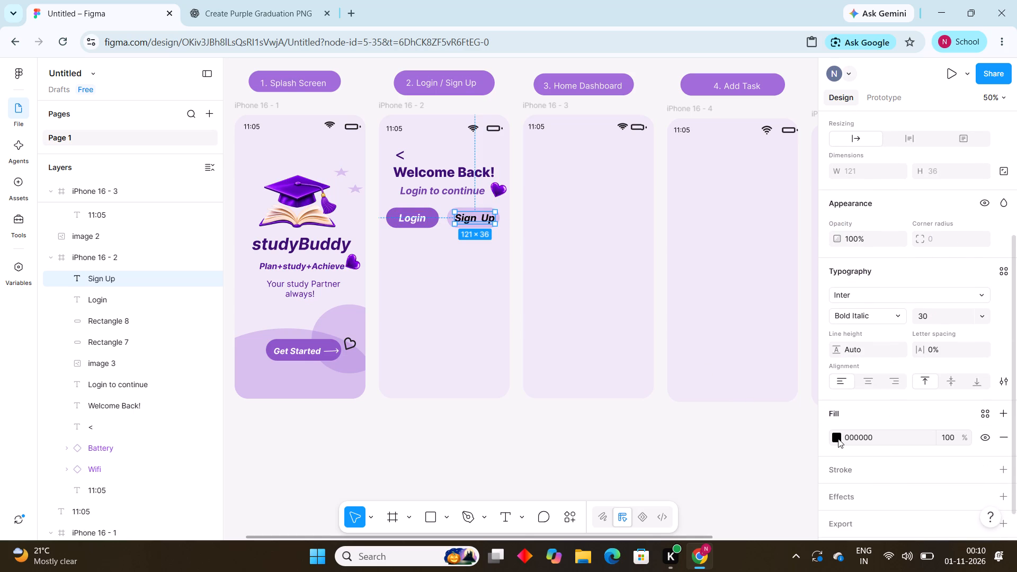
left_click(838, 439)
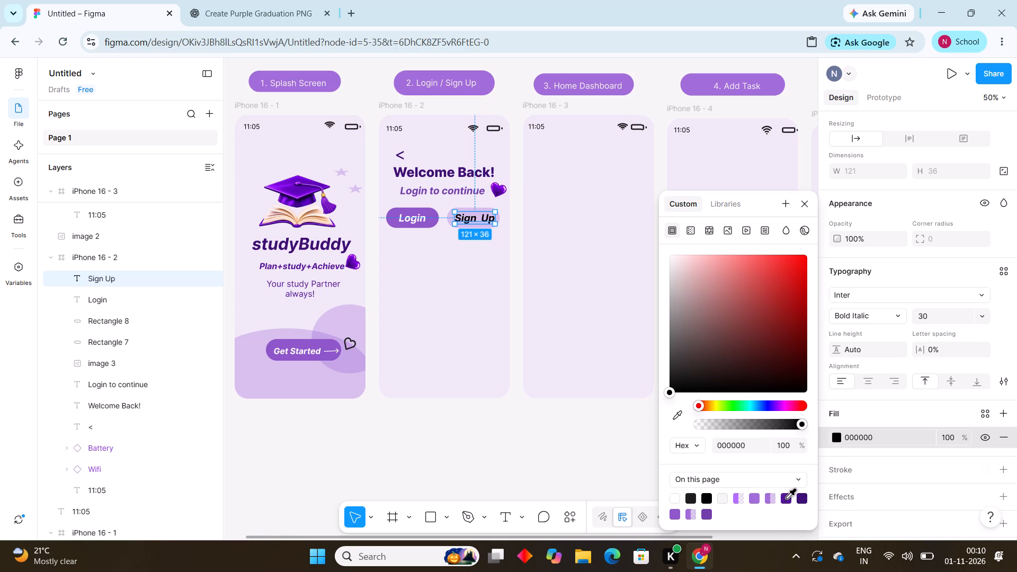
left_click(709, 513)
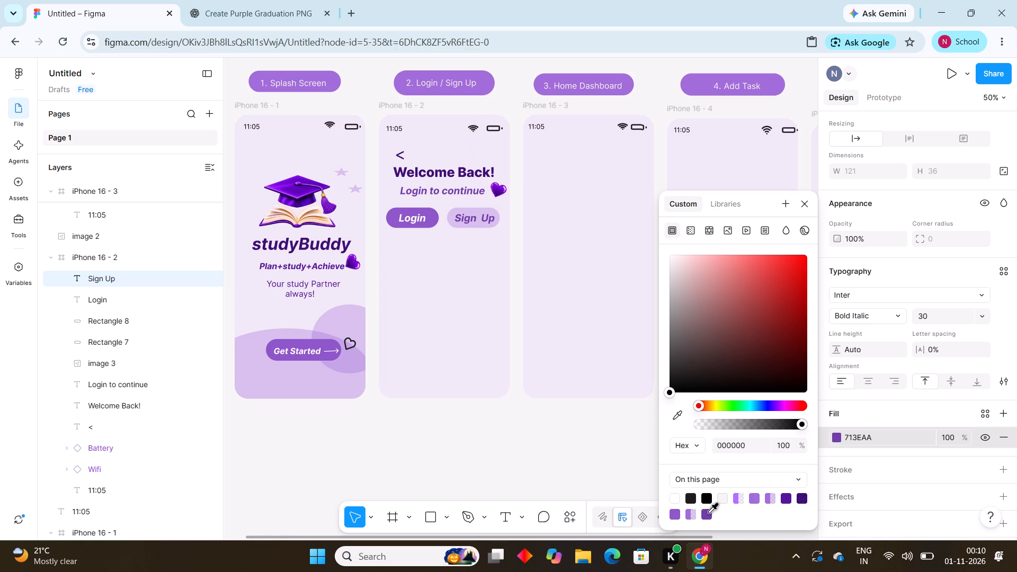
left_click(594, 489)
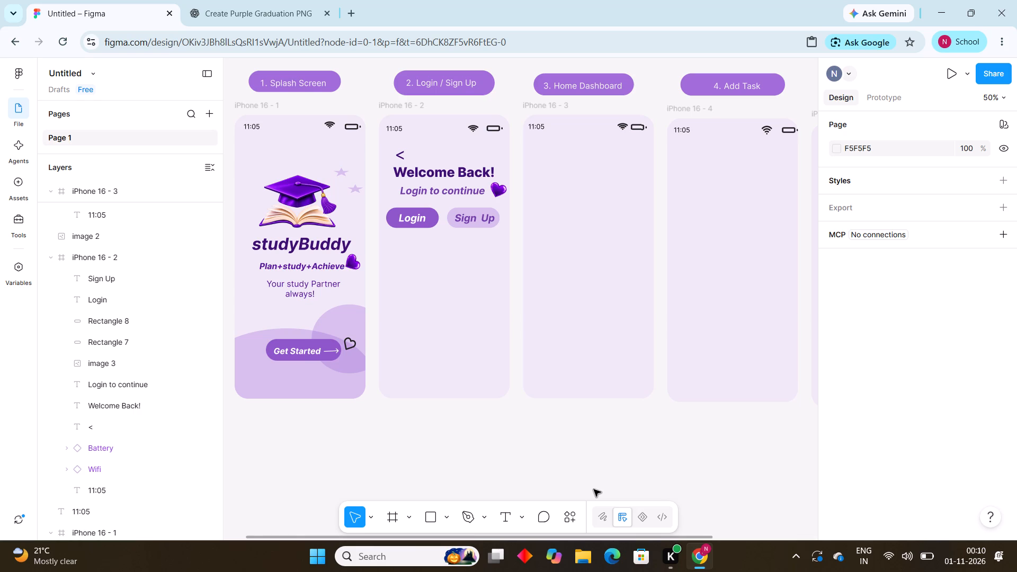
Draw a rectangle about 312 × 64 below the Login and Sign Up pills, placed at about X 43, Y 386.
left_click(451, 519)
left_click(508, 394)
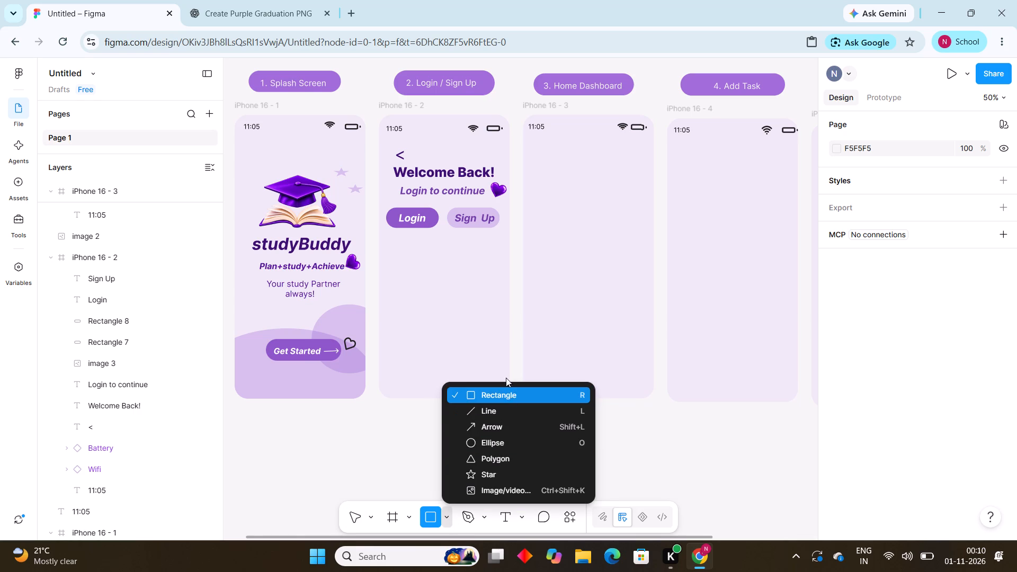
left_click_drag(397, 249, 498, 267)
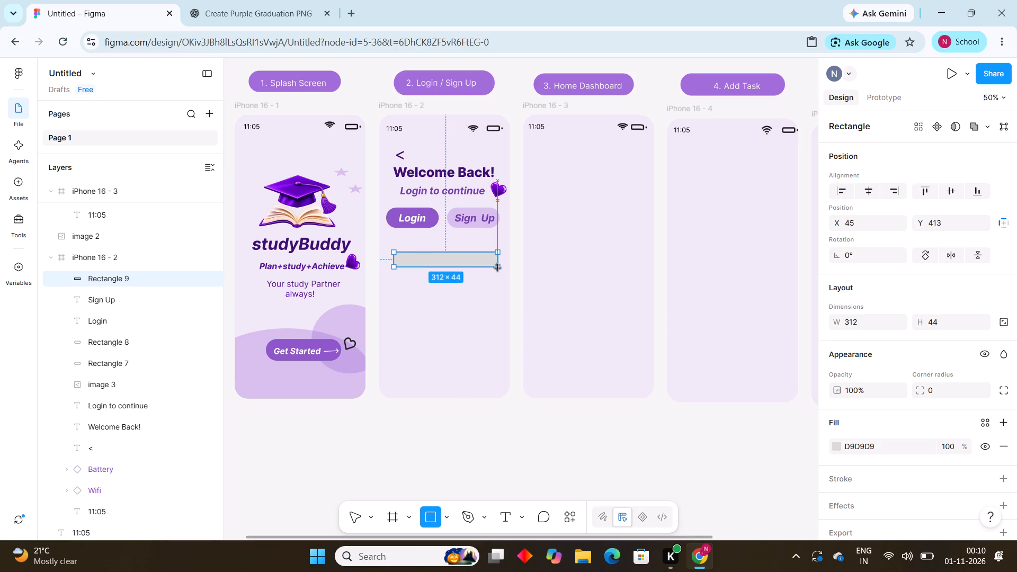
left_click_drag(498, 267, 496, 273)
left_click_drag(467, 263, 467, 252)
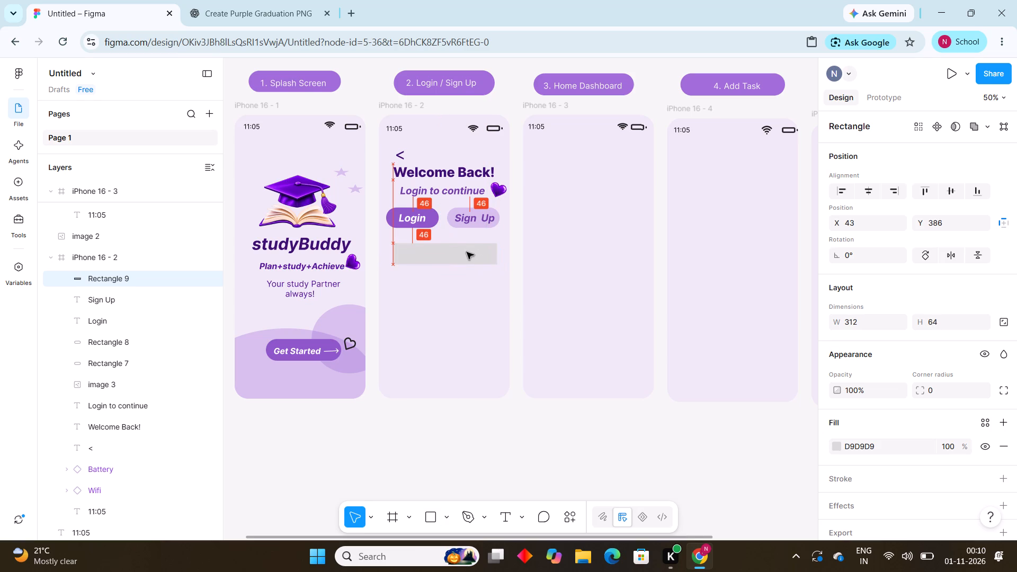
left_click_drag(467, 252, 467, 254)
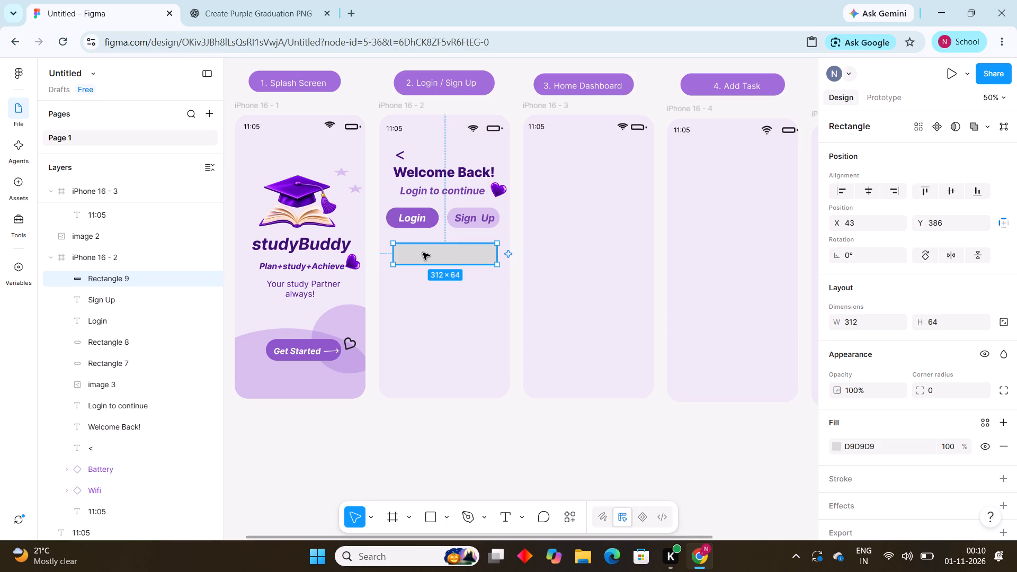
Duplicate the grey rectangle and place the copy directly below it at about X 43, Y 484.
left_click(394, 252)
key("ctrl+c")
key("ctrl+v")
left_click_drag(452, 258, 453, 293)
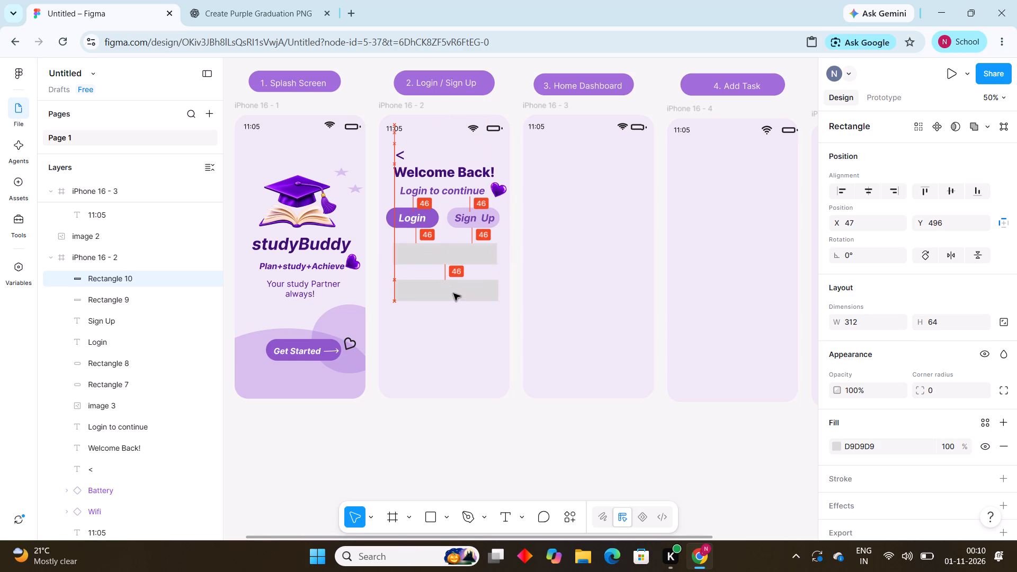
left_click_drag(453, 293, 452, 292)
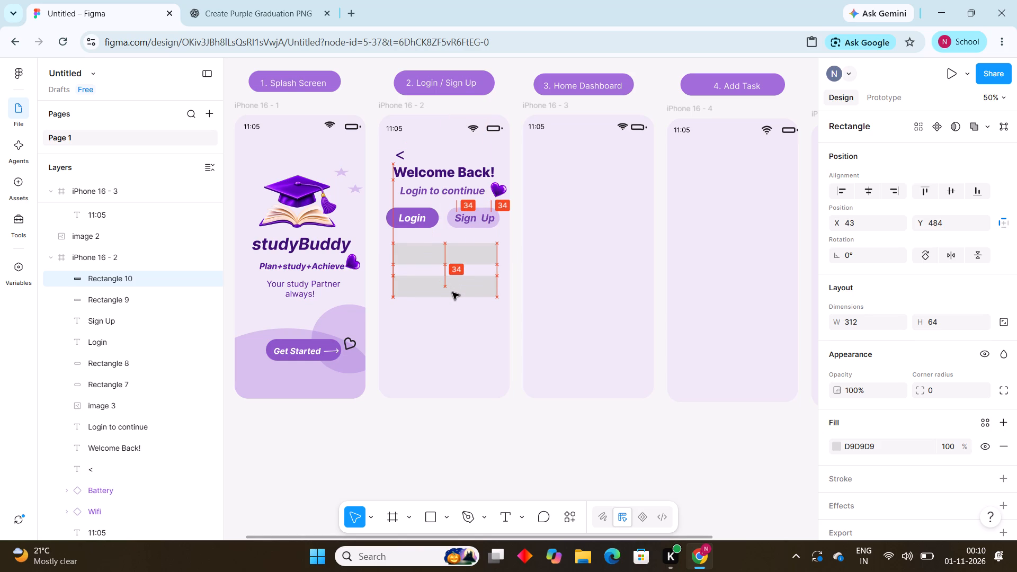
left_click_drag(452, 292, 451, 293)
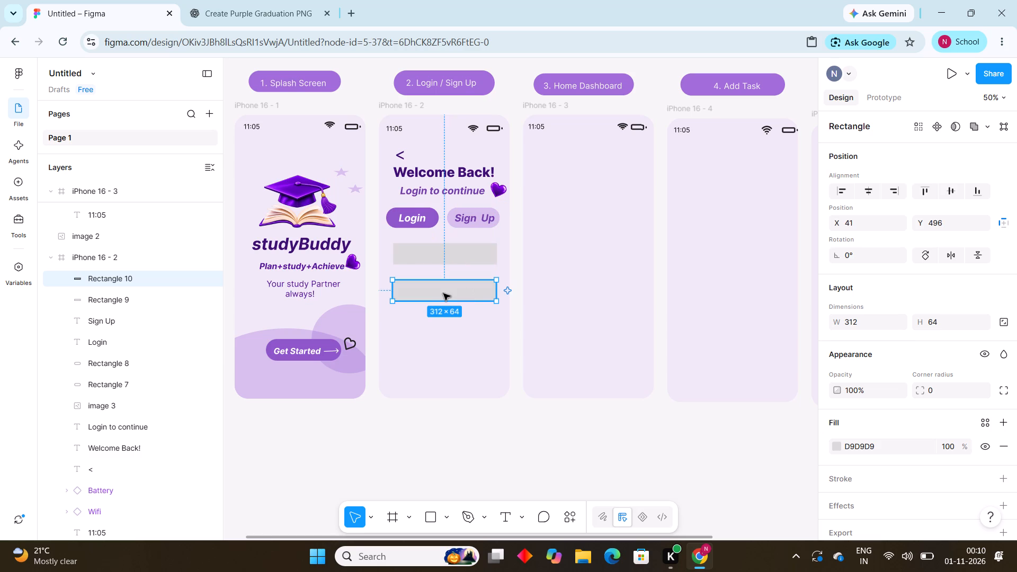
left_click(443, 293)
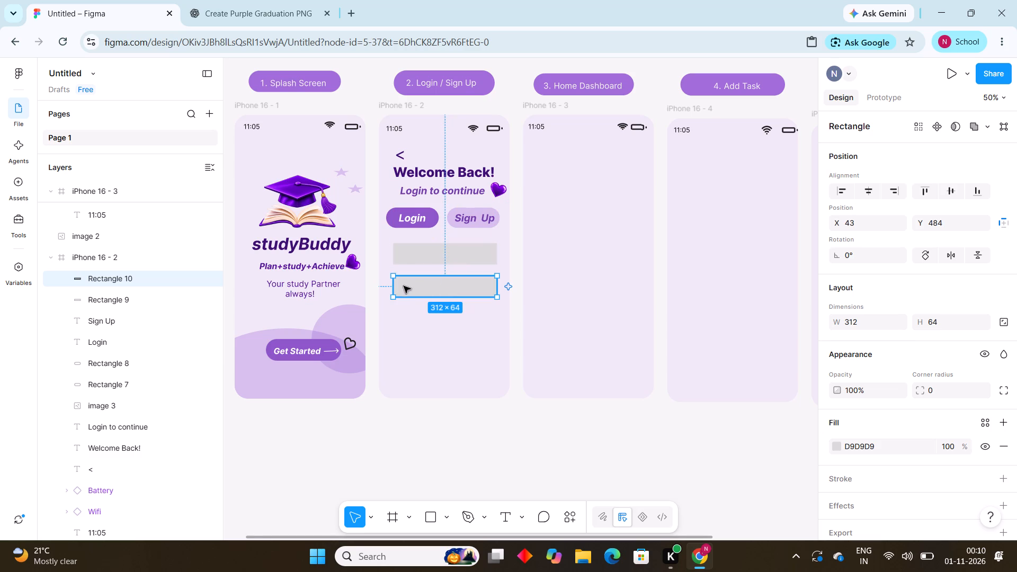
Extend both grey rectangles leftward to about X 32, making each about 323 wide.
left_click_drag(395, 284, 388, 282)
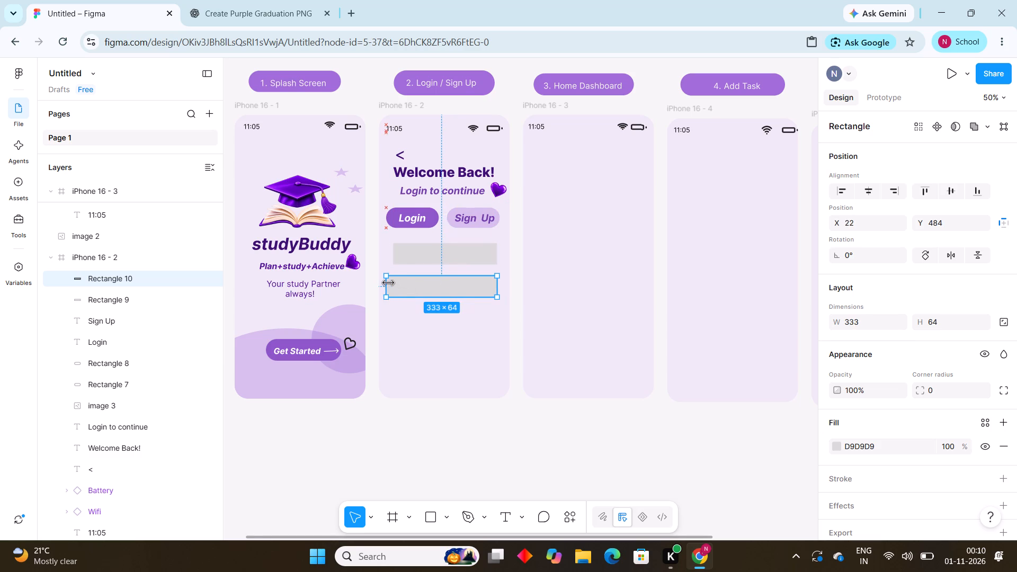
left_click_drag(388, 282, 389, 282)
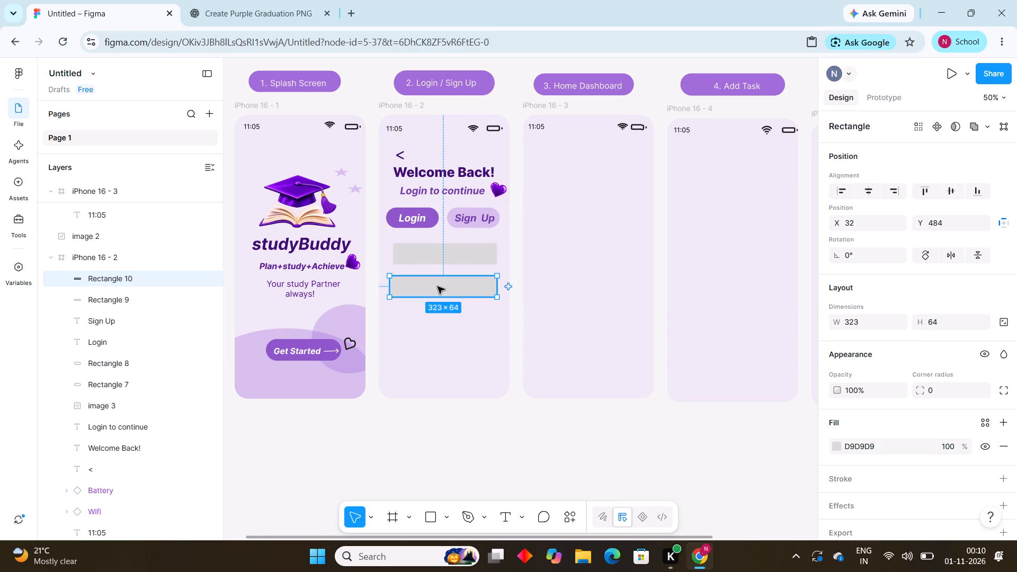
left_click(394, 252)
left_click(394, 252)
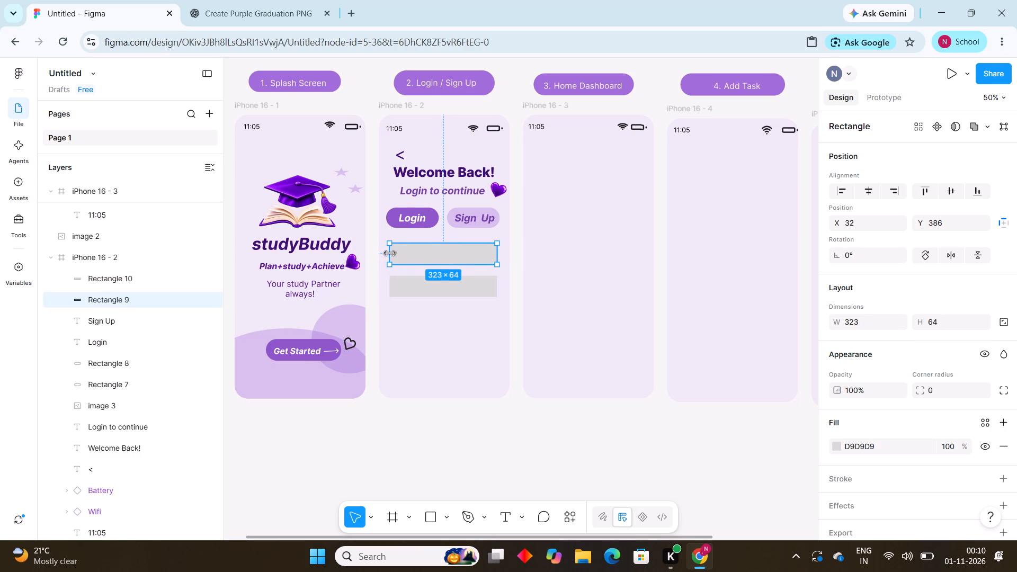
left_click(469, 309)
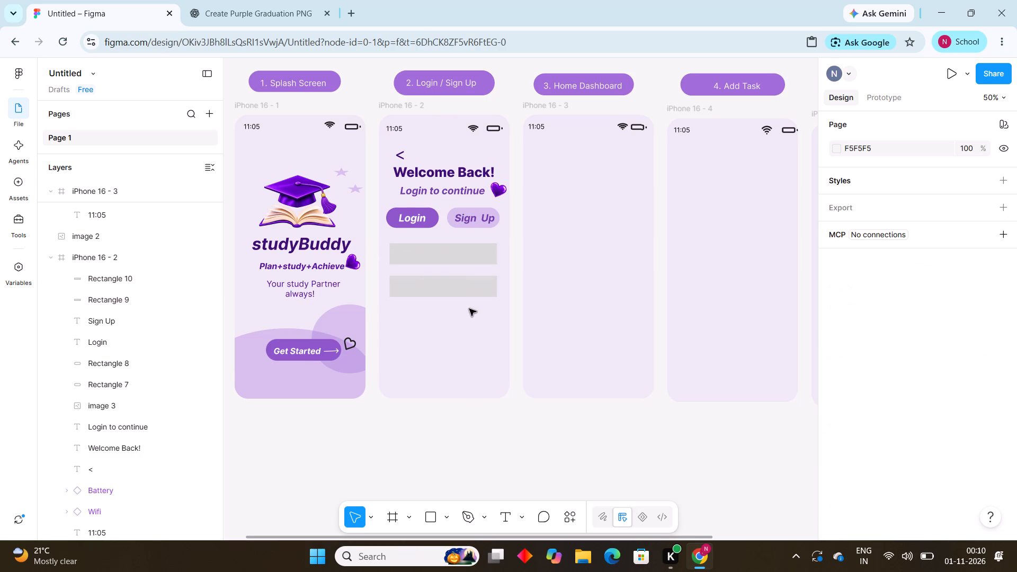
Set the corner radius of the upper grey rectangle to 40.
left_click(461, 249)
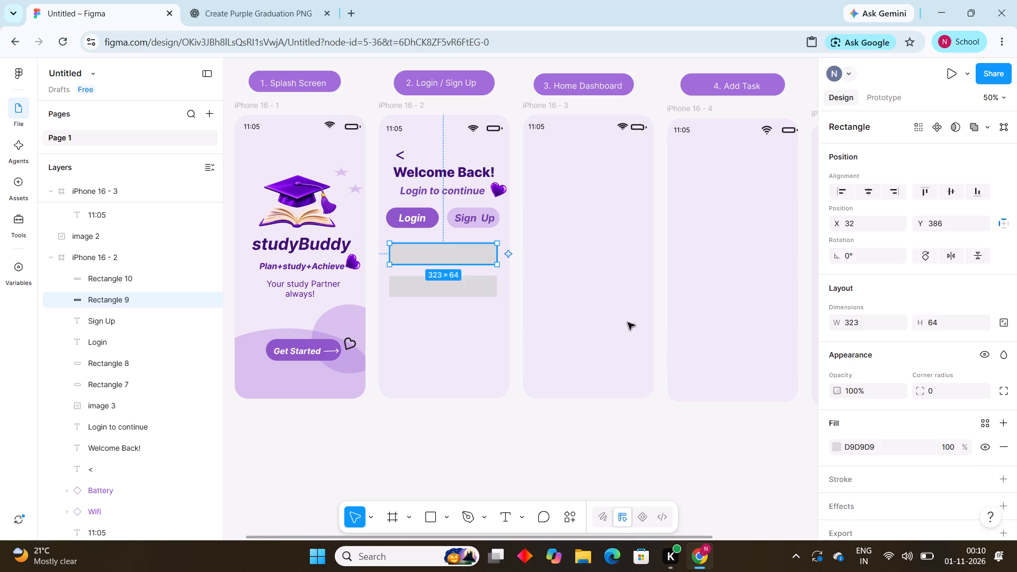
left_click(945, 389)
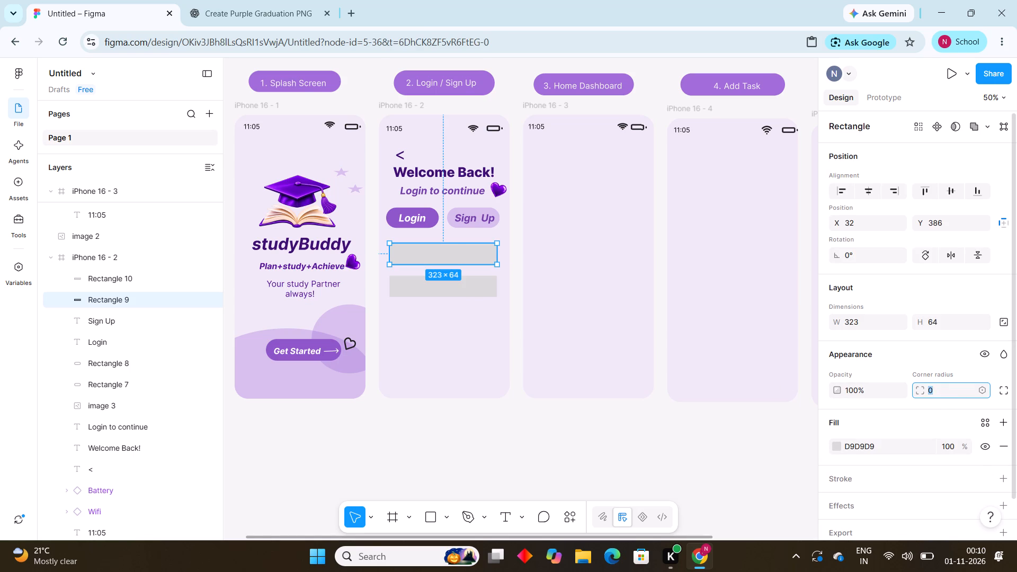
key("BackSpace")
key("4")
key("0")
key("Return")
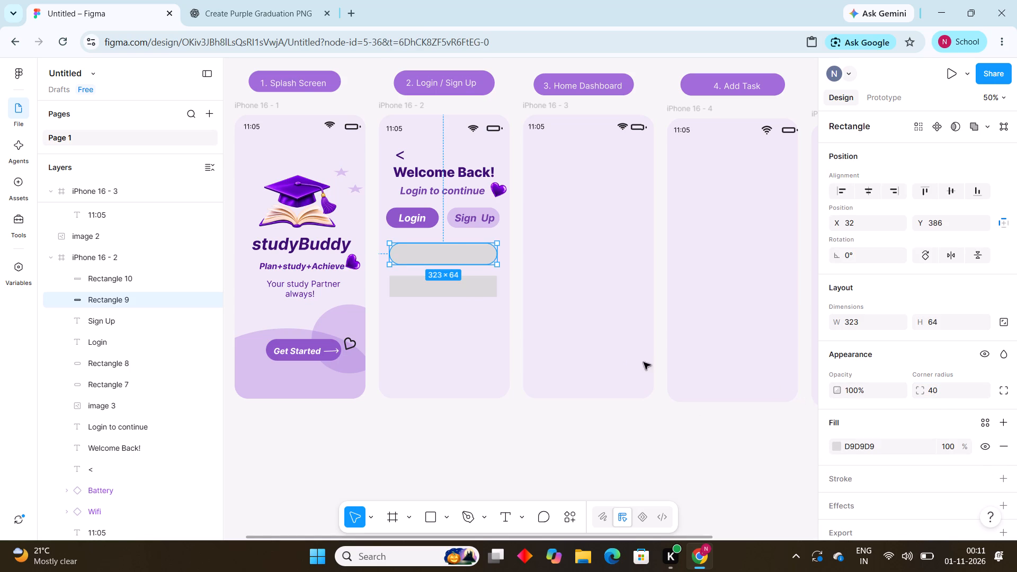
Set the corner radius of the lower grey rectangle to 40.
left_click(462, 287)
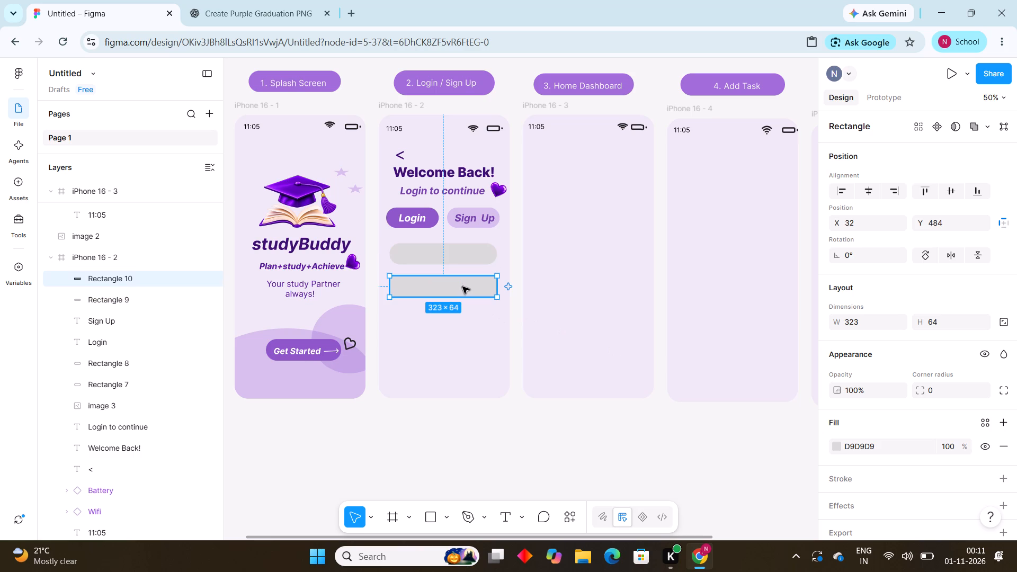
left_click(948, 387)
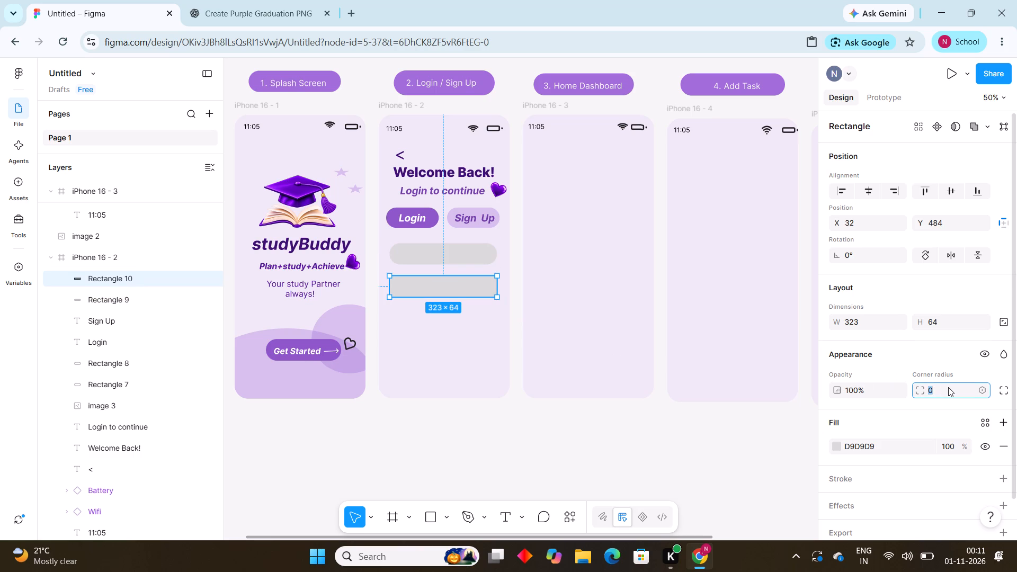
key("BackSpace")
type("40")
key("Return")
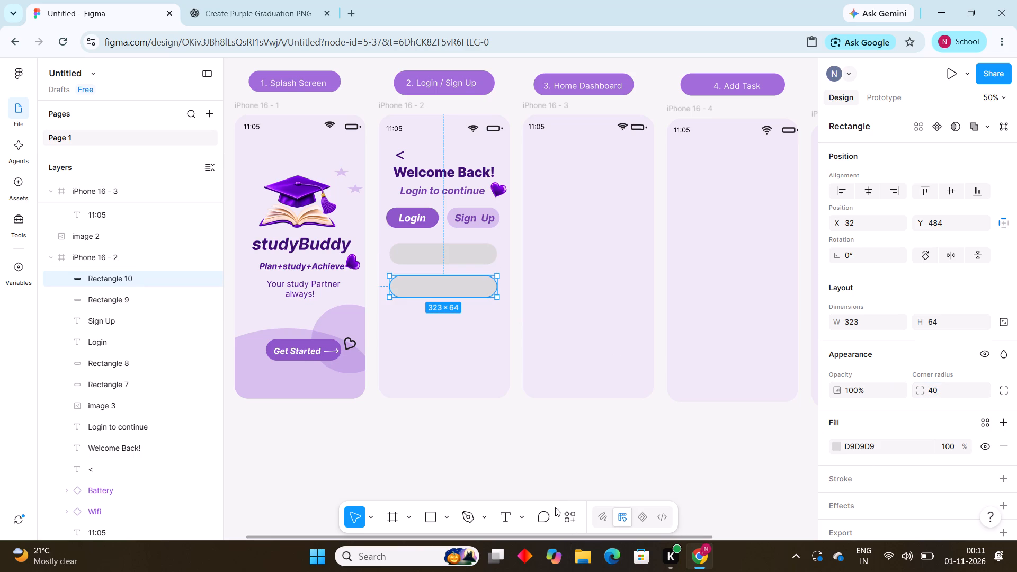
left_click(542, 486)
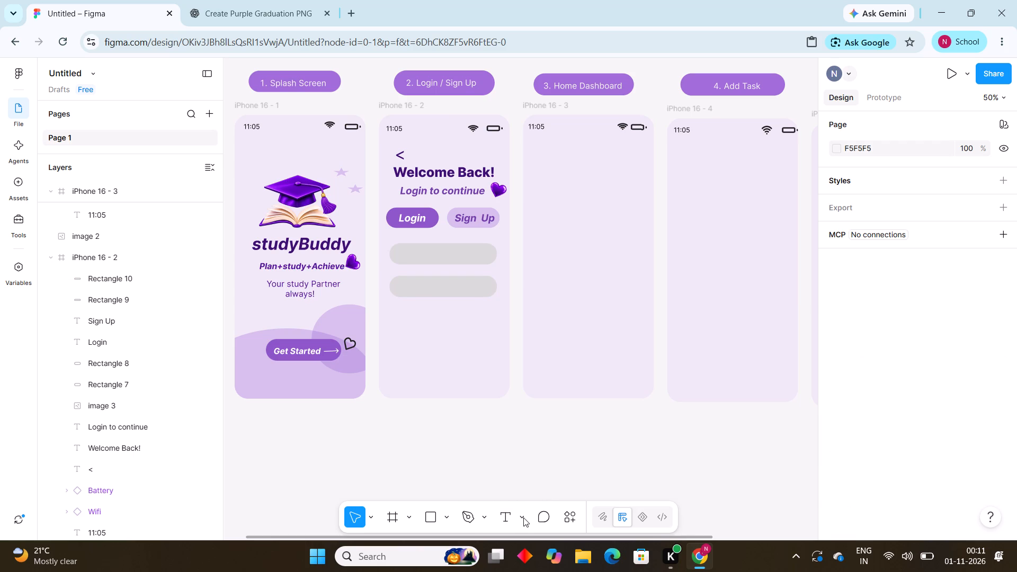
Change the fill of both rounded input-field rectangles to white FFFFFF.
left_click(460, 254)
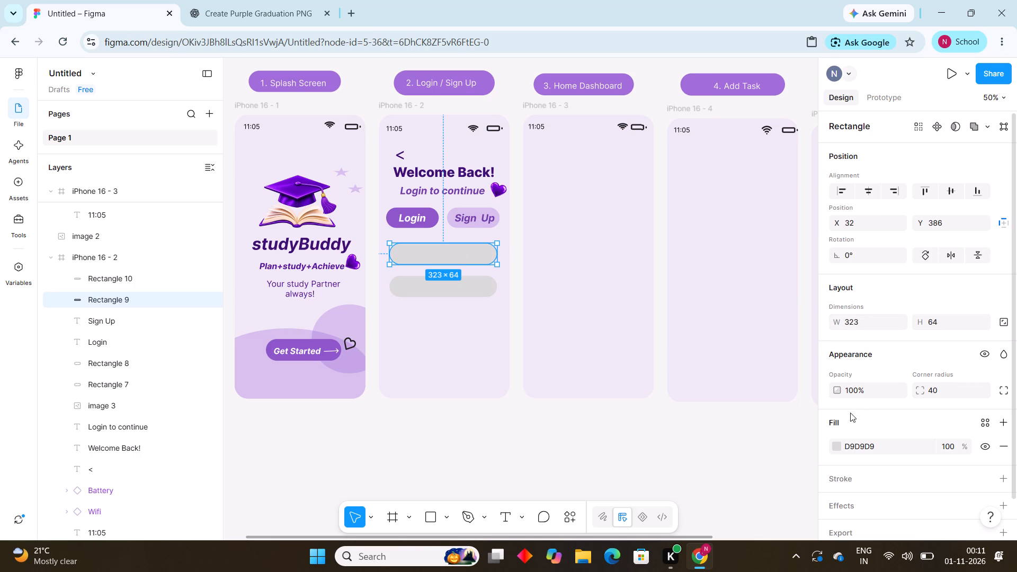
left_click(835, 447)
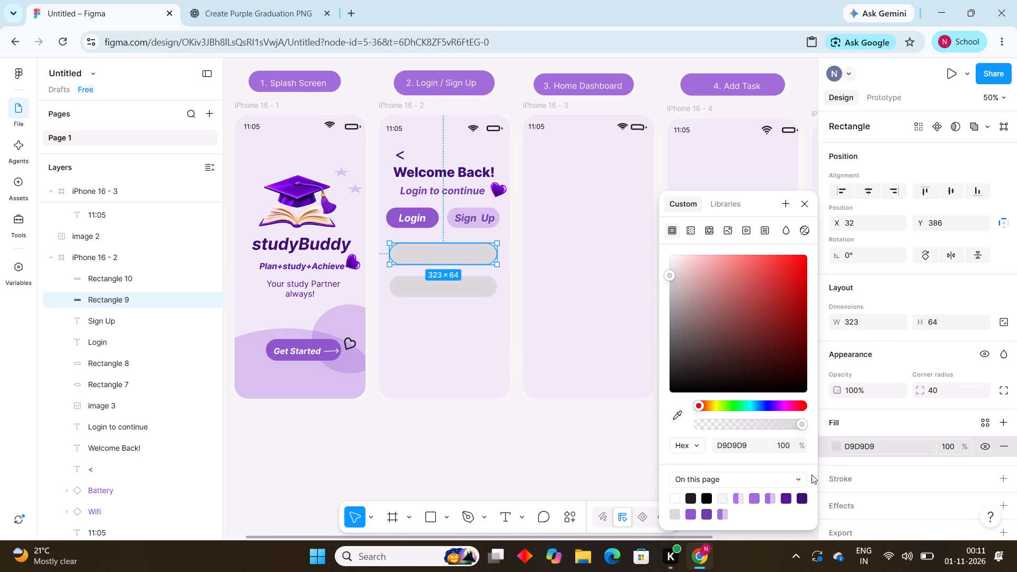
left_click(678, 497)
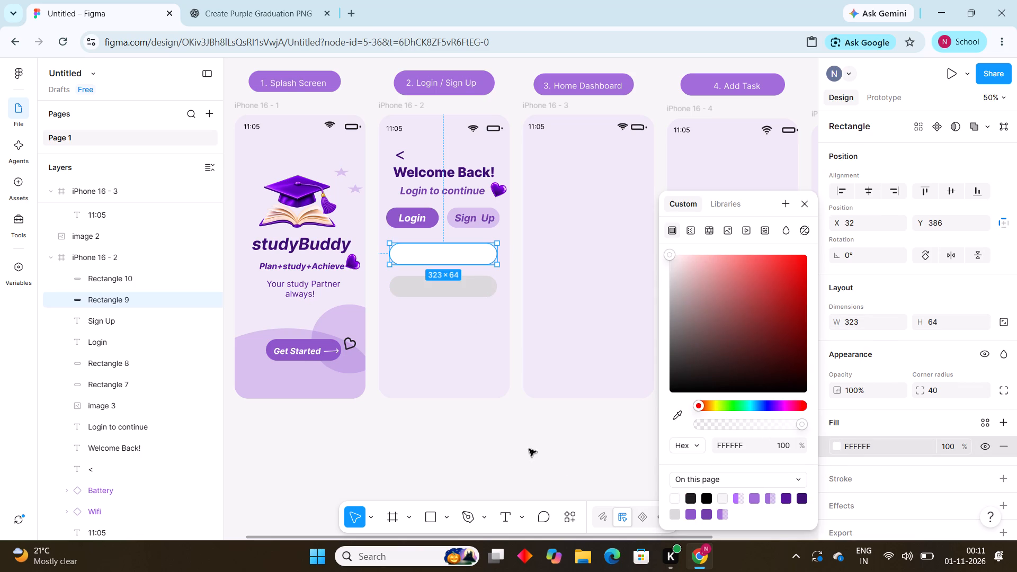
left_click(465, 290)
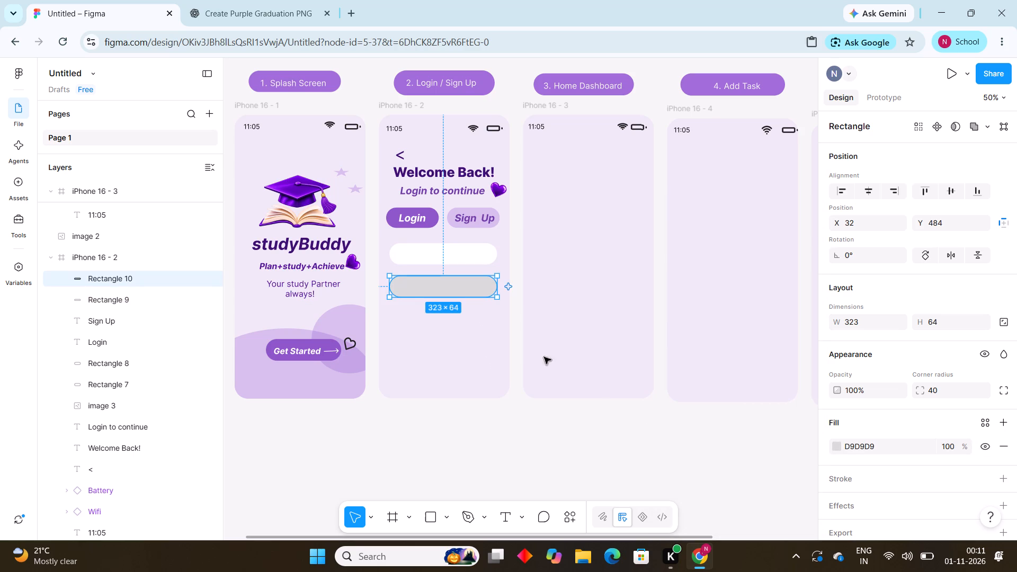
left_click(836, 447)
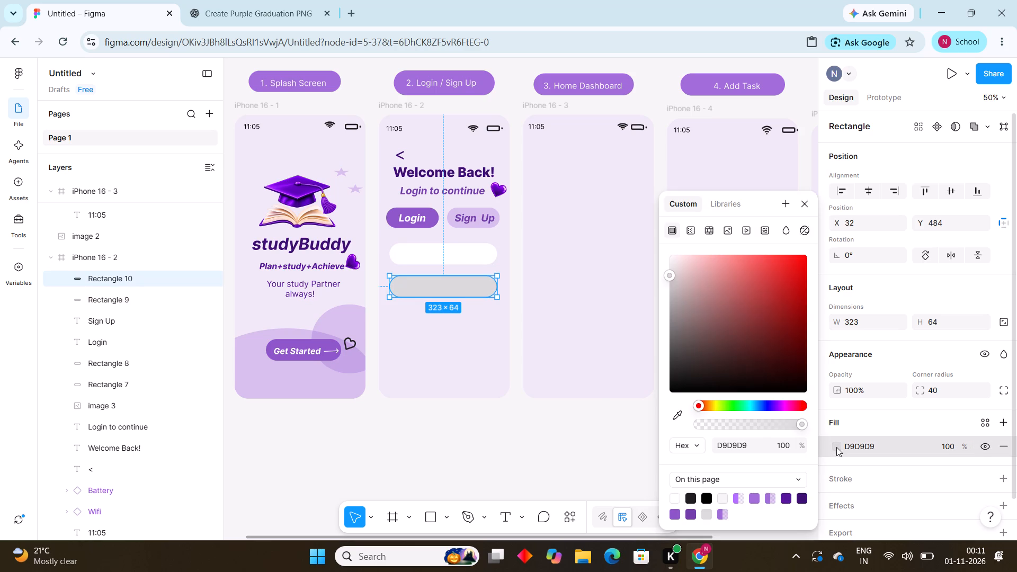
left_click(677, 499)
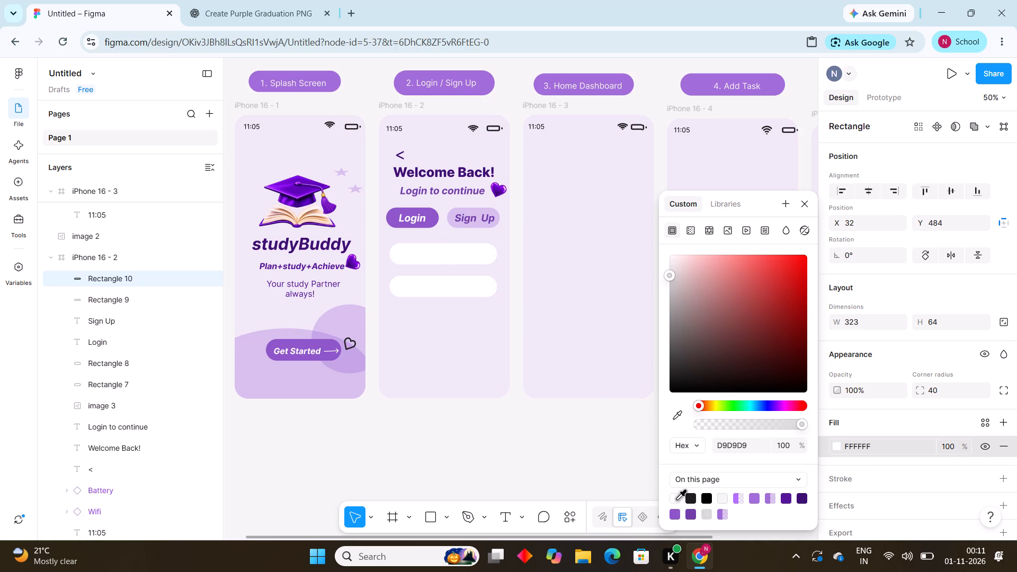
left_click(804, 200)
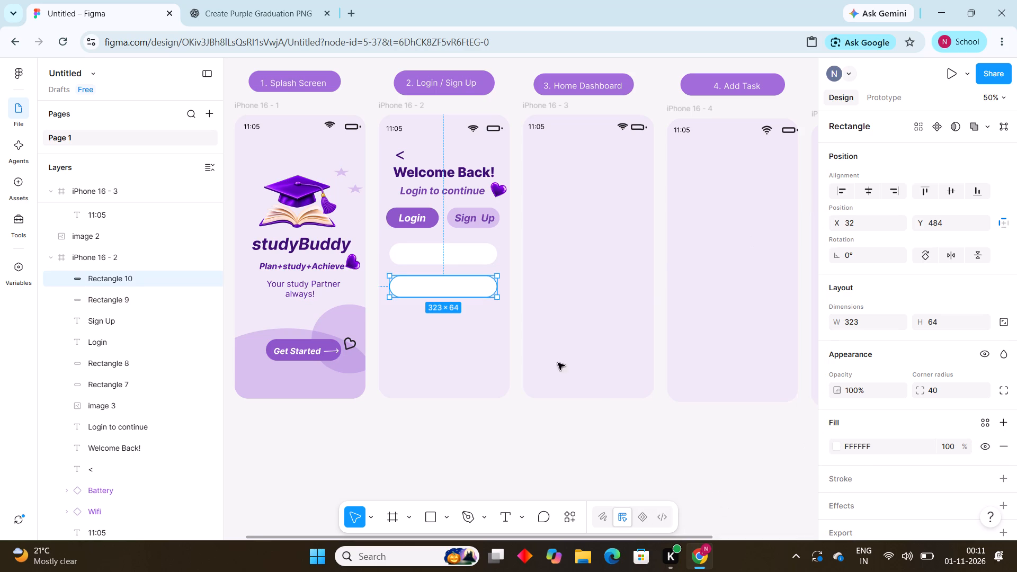
left_click(492, 436)
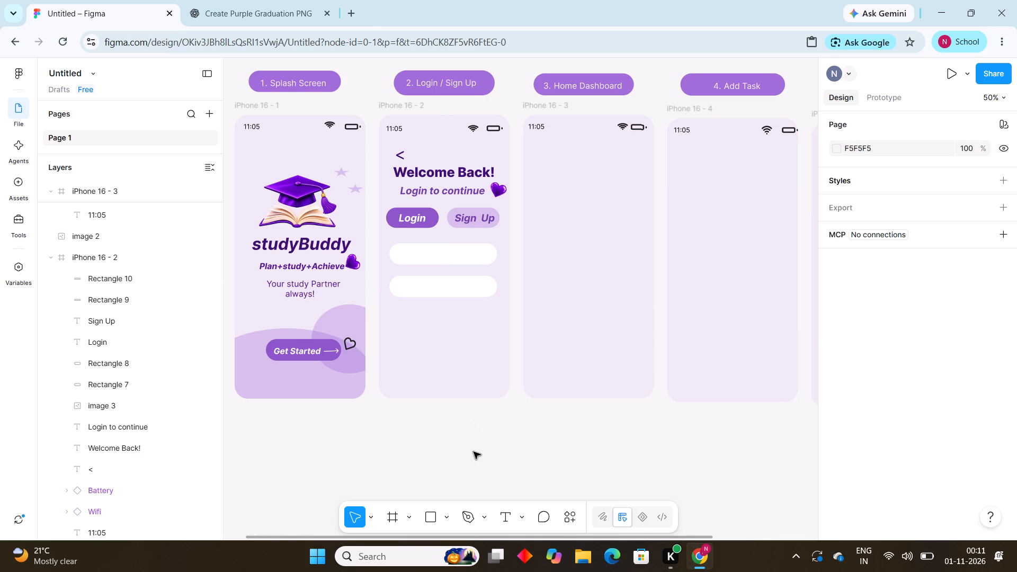
Add the text "Email Address" on the upper white input field of the login screen.
left_click(524, 515)
left_click(581, 468)
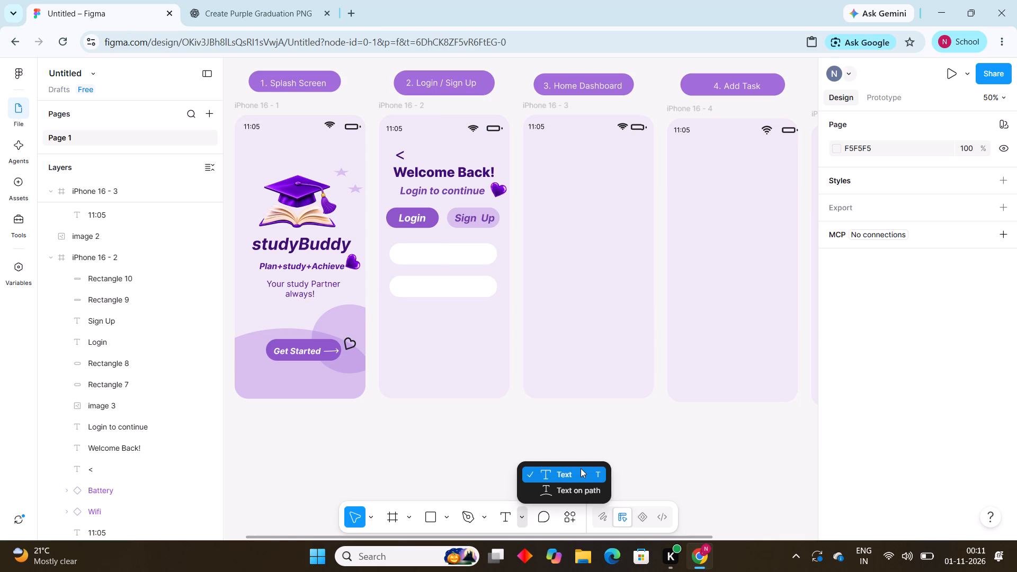
left_click(412, 252)
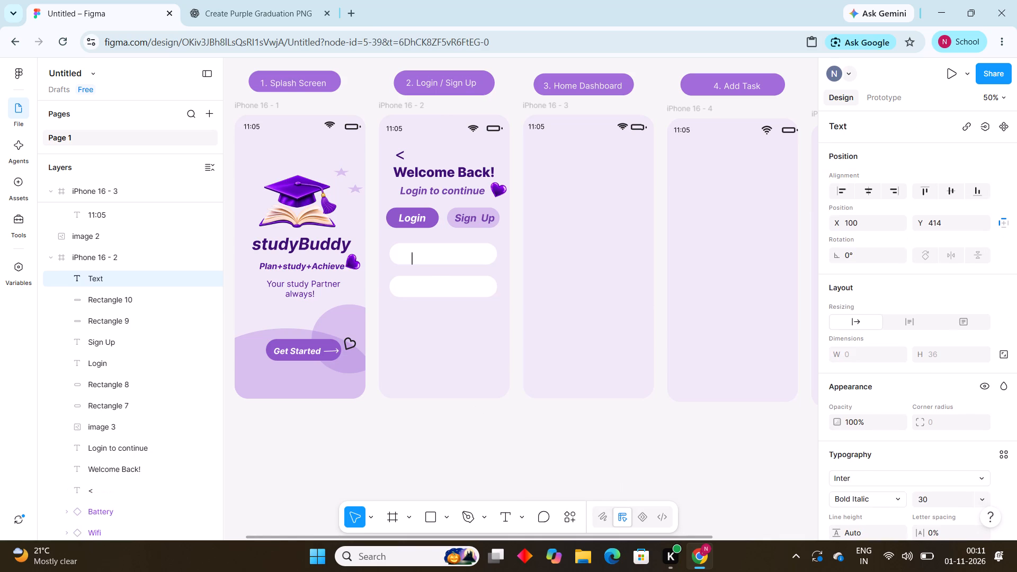
key("shift+e")
type("mail")
key("space")
type("Add")
type("ress")
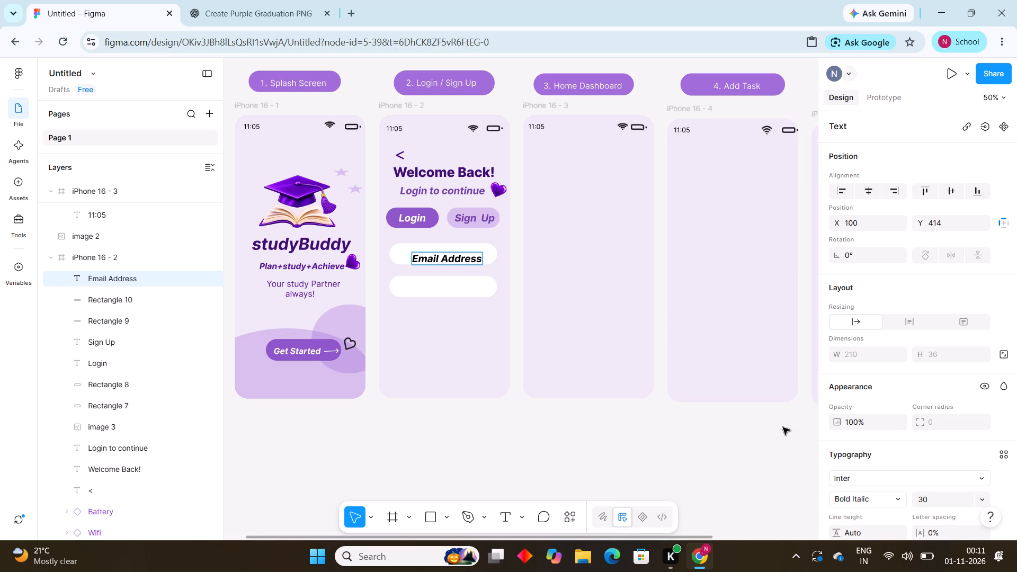
Change the font weight of the whole "Email Address" text to Thin.
left_click(898, 497)
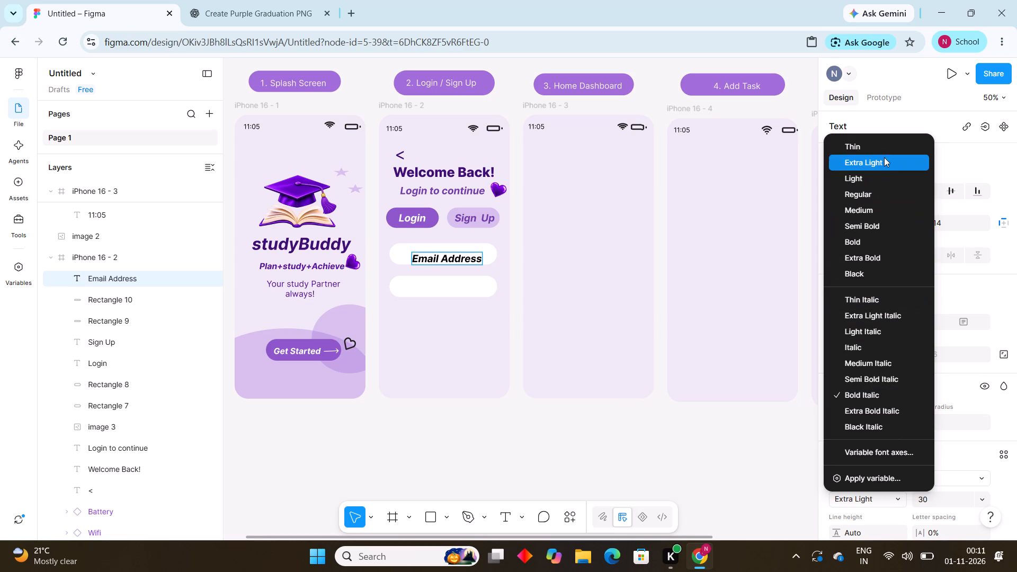
left_click(880, 146)
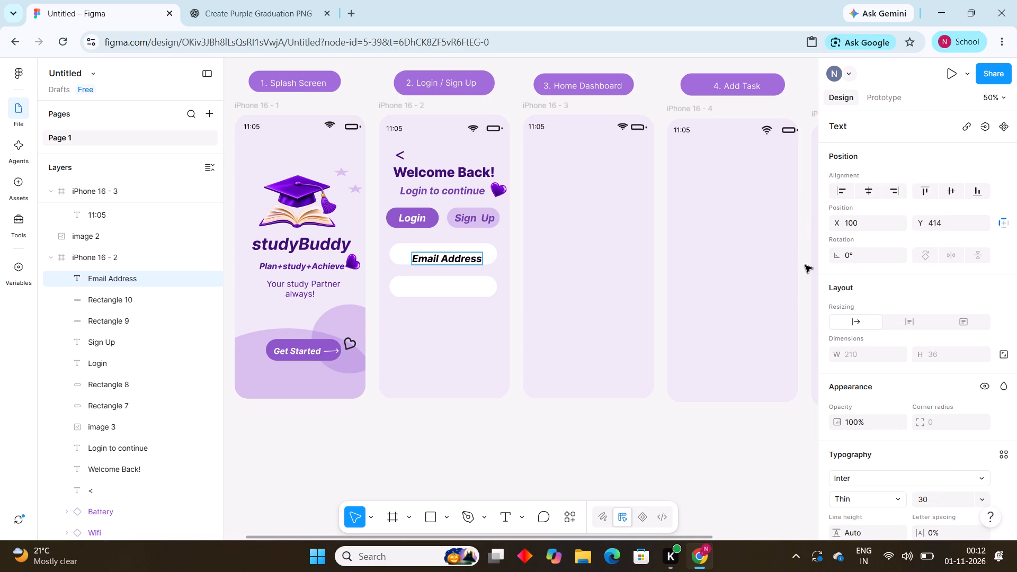
left_click(414, 259)
left_click_drag(414, 259, 603, 396)
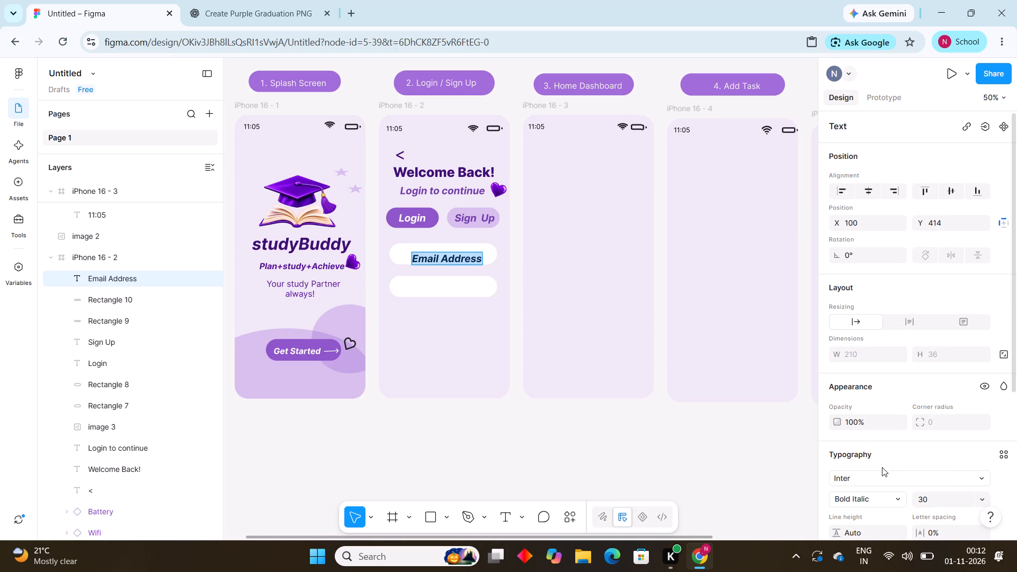
left_click(899, 494)
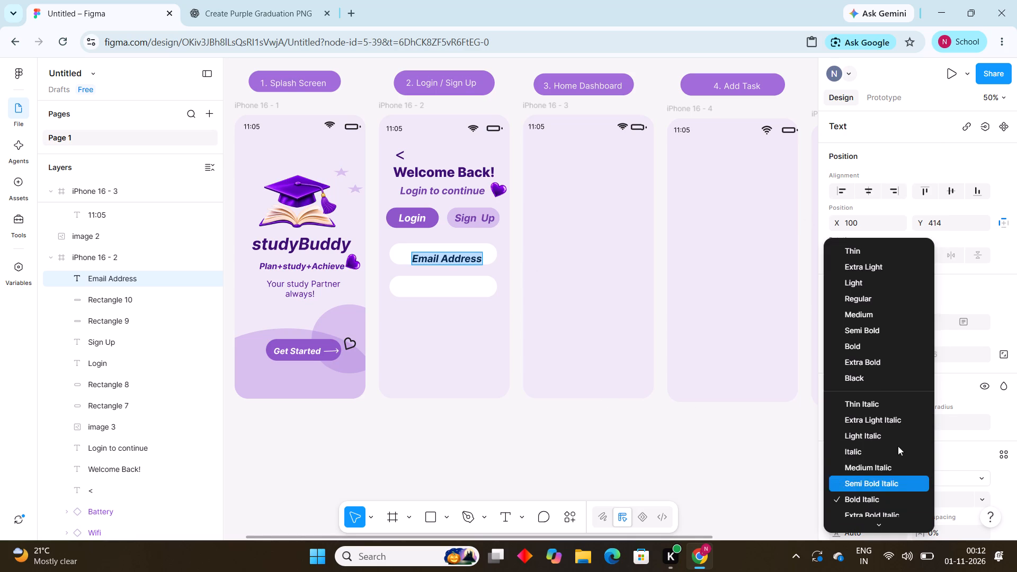
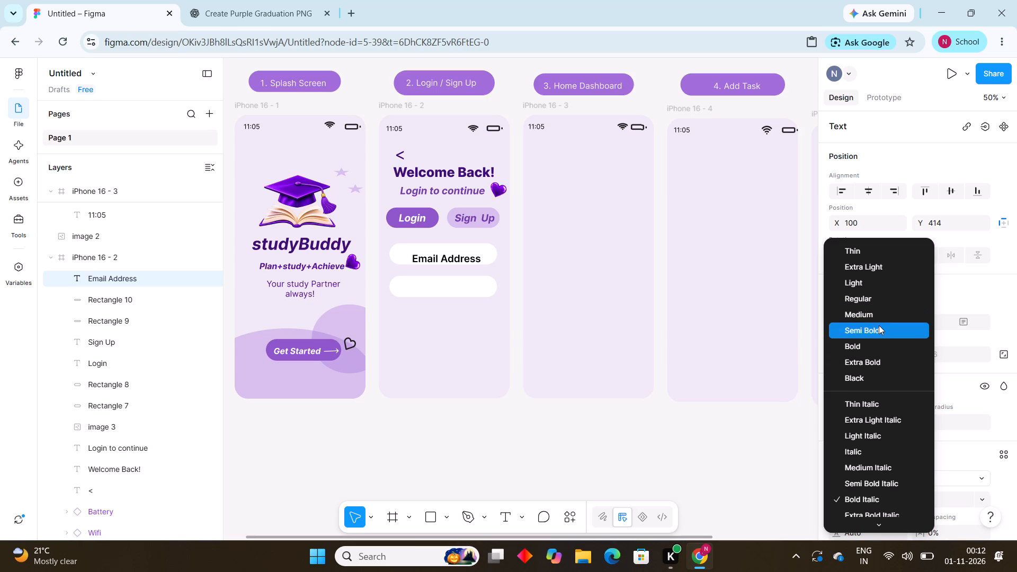
Set the font weight of the "Email Address" text to Semi Bold.
left_click(879, 325)
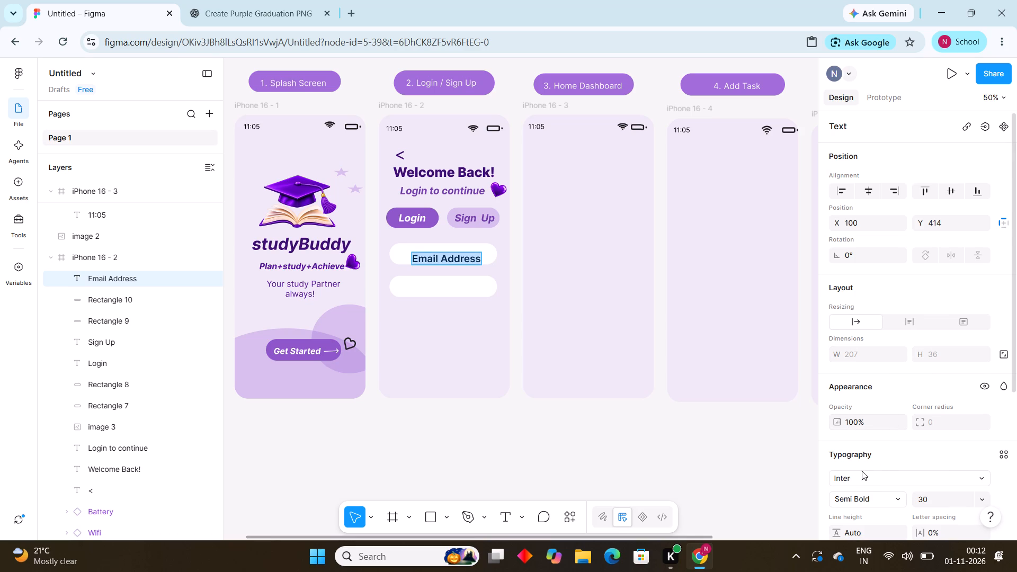
Change the fill of the "Email Address" text to the page's existing purple 713EAA.
scroll(875, 475, "down", 3)
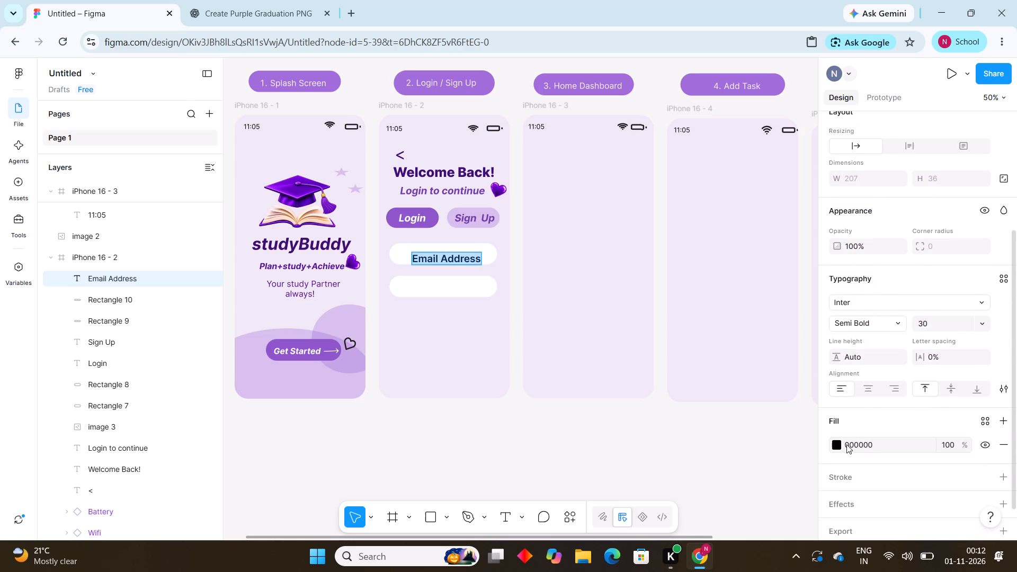
left_click(846, 444)
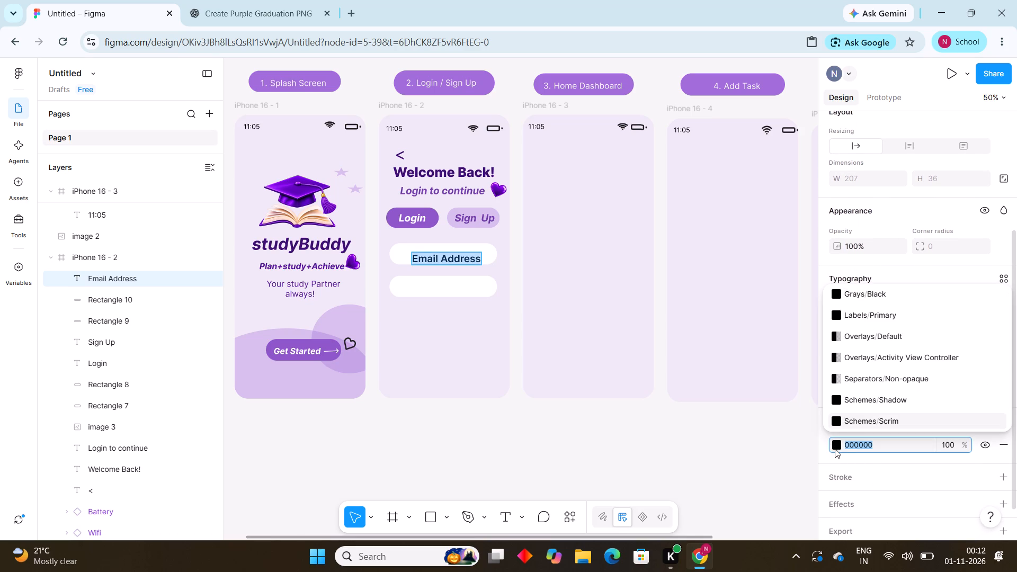
left_click(836, 445)
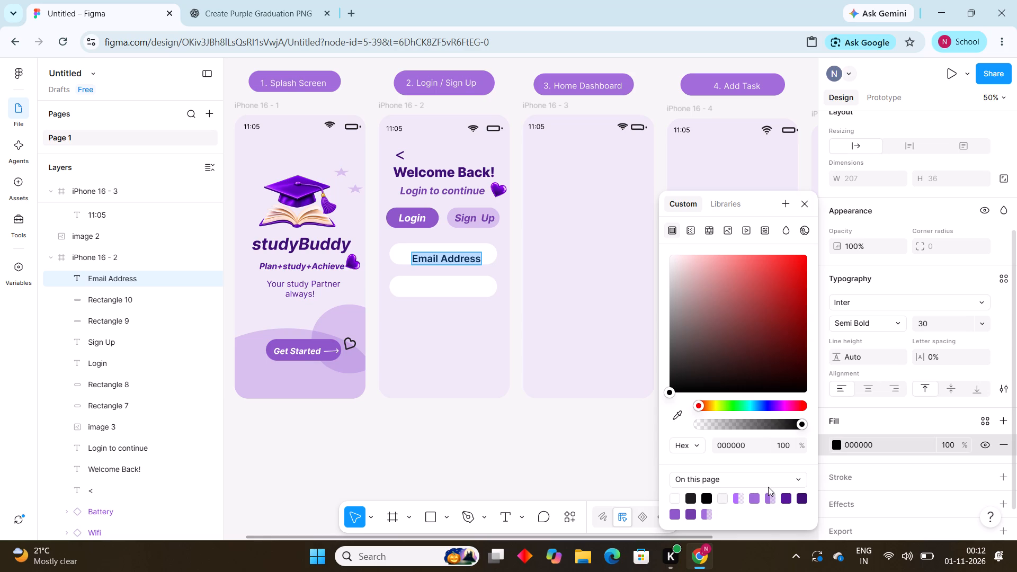
left_click(757, 496)
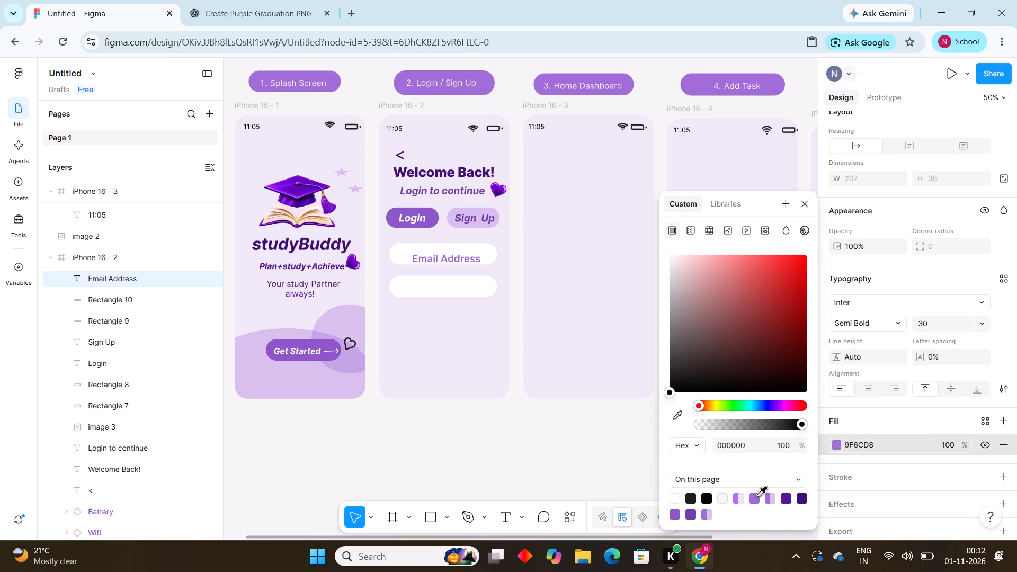
left_click(771, 499)
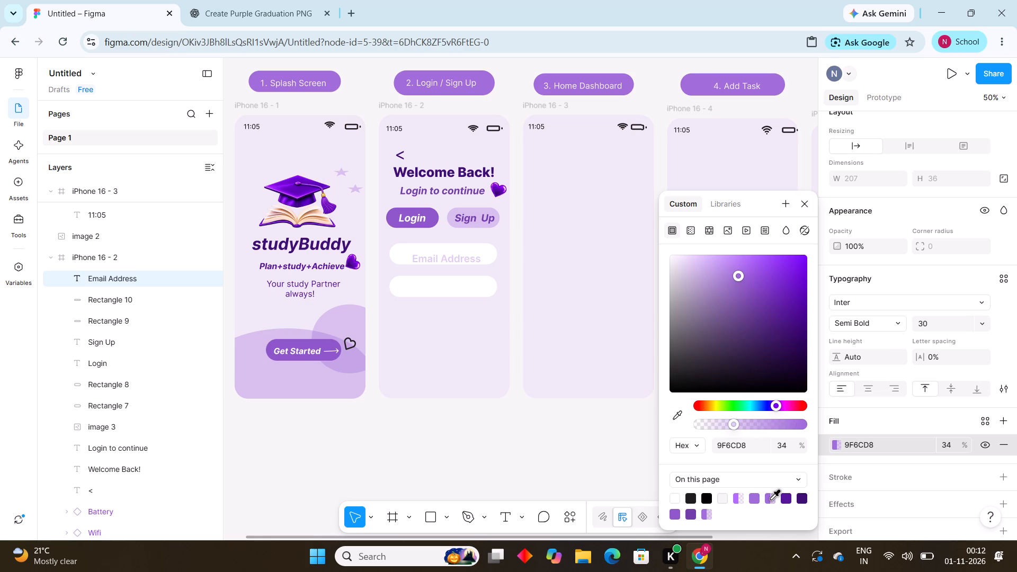
left_click(677, 515)
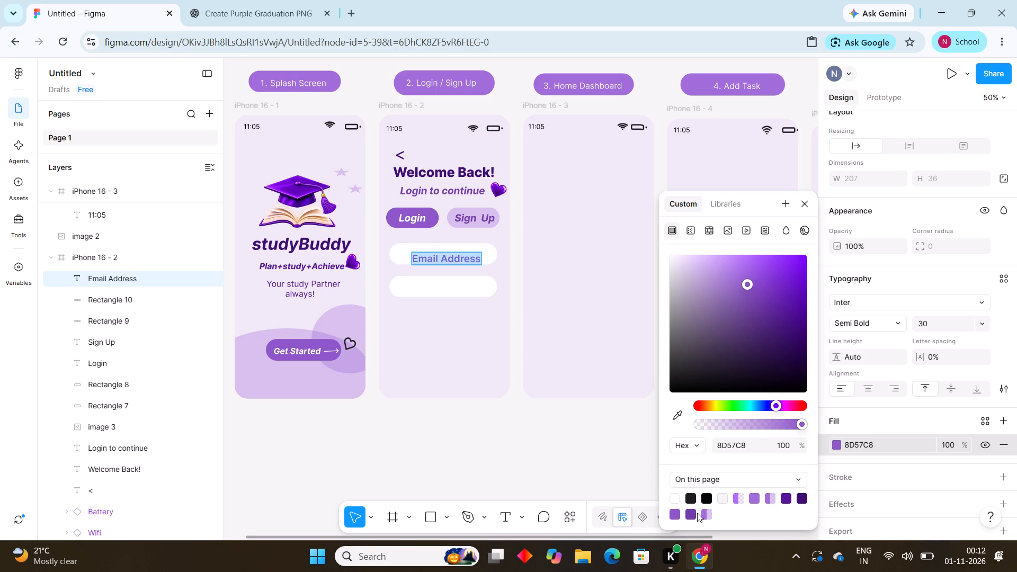
left_click(698, 513)
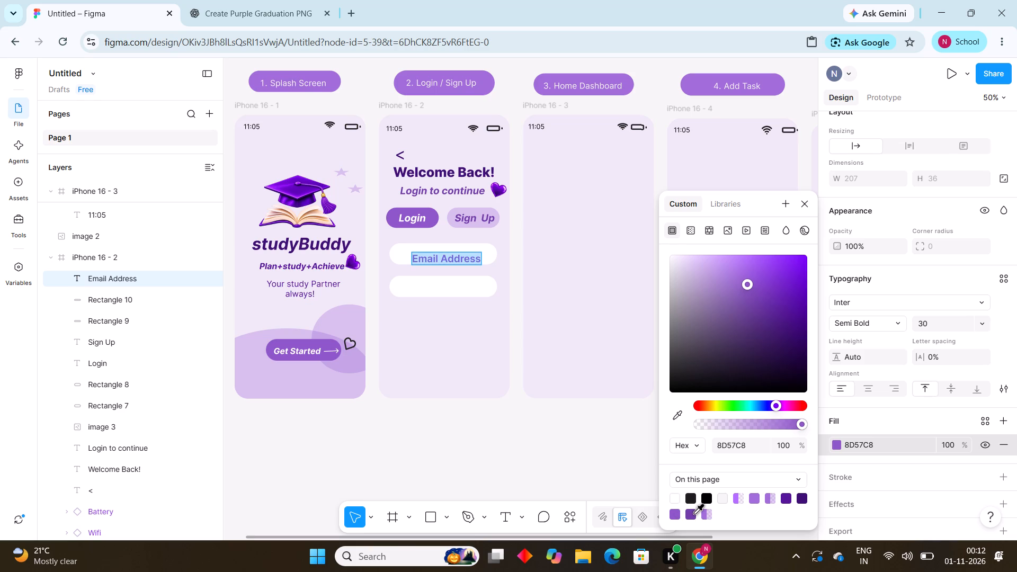
left_click(694, 514)
left_click(587, 485)
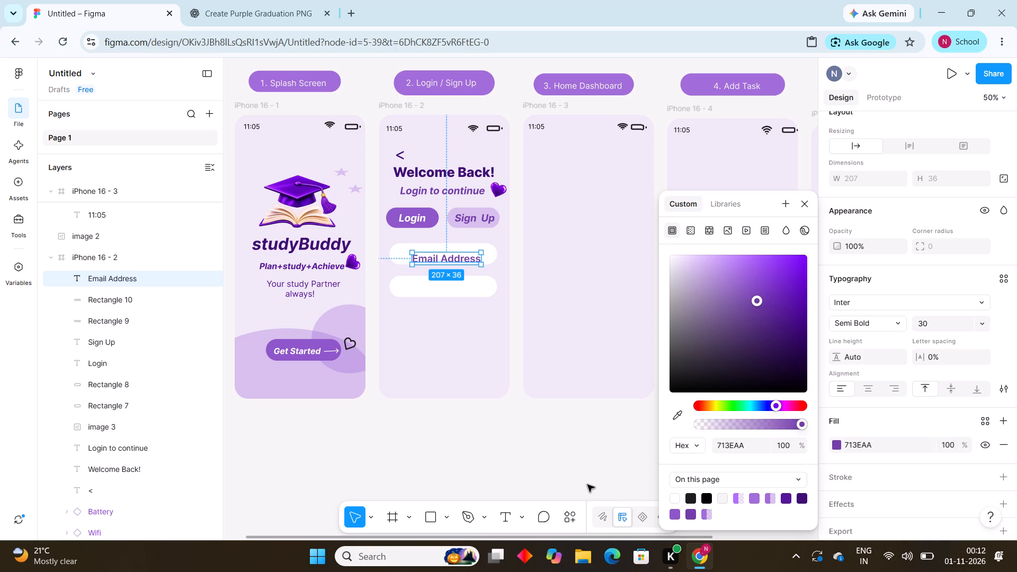
left_click(587, 485)
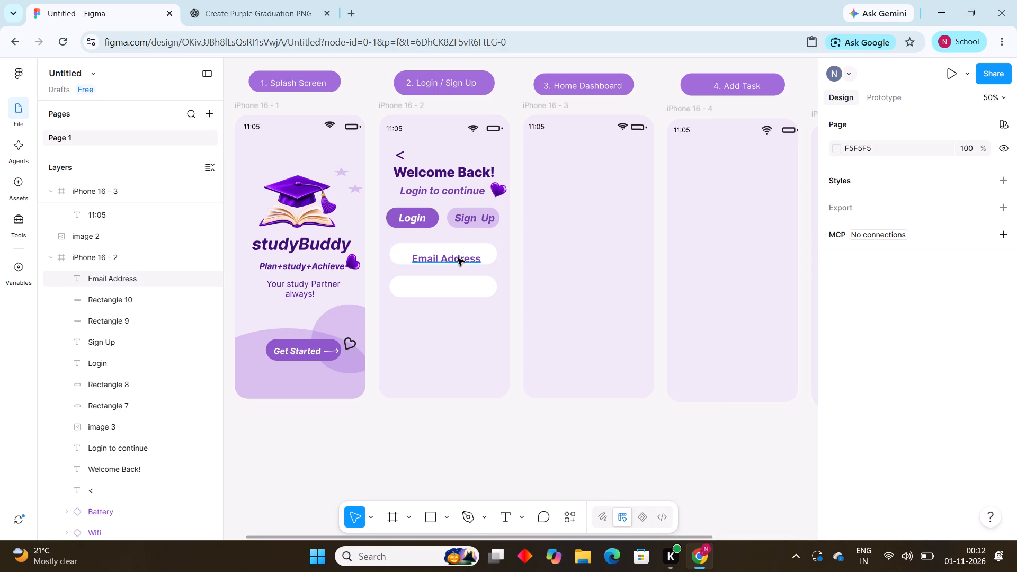
Move the "Email Address" text up to about X 101, Y 397, so it sits inside the upper white input field.
left_click(458, 258)
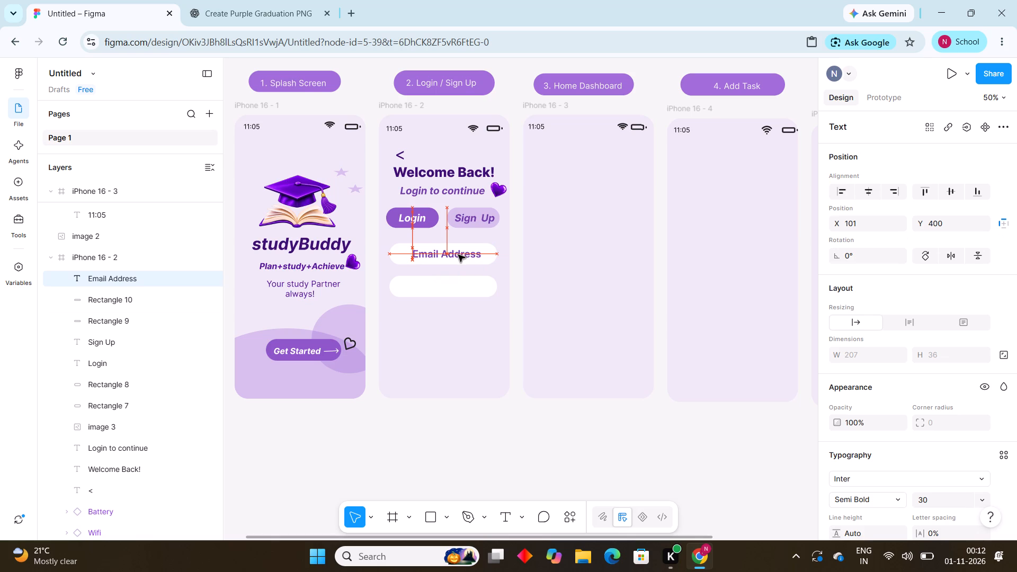
left_click(465, 419)
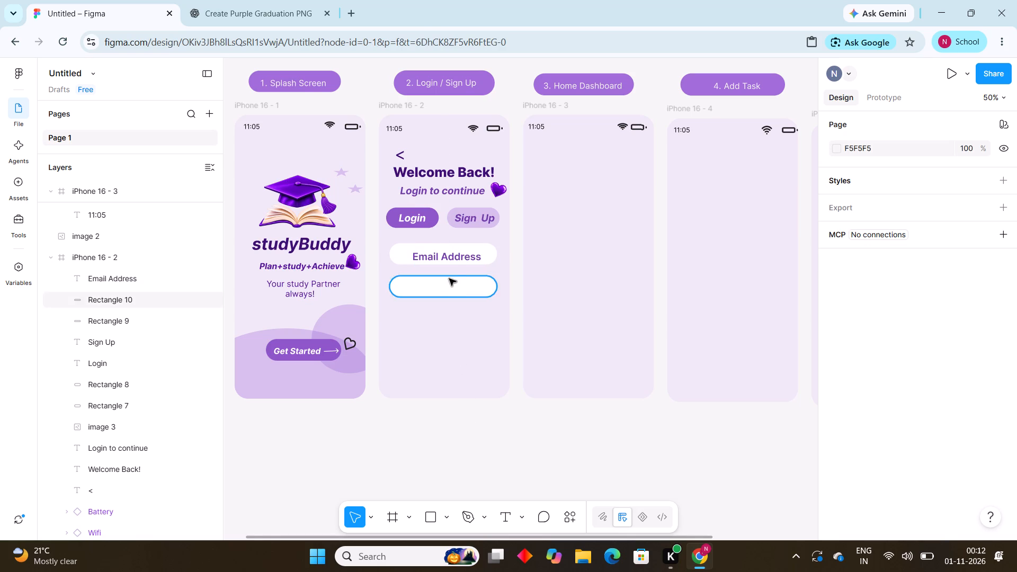
left_click(449, 261)
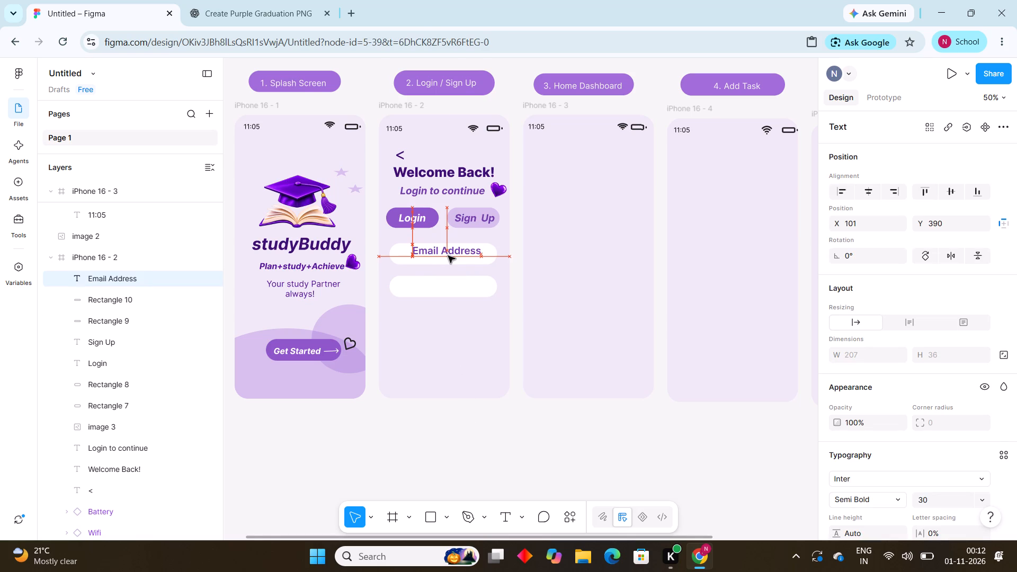
left_click(435, 429)
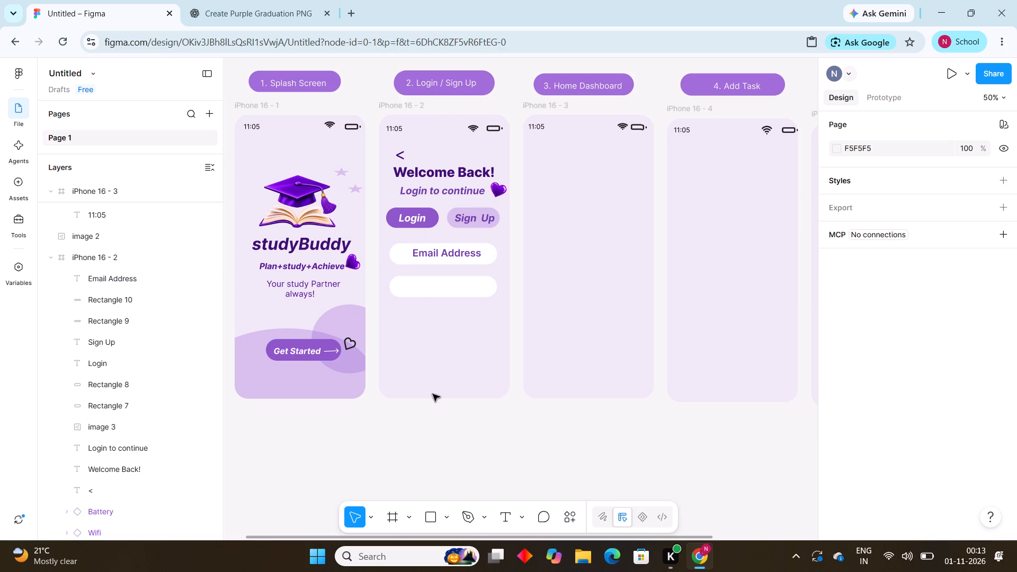
Add the text "Password" on the lower white input field of the login screen.
left_click(522, 513)
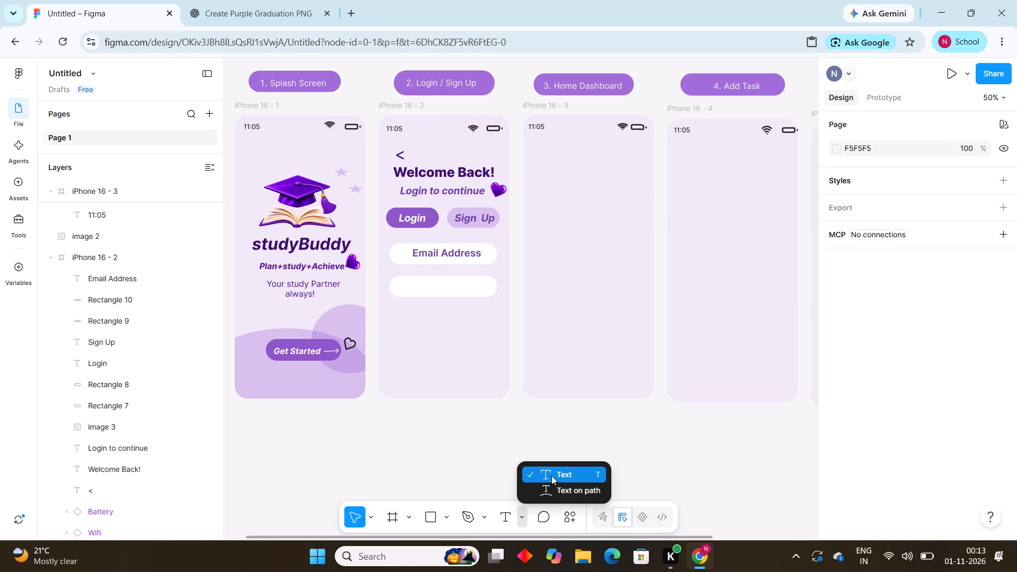
left_click(551, 476)
left_click(409, 284)
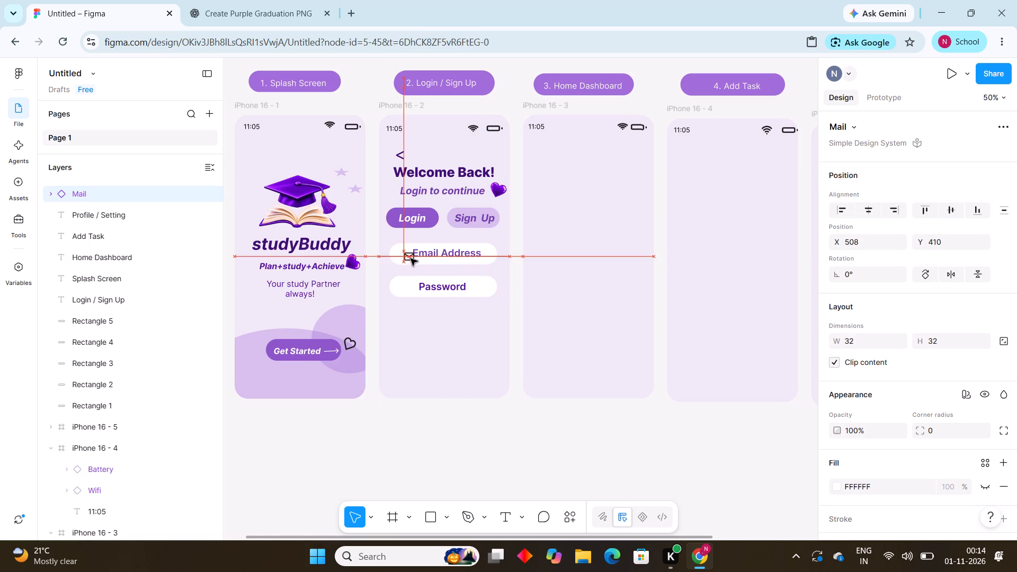
Place the Mail icon inside the upper white input field, just before the "Email Address" text.
left_click_drag(411, 258, 402, 255)
left_click(556, 443)
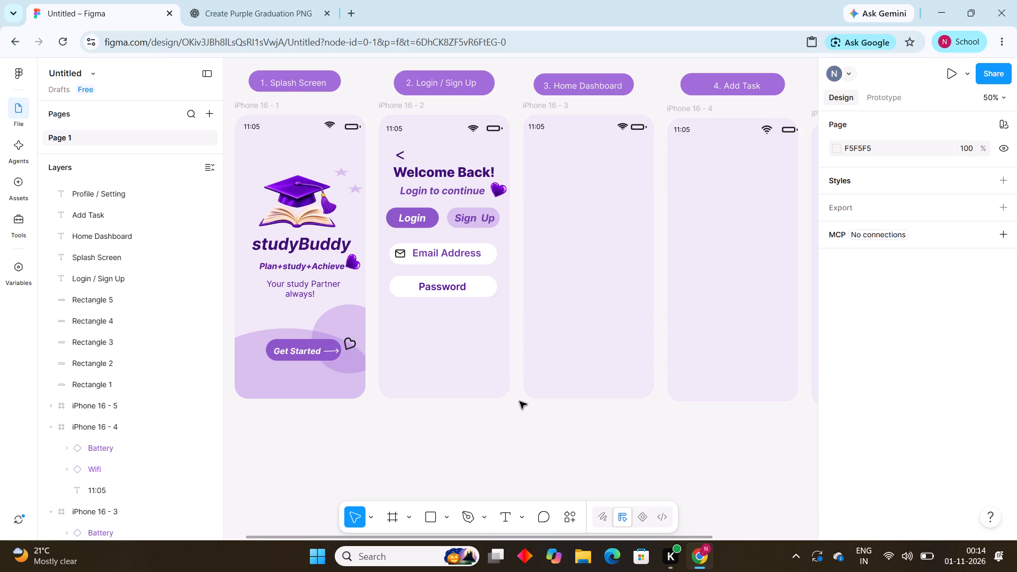
Browse the component library for another icon to insert.
key("shift+i")
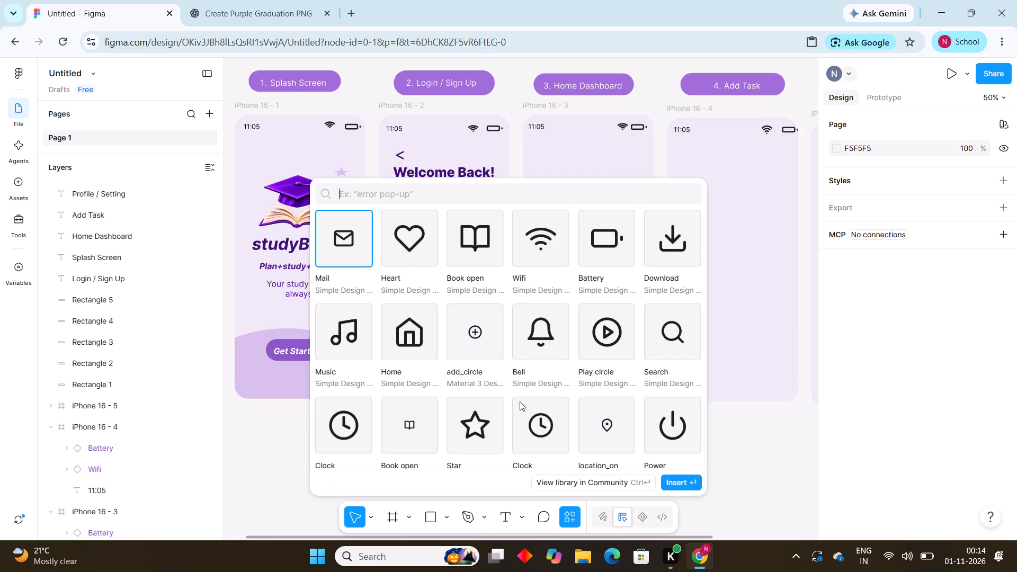
scroll(611, 424, "down", 1)
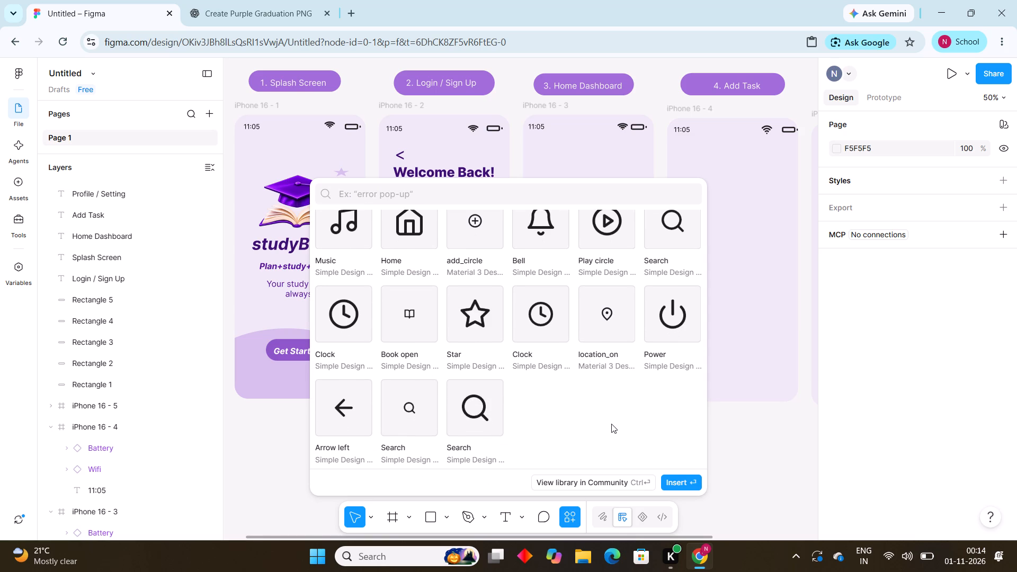
scroll(611, 424, "down", 1)
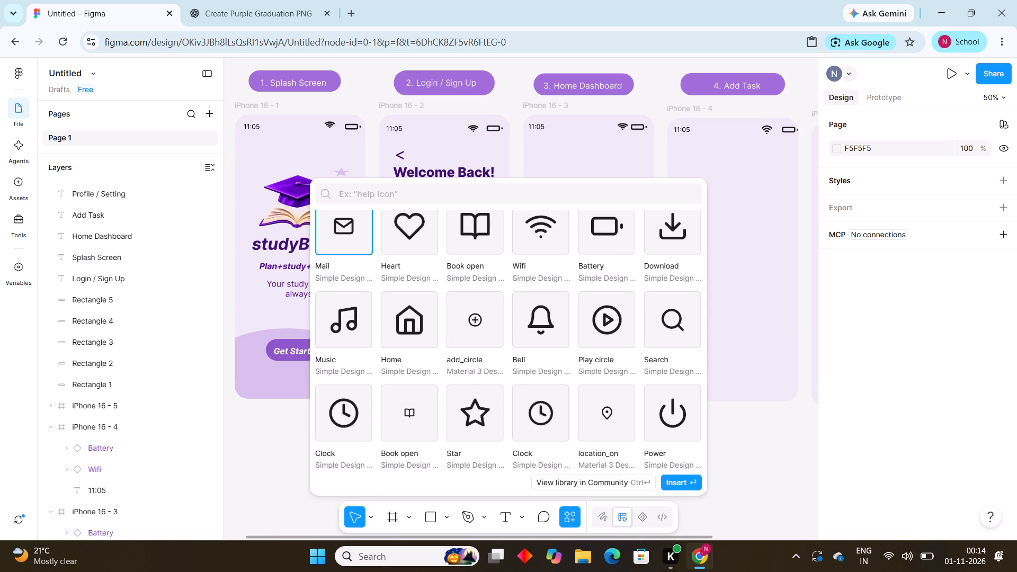
Search the component library for "lock" to find an icon for the password field.
left_click(433, 192)
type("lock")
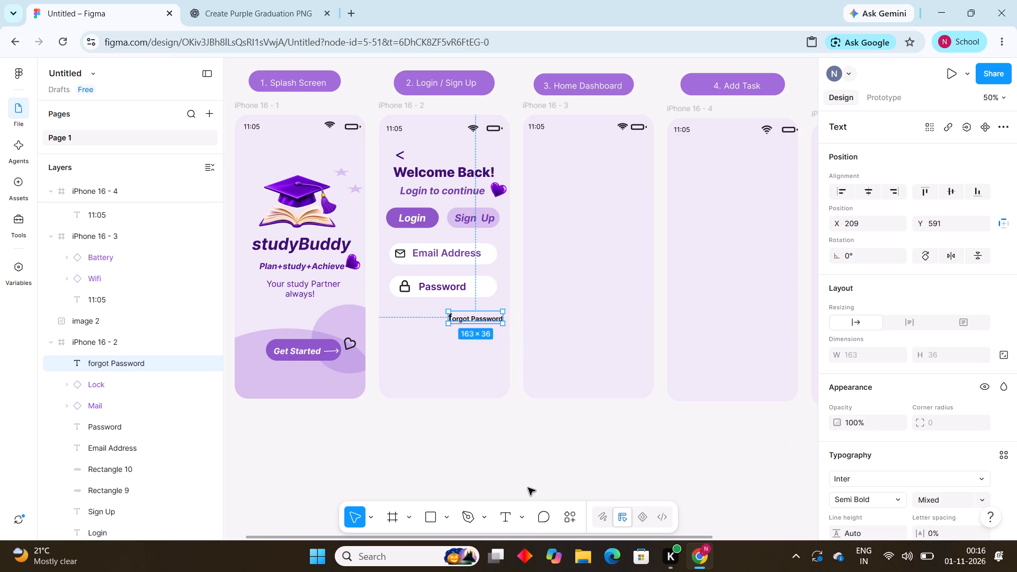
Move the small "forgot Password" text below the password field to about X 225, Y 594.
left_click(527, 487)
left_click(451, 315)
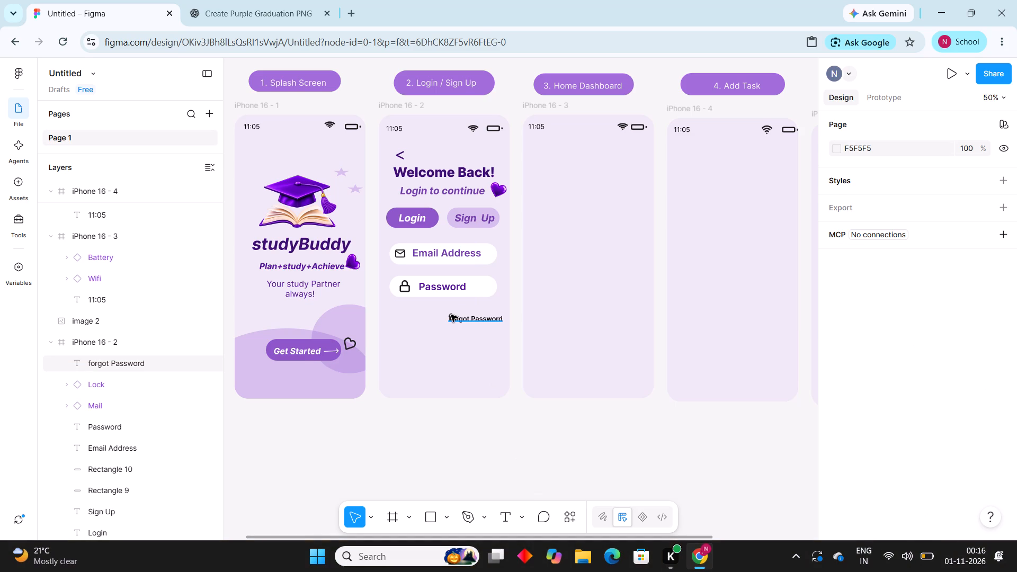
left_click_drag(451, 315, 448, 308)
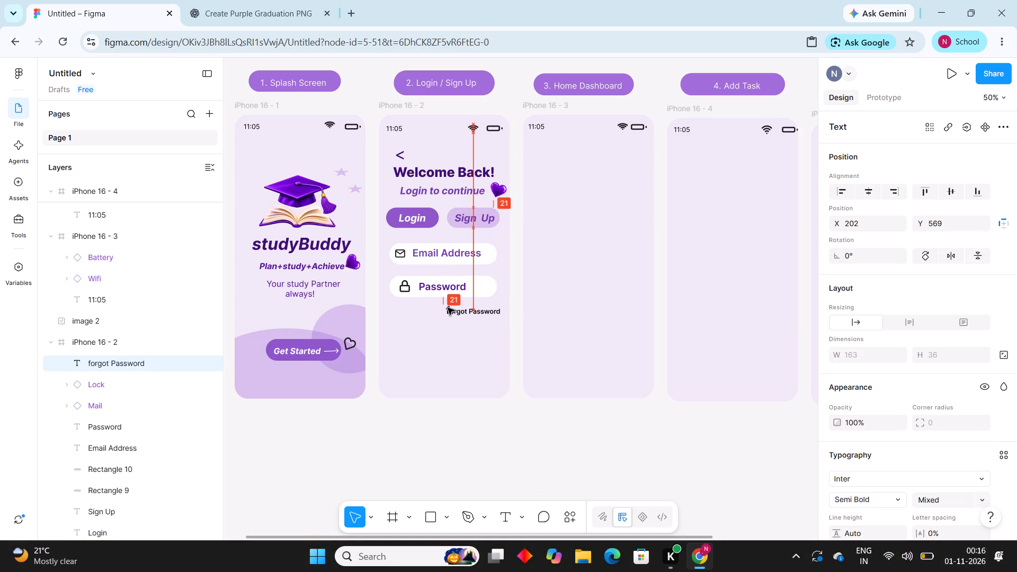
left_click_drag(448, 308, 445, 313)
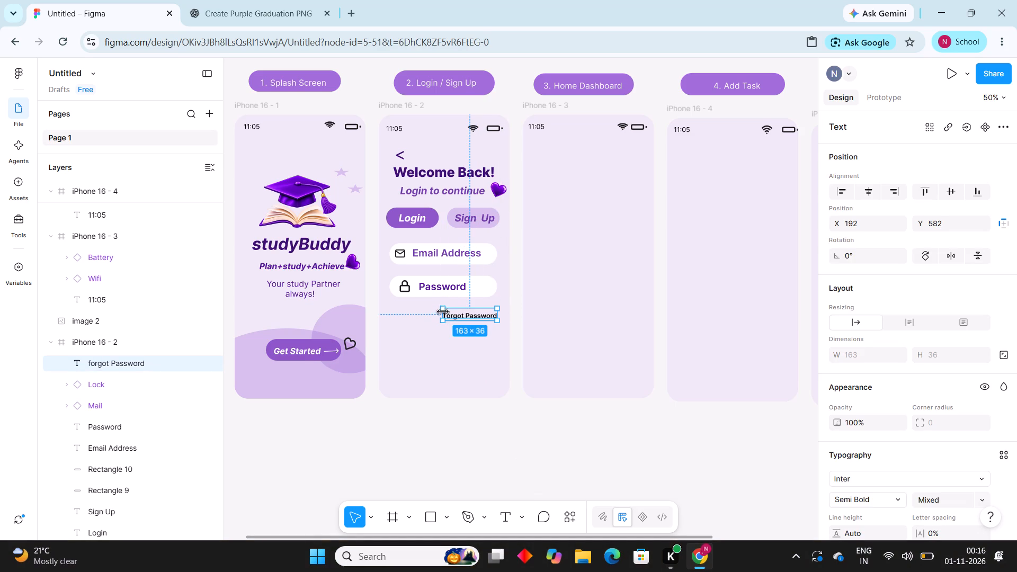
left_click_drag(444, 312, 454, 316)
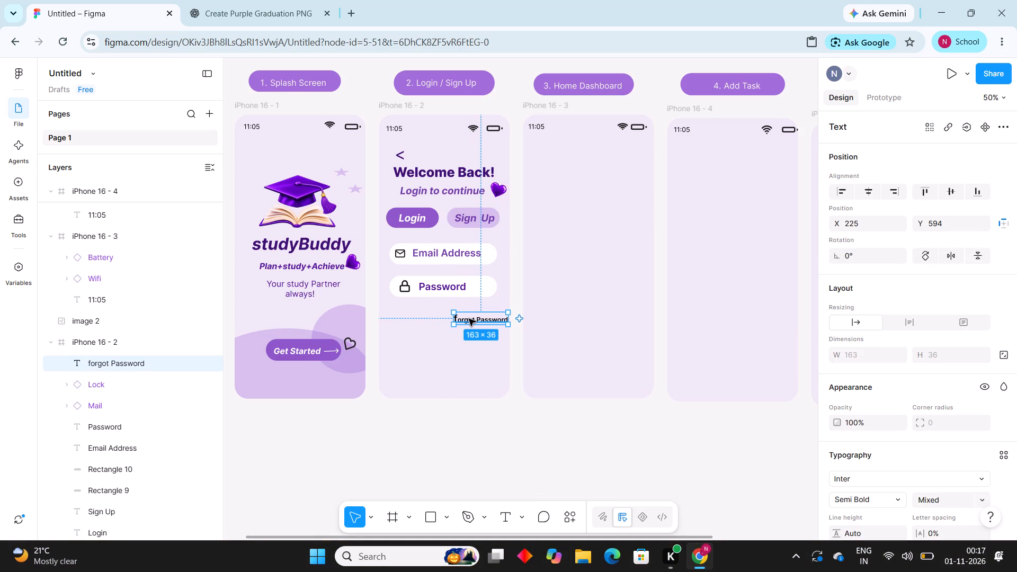
Delete the "forgot Password" text below the password field on the login screen.
left_click(469, 319)
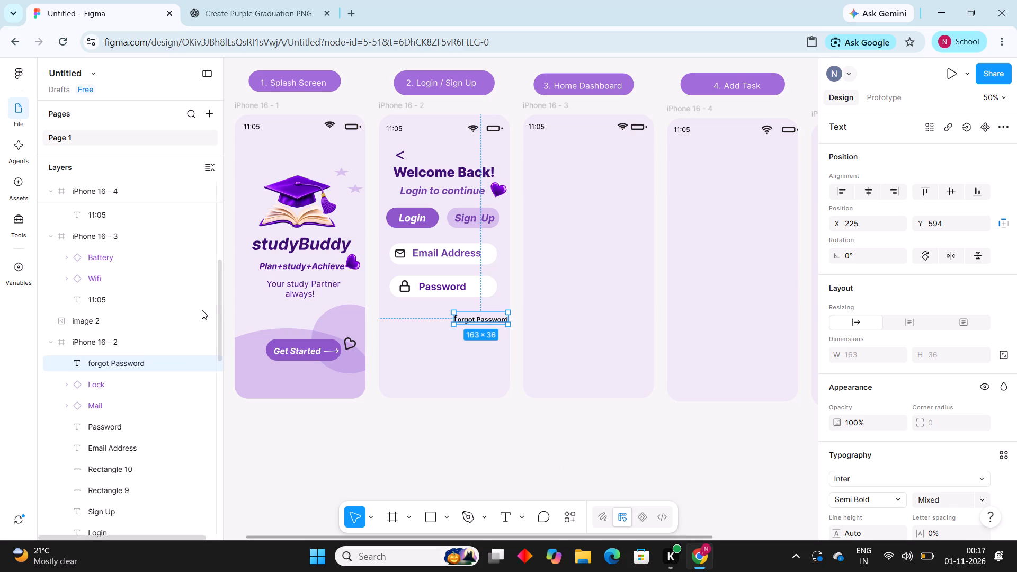
left_click(487, 320)
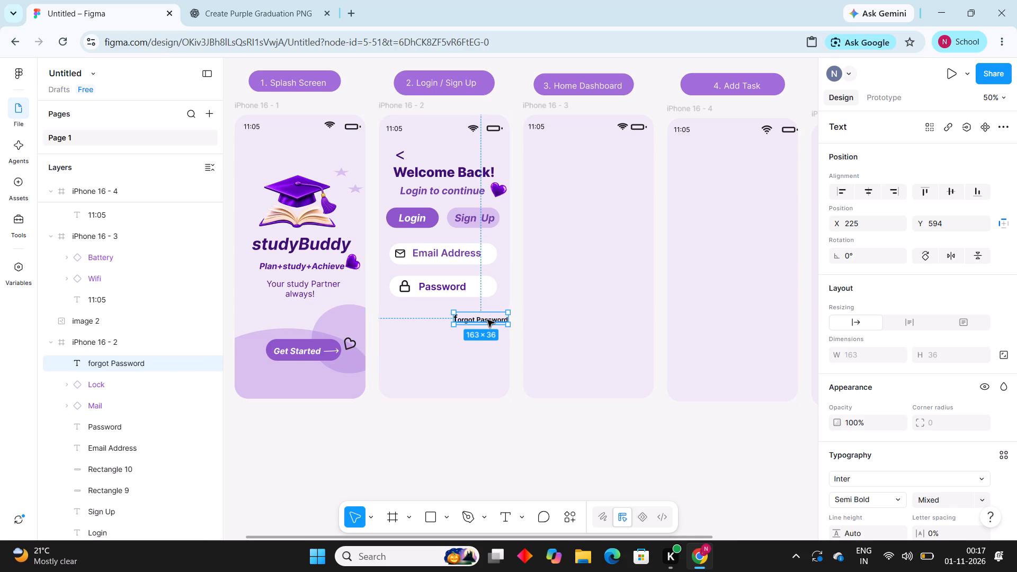
key("Delete")
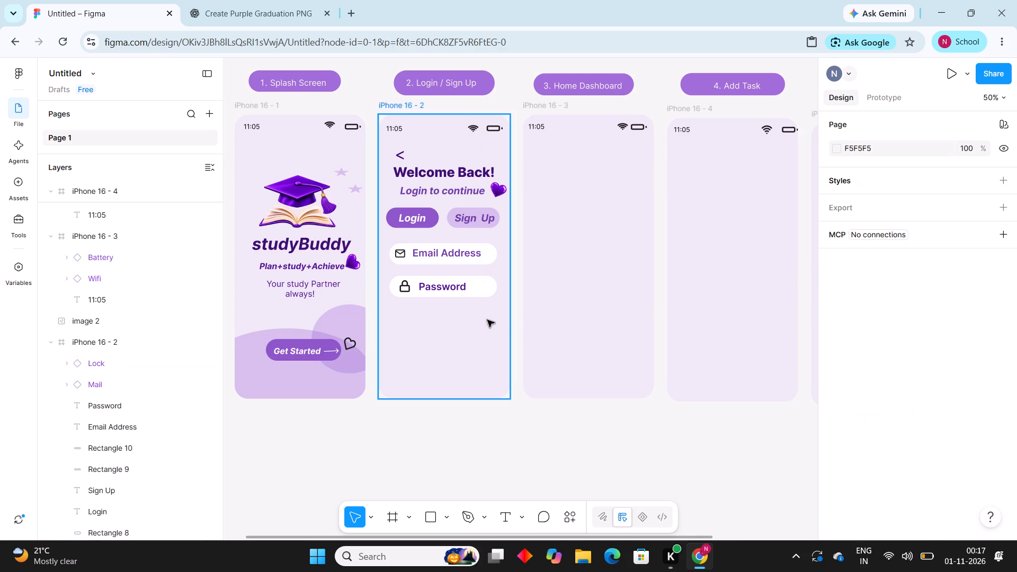
key("ctrl+z")
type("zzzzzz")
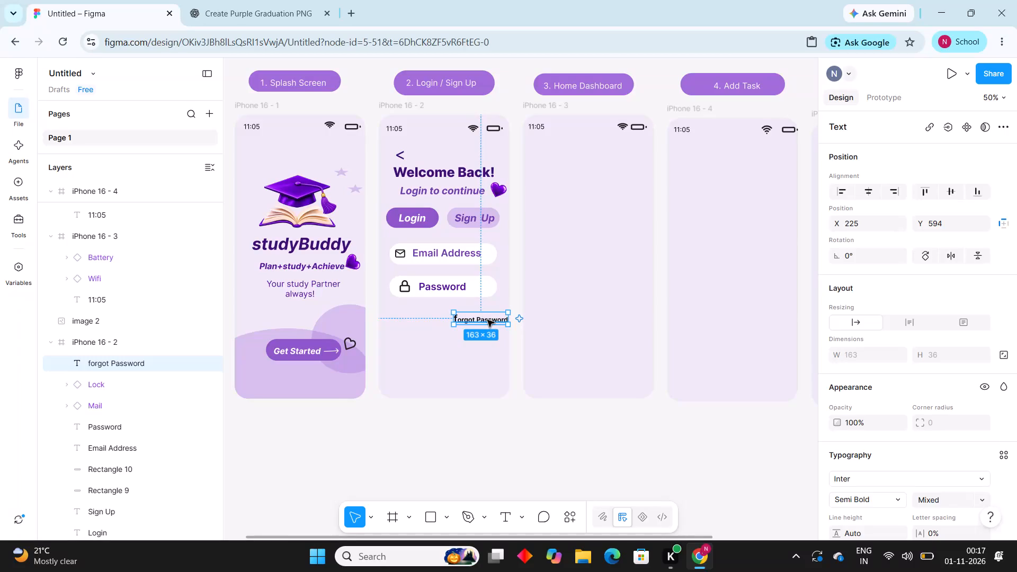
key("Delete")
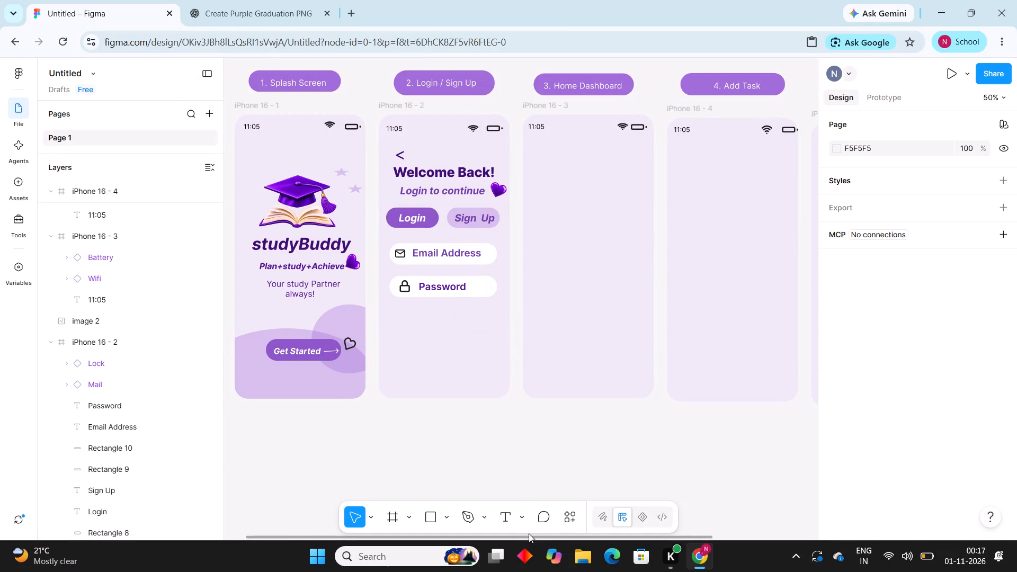
Add the text "forgot password" below the password field at about X 211, Y 599.
left_click(518, 516)
left_click(587, 467)
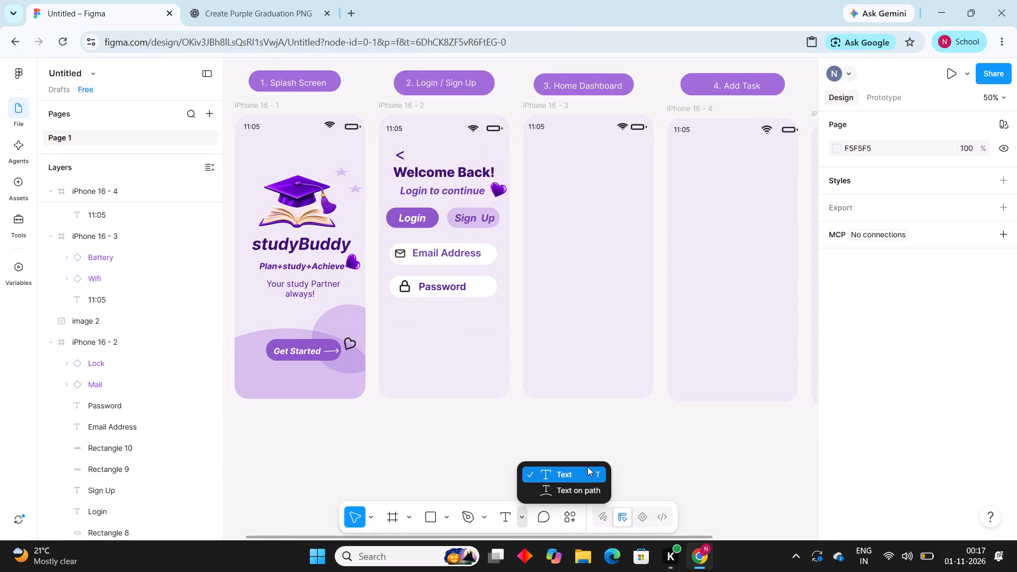
left_click(449, 314)
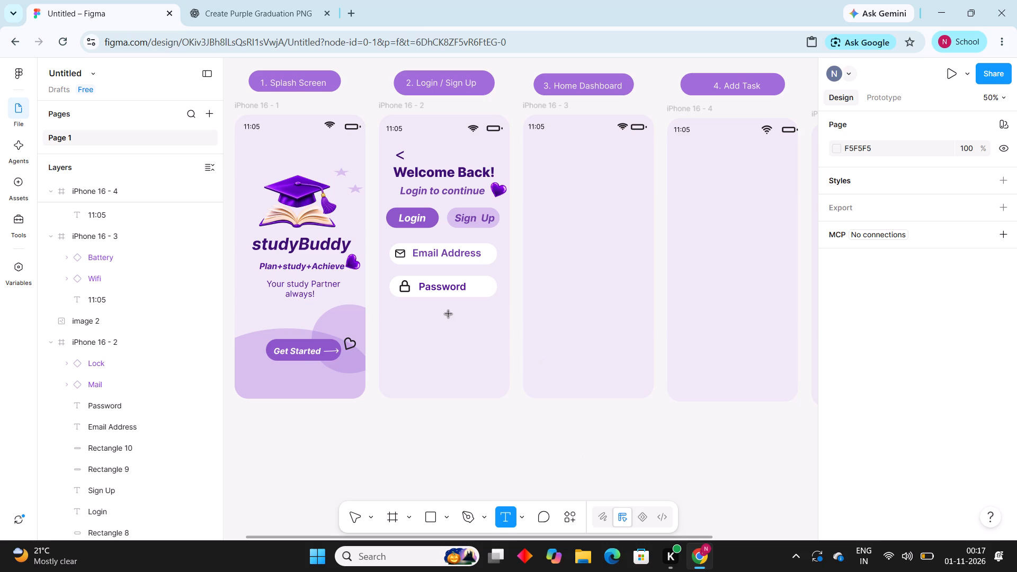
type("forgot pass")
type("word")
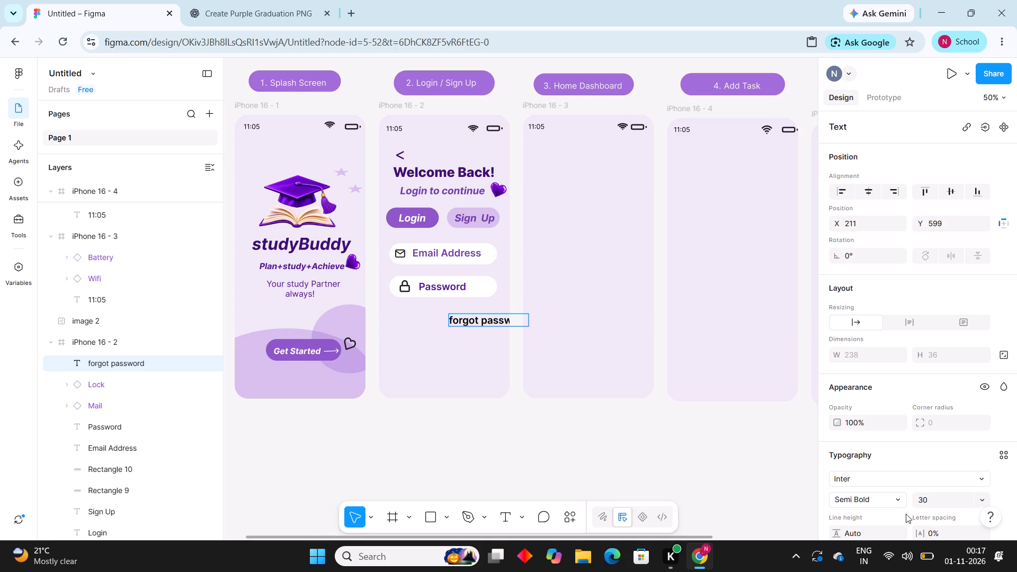
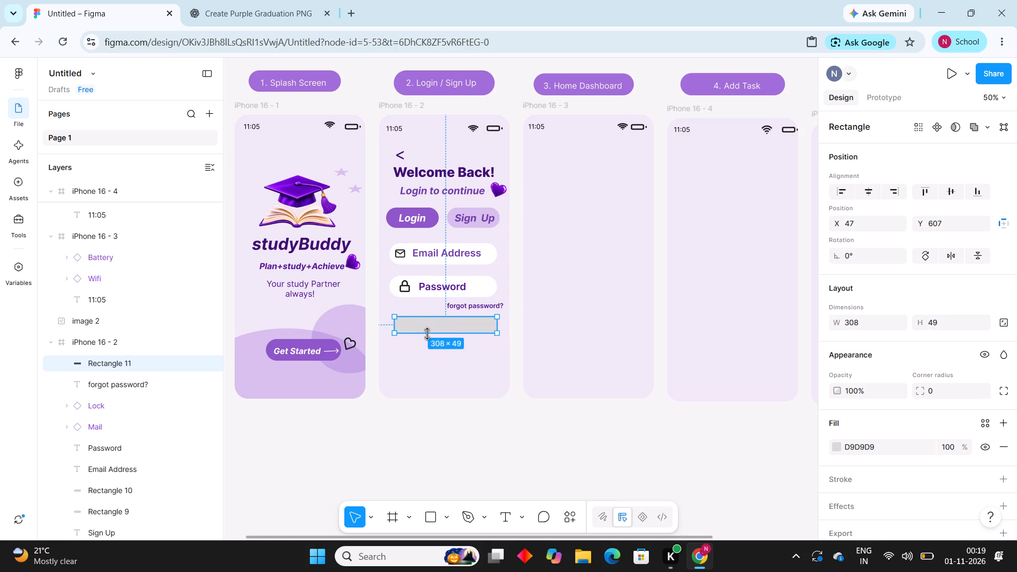
Resize the grey rectangle below "forgot password?" on the login screen to about 320 × 63.
left_click_drag(427, 334, 427, 338)
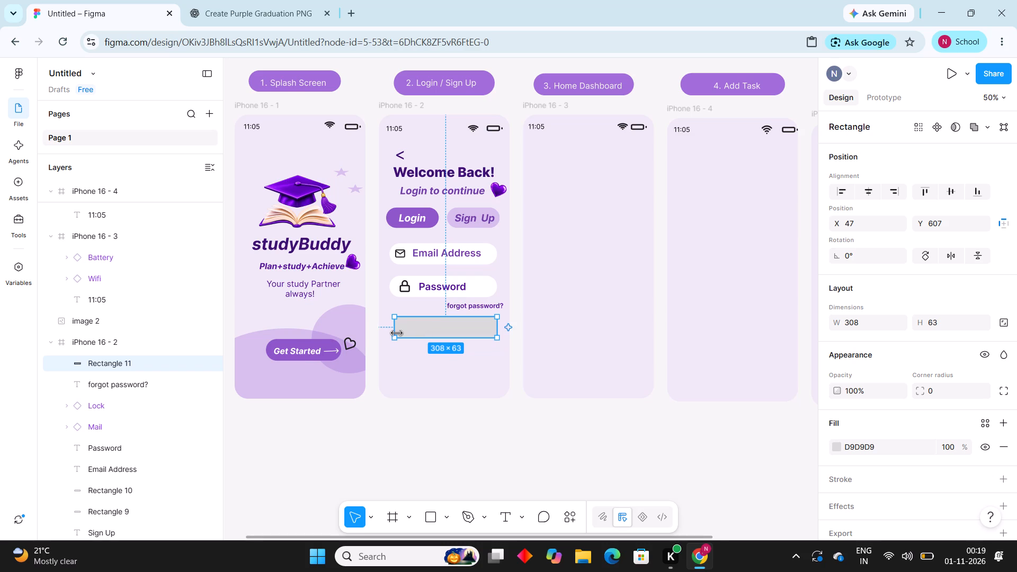
left_click(393, 329)
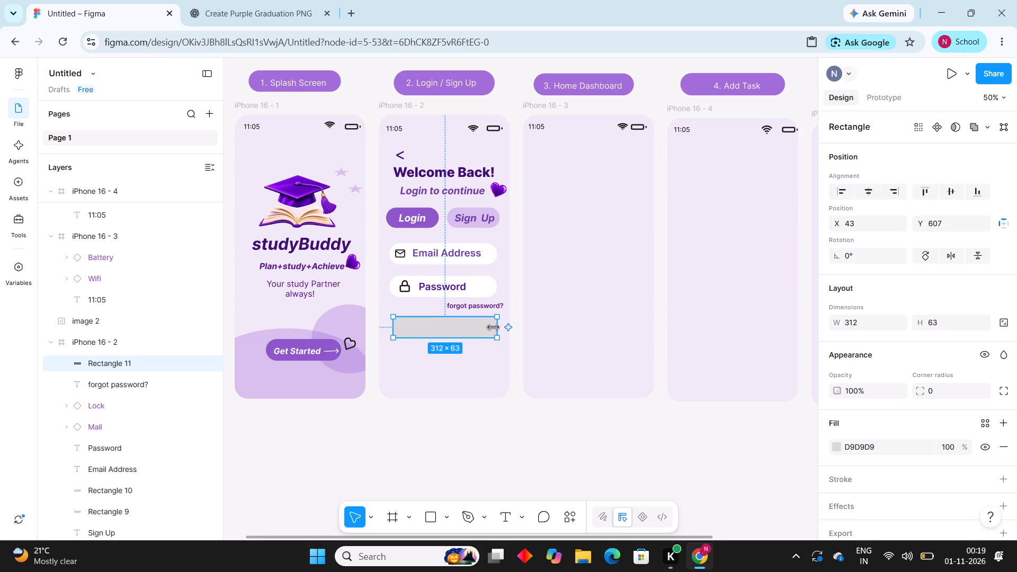
left_click_drag(493, 327, 498, 328)
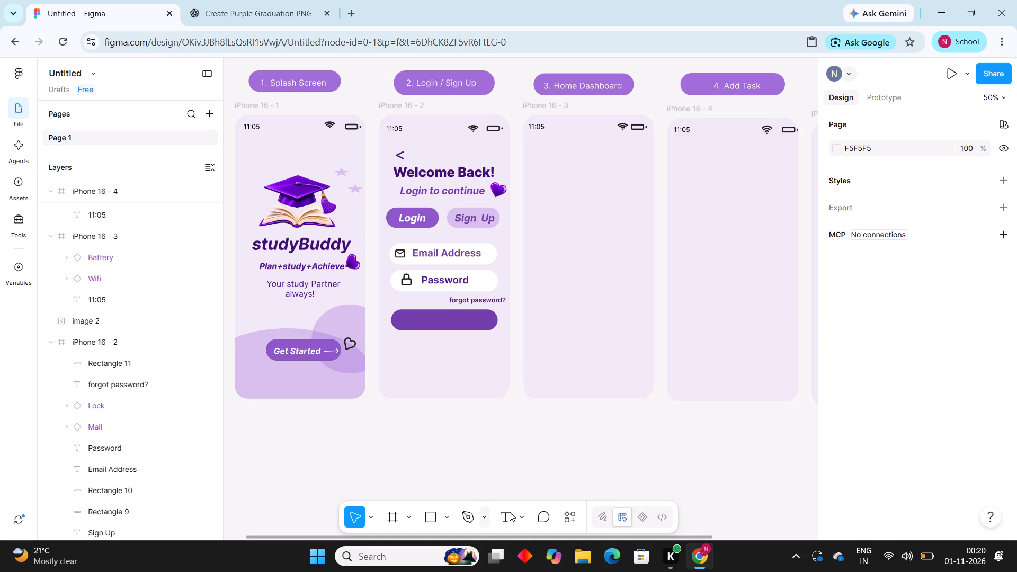
Duplicate the "Login" text and place the copy on the dark purple button below "forgot password?", at about X 151, Y 597.
left_click(415, 218)
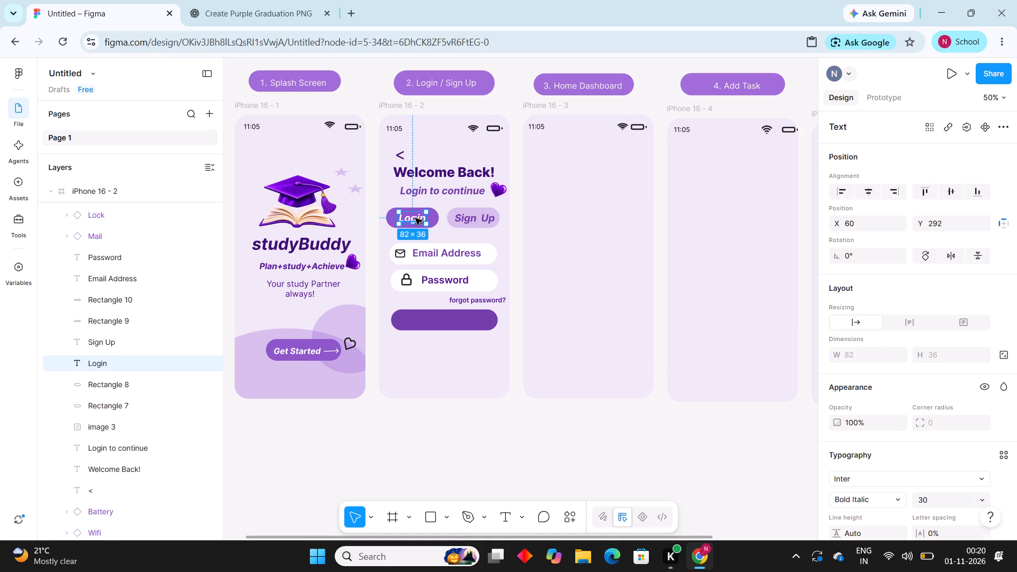
key("ctrl+c")
key("ctrl+v")
left_click_drag(415, 218, 443, 320)
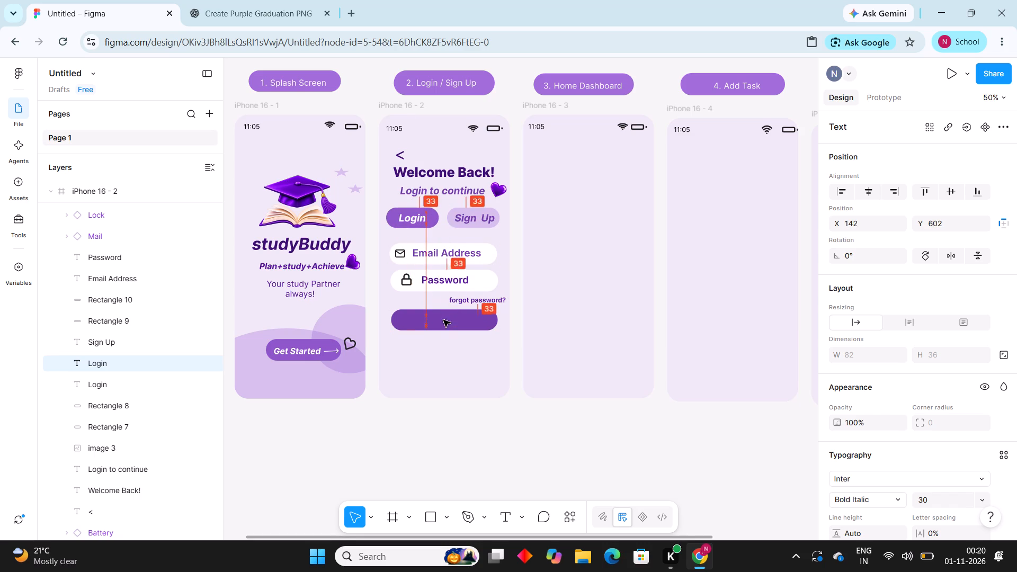
left_click_drag(443, 320, 455, 420)
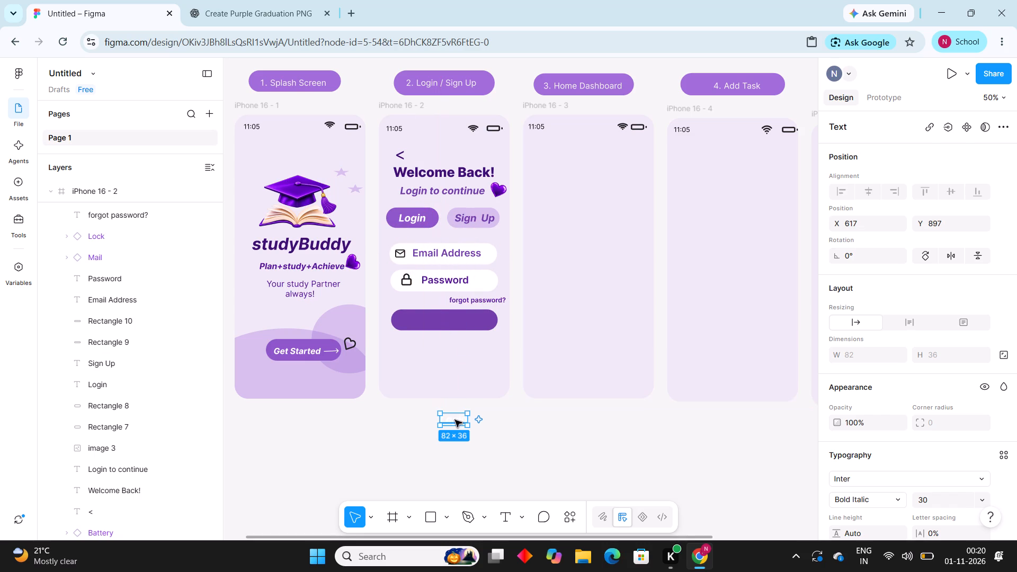
left_click_drag(456, 419, 445, 318)
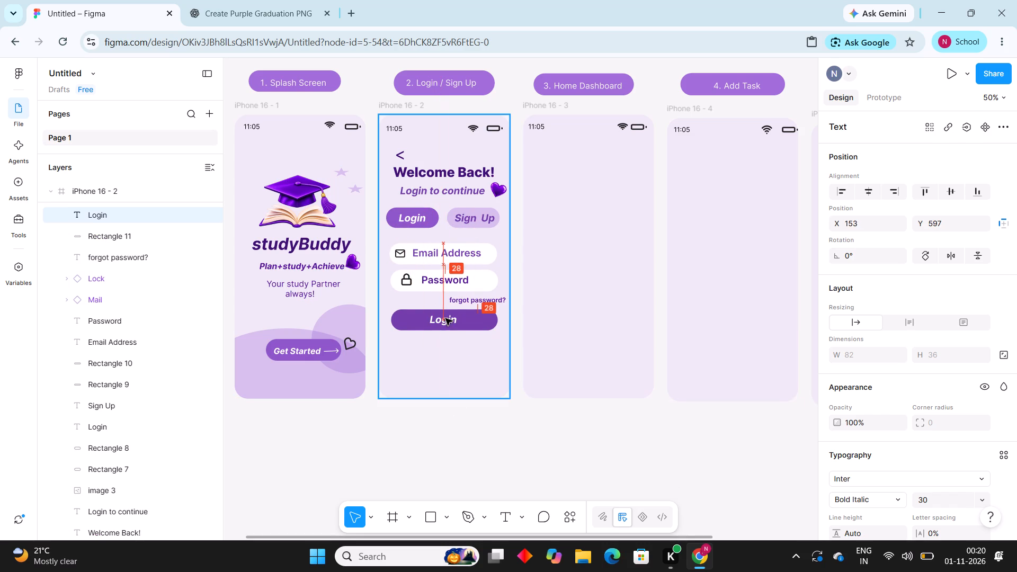
left_click_drag(445, 318, 444, 318)
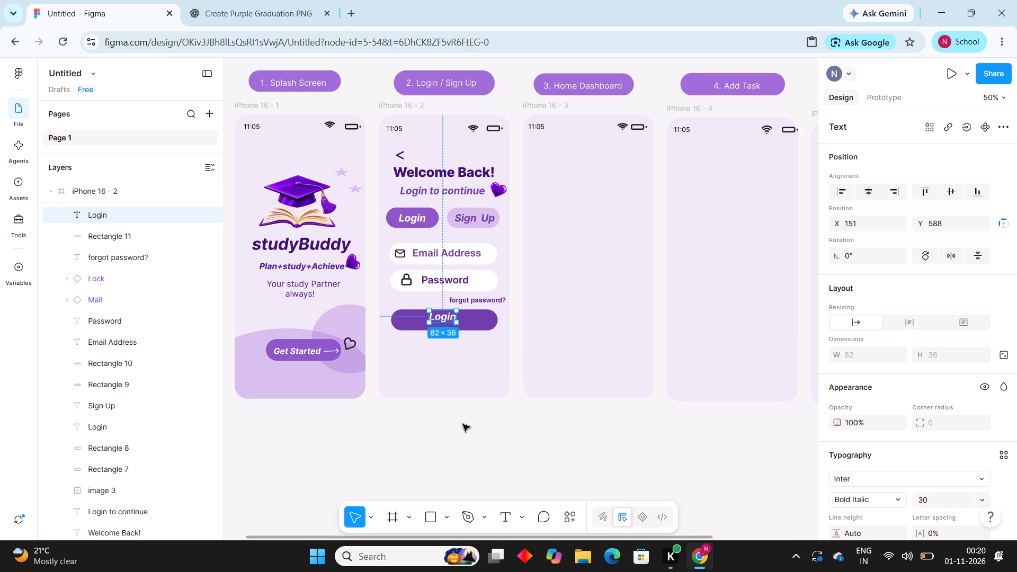
left_click(463, 439)
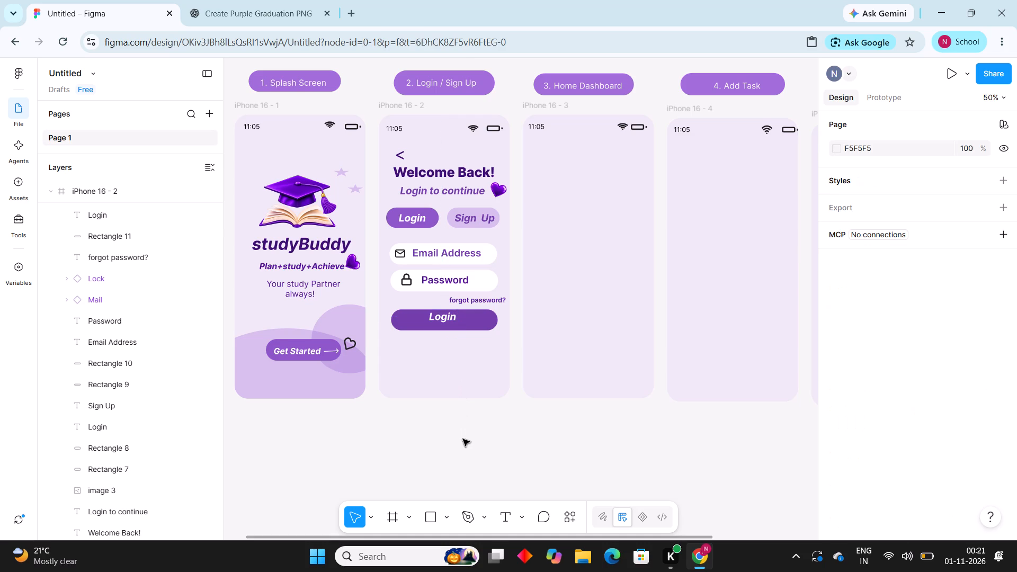
left_click(442, 319)
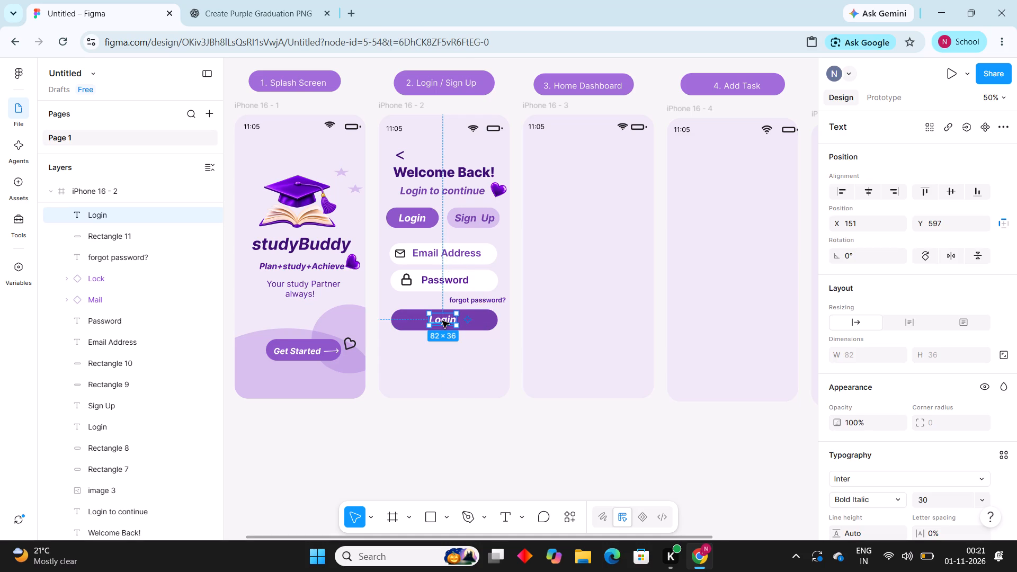
left_click(466, 471)
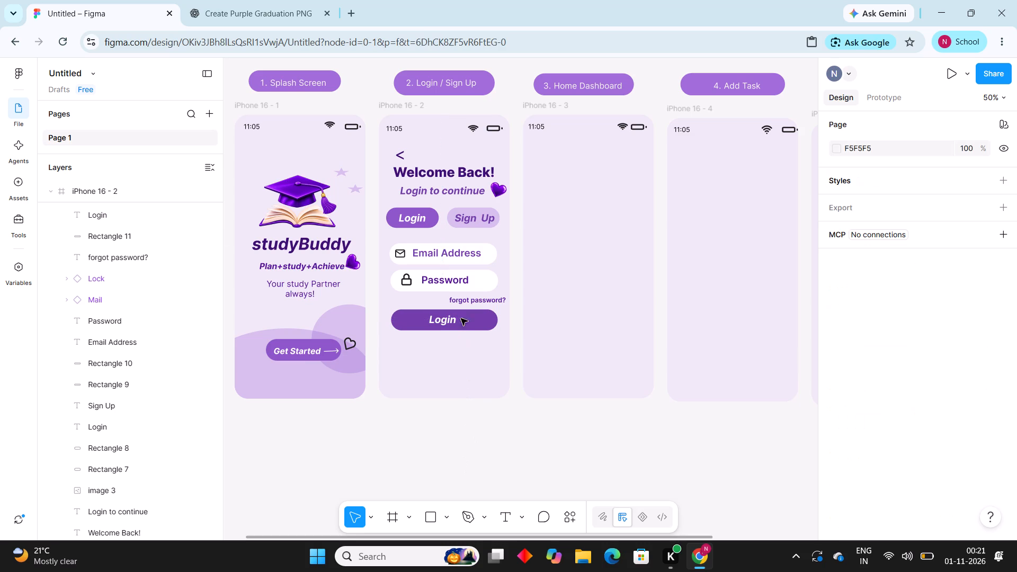
Reduce the dark purple Login button's height to about 48 and move it to about X 38, Y 591, behind its text.
left_click(477, 314)
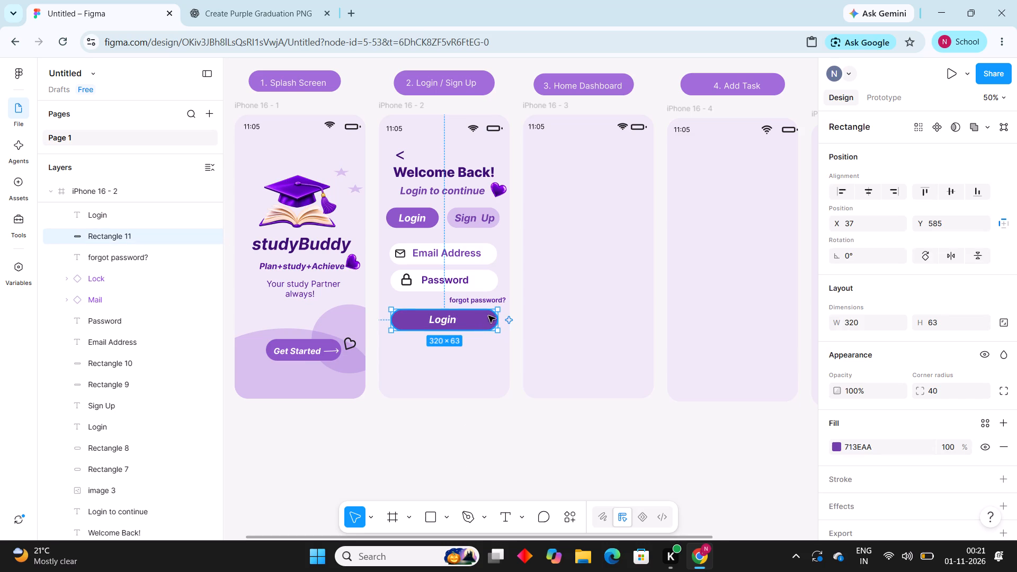
left_click(478, 329)
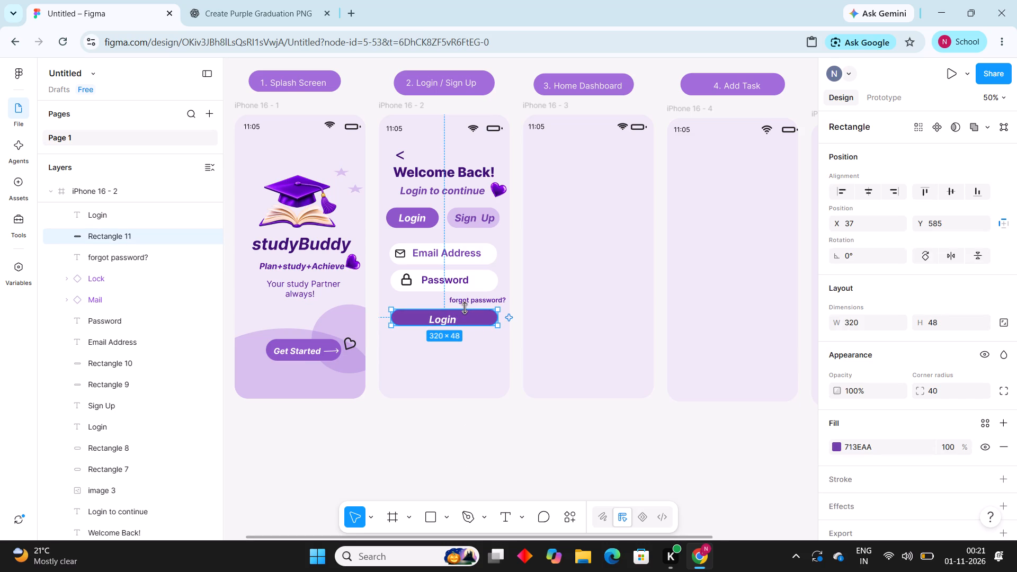
left_click(469, 314)
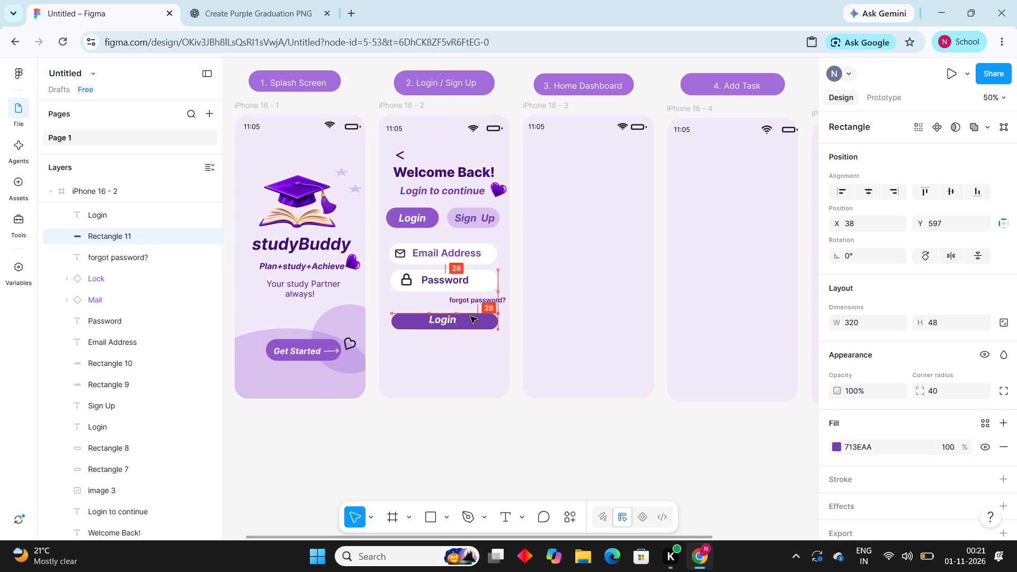
left_click(495, 441)
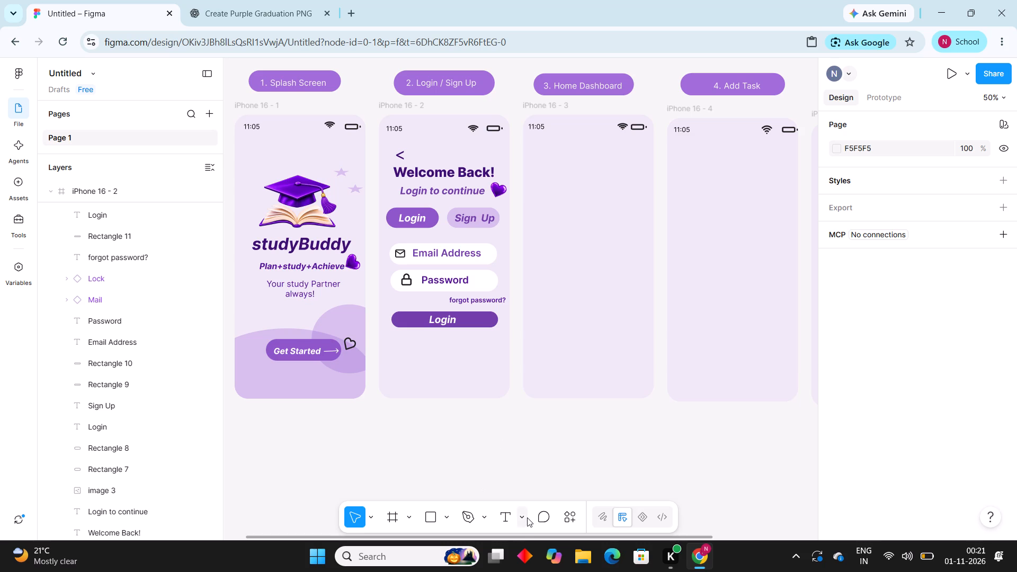
Draw a nearly horizontal line about 147 long below the dark purple Login button and move it to about X 9, Y 682.
left_click(446, 517)
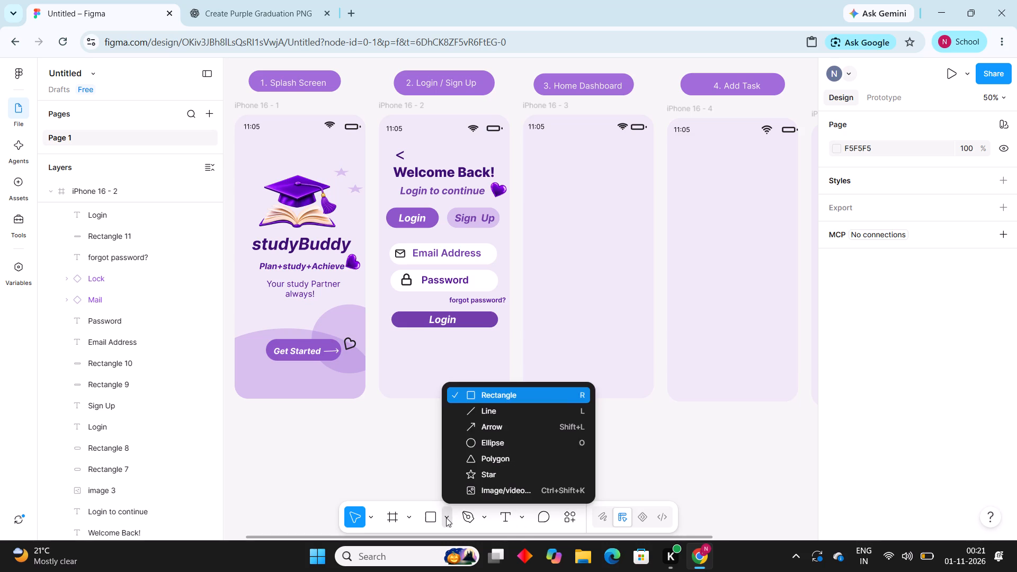
left_click(498, 413)
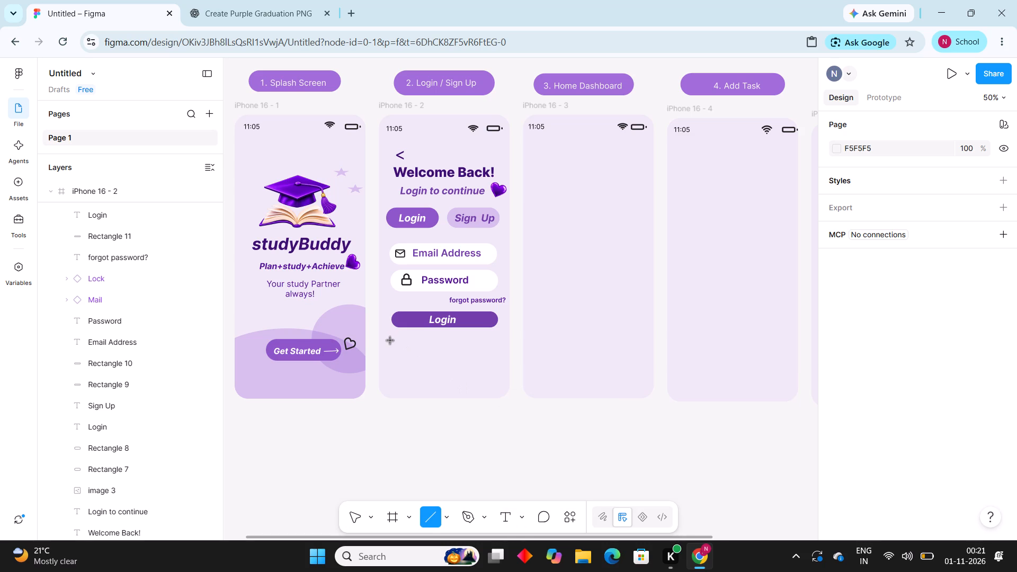
left_click_drag(390, 341, 408, 342)
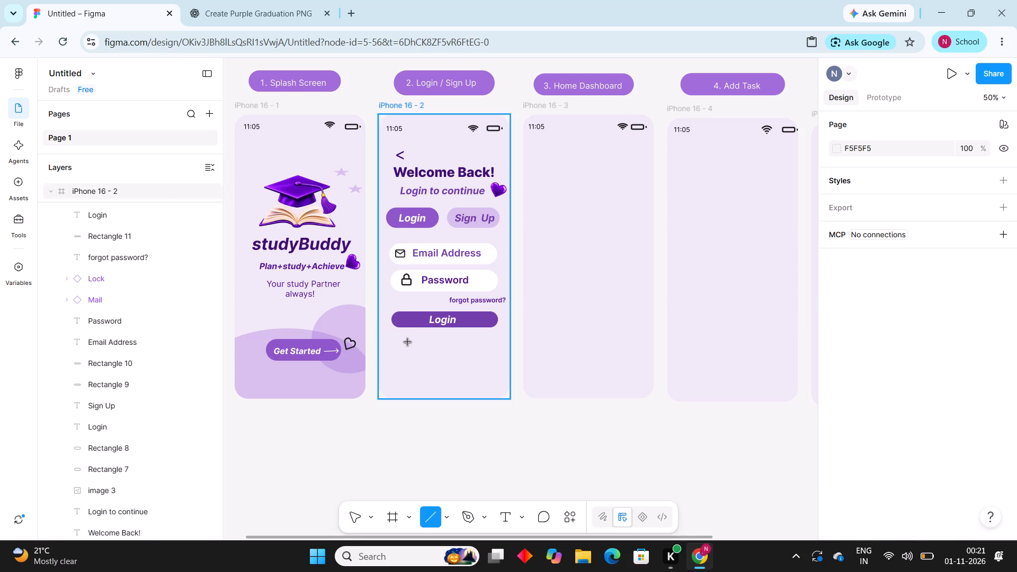
left_click_drag(408, 342, 441, 341)
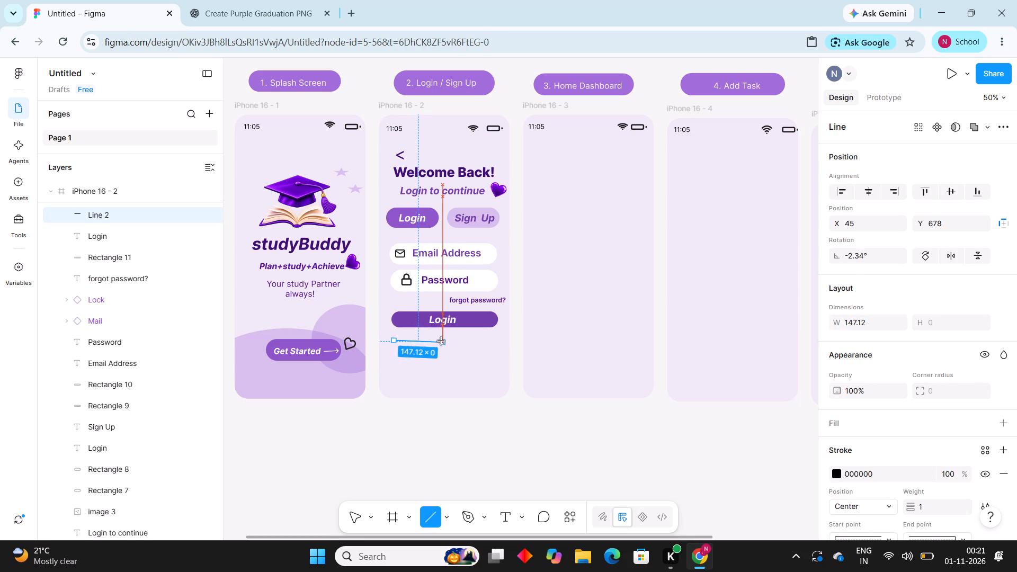
left_click_drag(441, 341, 441, 341)
left_click(445, 420)
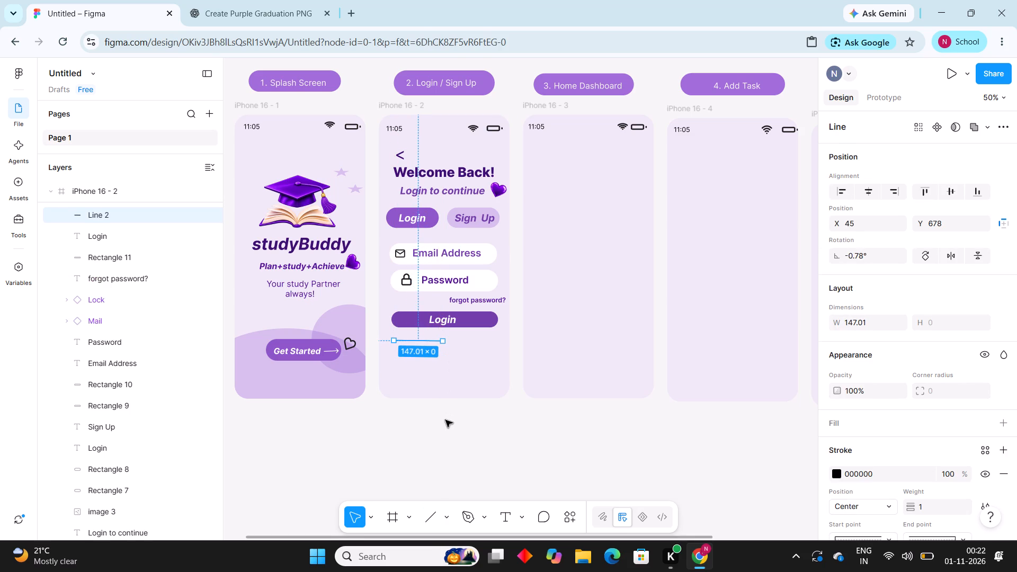
left_click_drag(421, 342, 409, 343)
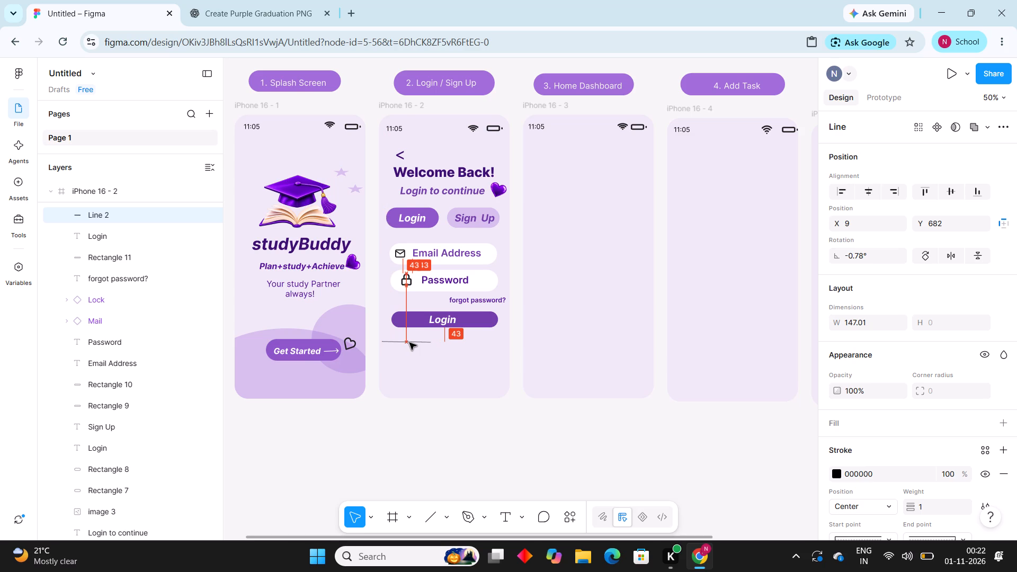
left_click_drag(409, 343, 410, 343)
left_click(422, 437)
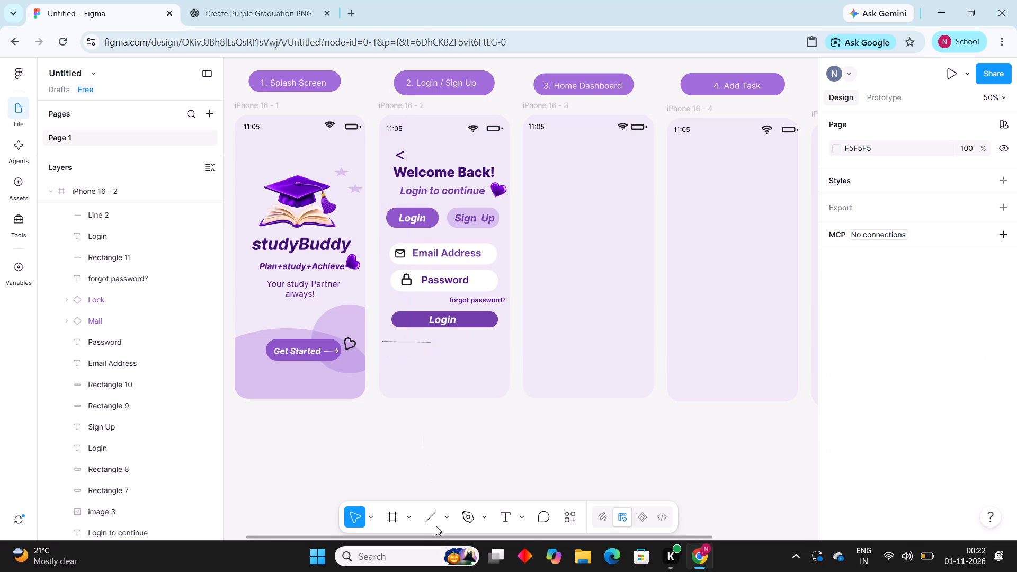
Draw a second horizontal line about 114 long at about X 235, Y 684, leaving a gap after the first line.
left_click(432, 521)
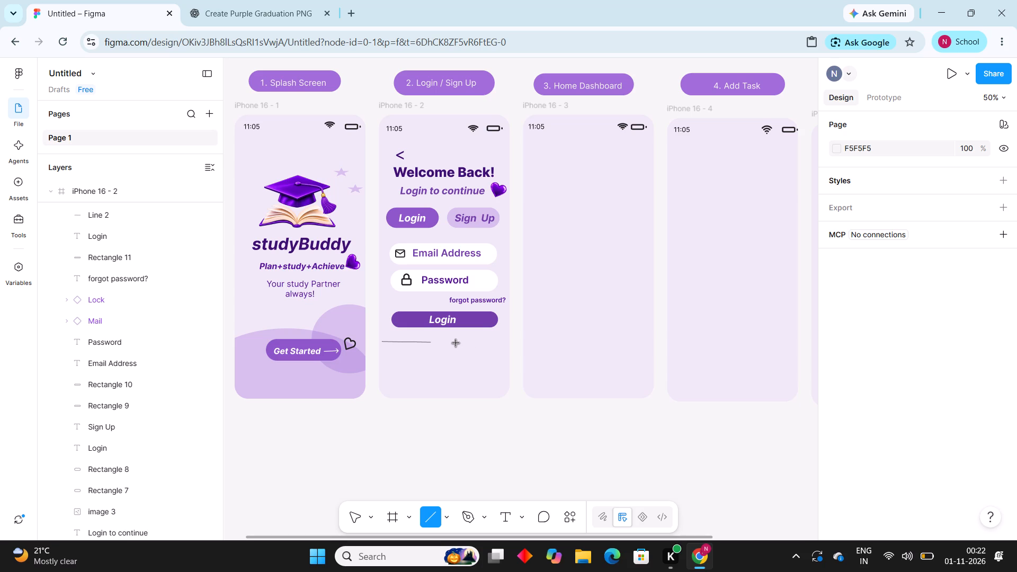
left_click(457, 342)
left_click(457, 342)
left_click_drag(457, 342, 467, 342)
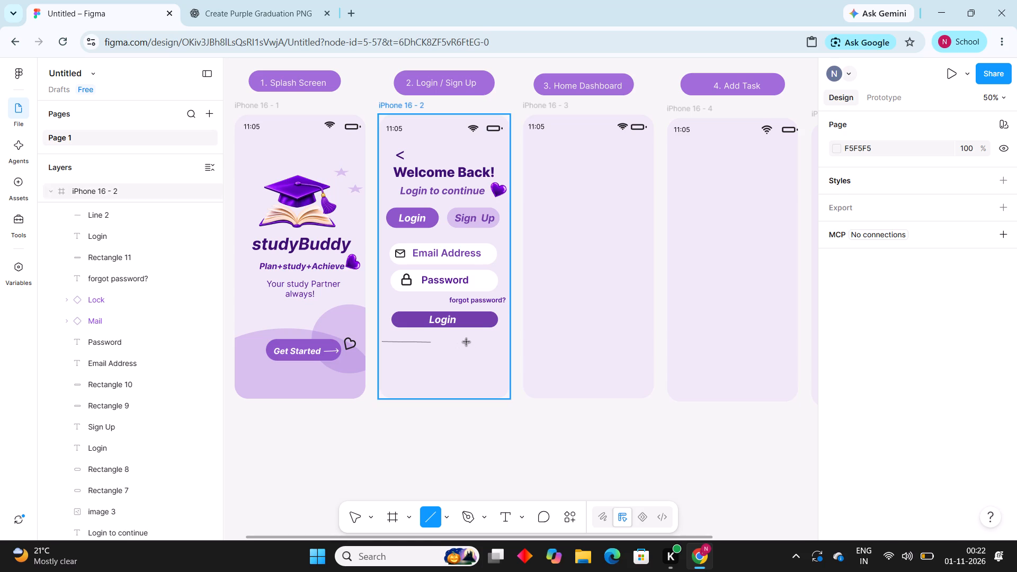
left_click_drag(467, 342, 493, 343)
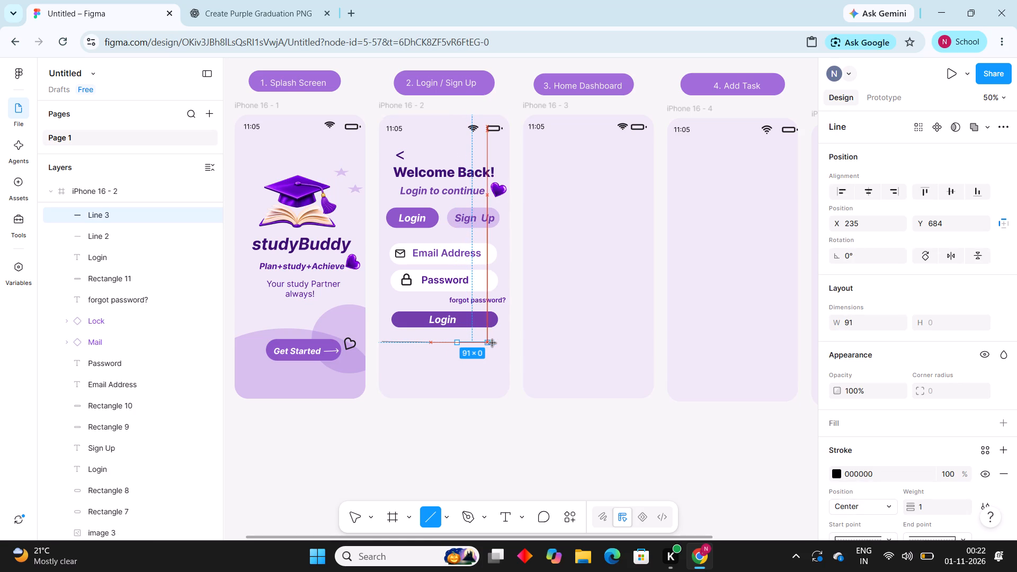
left_click_drag(493, 343, 496, 343)
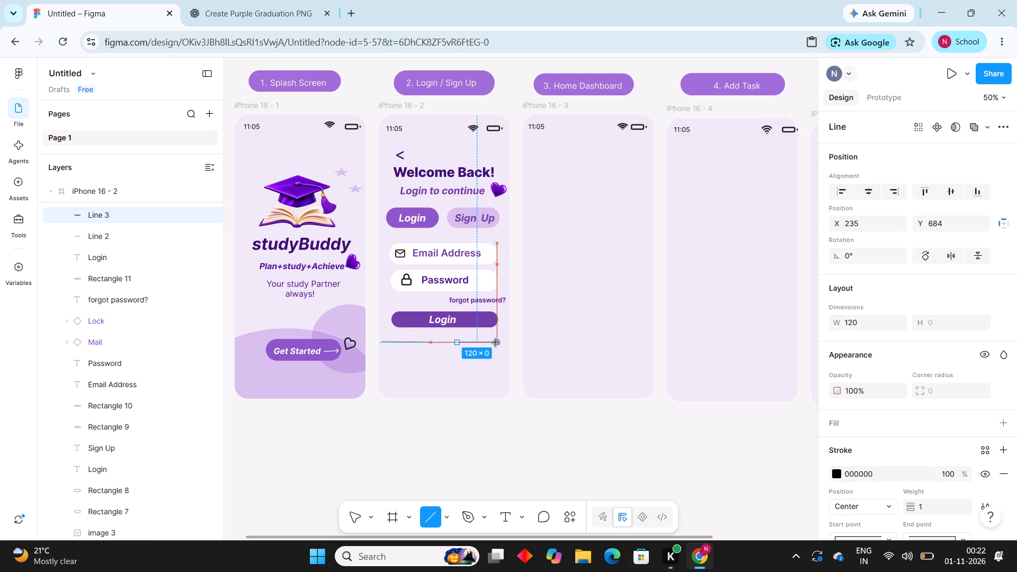
left_click_drag(496, 343, 495, 344)
left_click(489, 445)
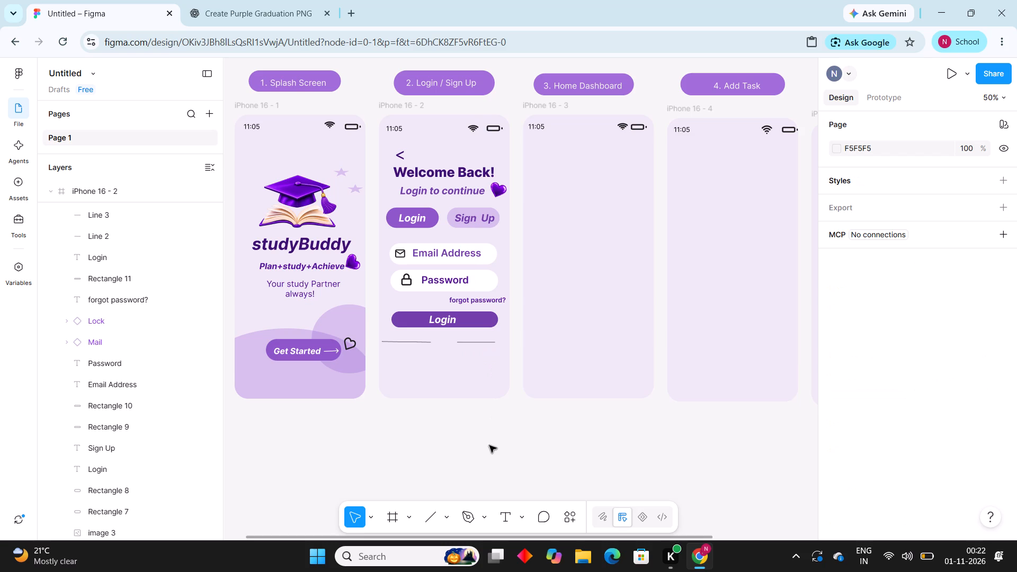
Lengthen the second line outward so that it ends close to the right edge of the login screen frame.
left_click(485, 343)
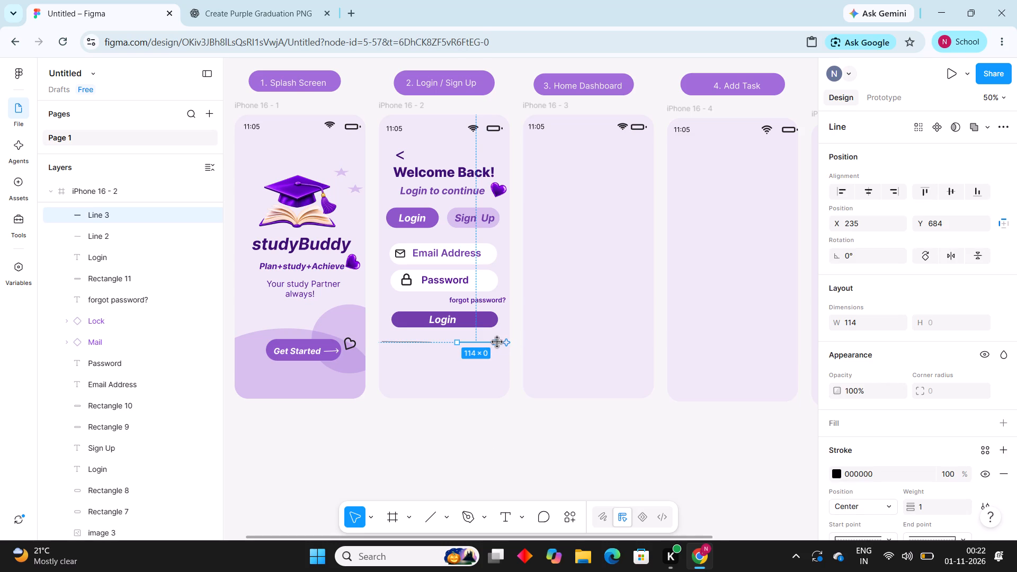
left_click(498, 342)
left_click_drag(498, 342, 496, 445)
left_click(496, 445)
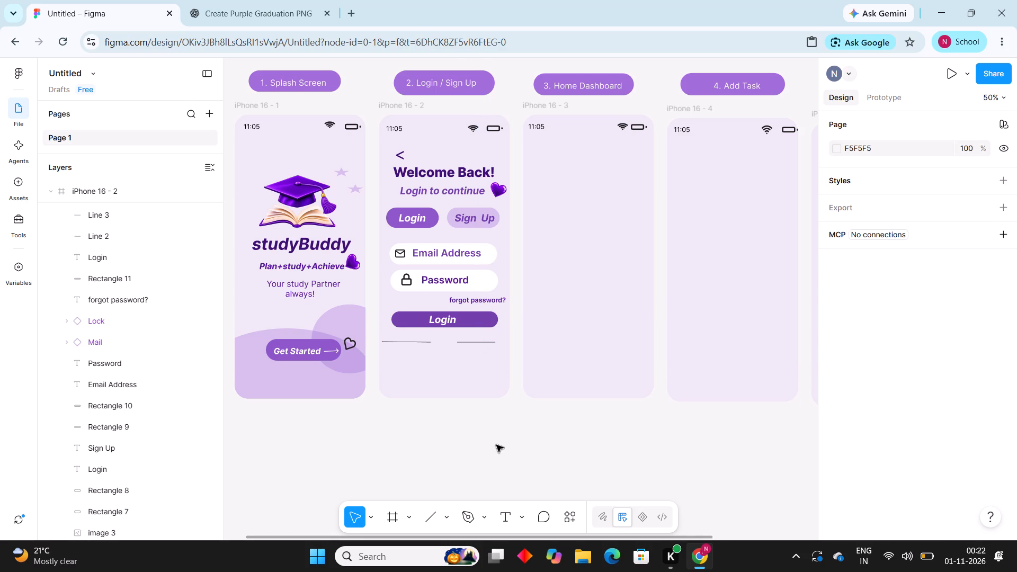
left_click(476, 343)
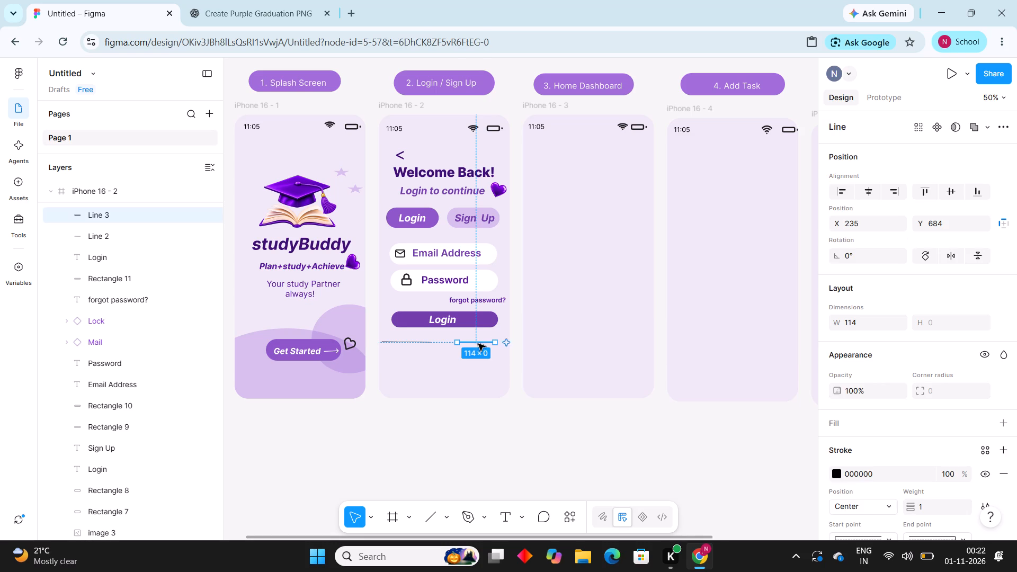
left_click_drag(495, 344, 505, 345)
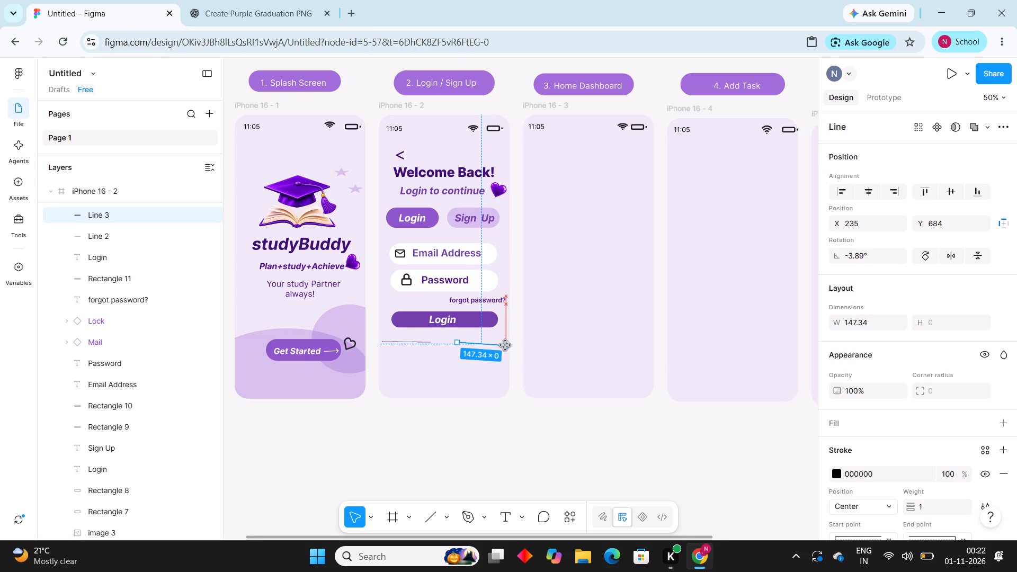
left_click_drag(505, 345, 507, 344)
left_click(490, 441)
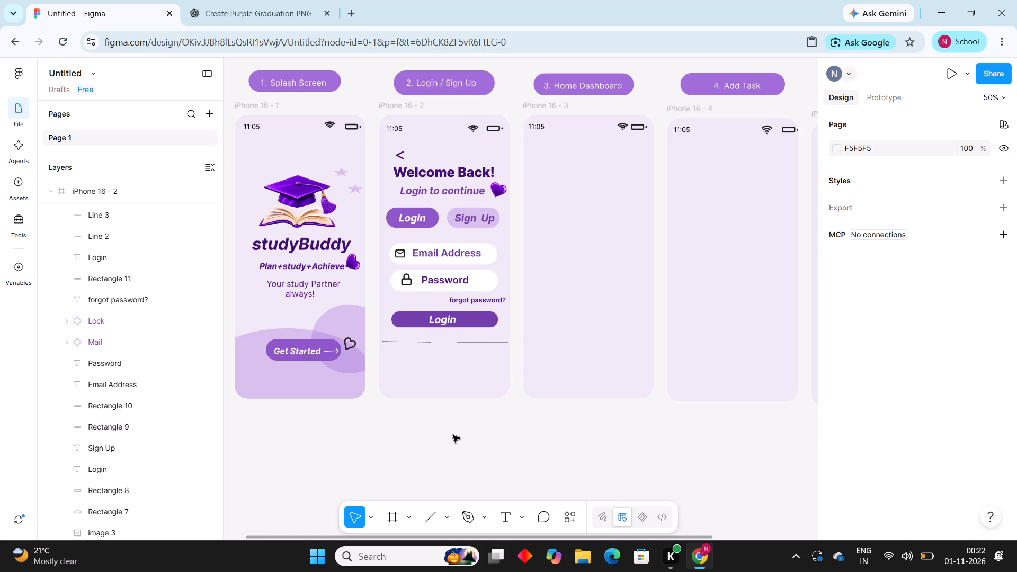
Add the text "OR" in the gap between the two divider lines below the dark purple Login button.
left_click(519, 514)
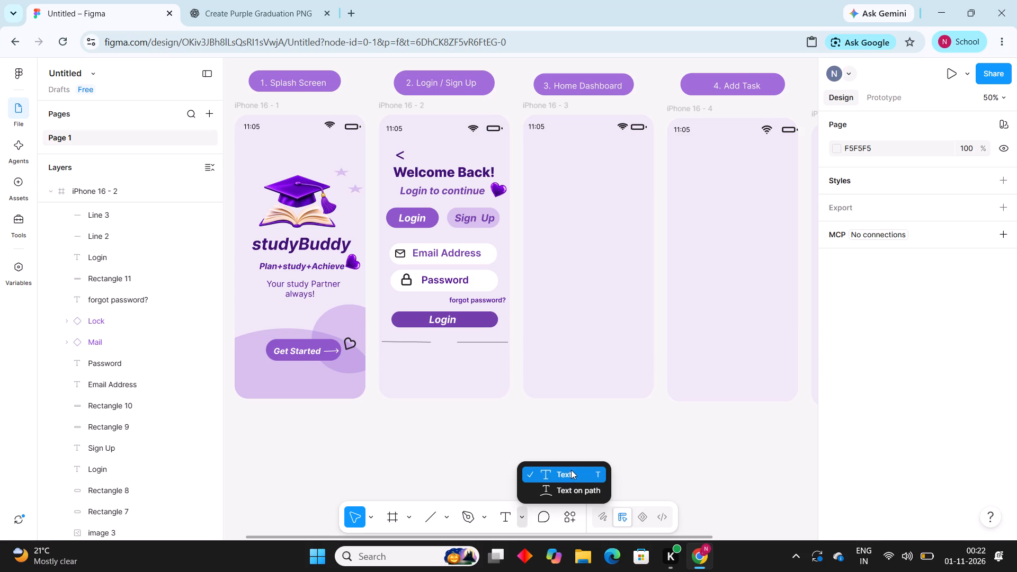
left_click(570, 470)
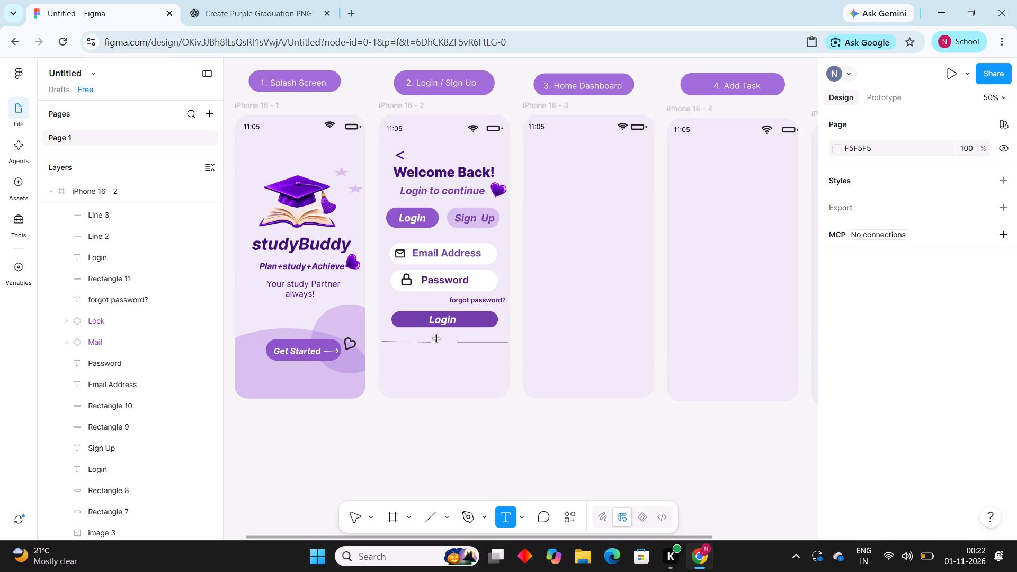
left_click(437, 342)
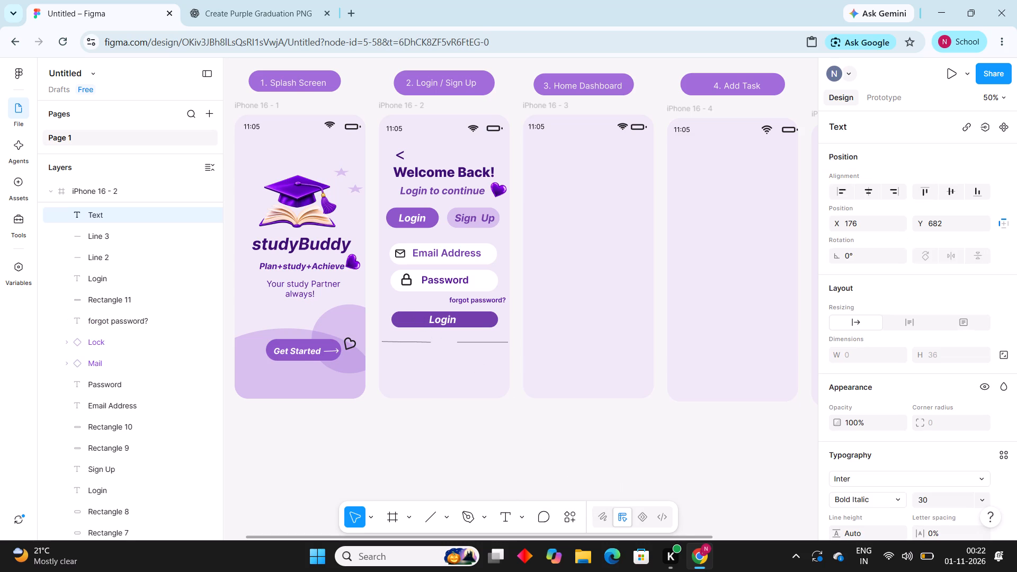
key("shift+o")
key("shift+r")
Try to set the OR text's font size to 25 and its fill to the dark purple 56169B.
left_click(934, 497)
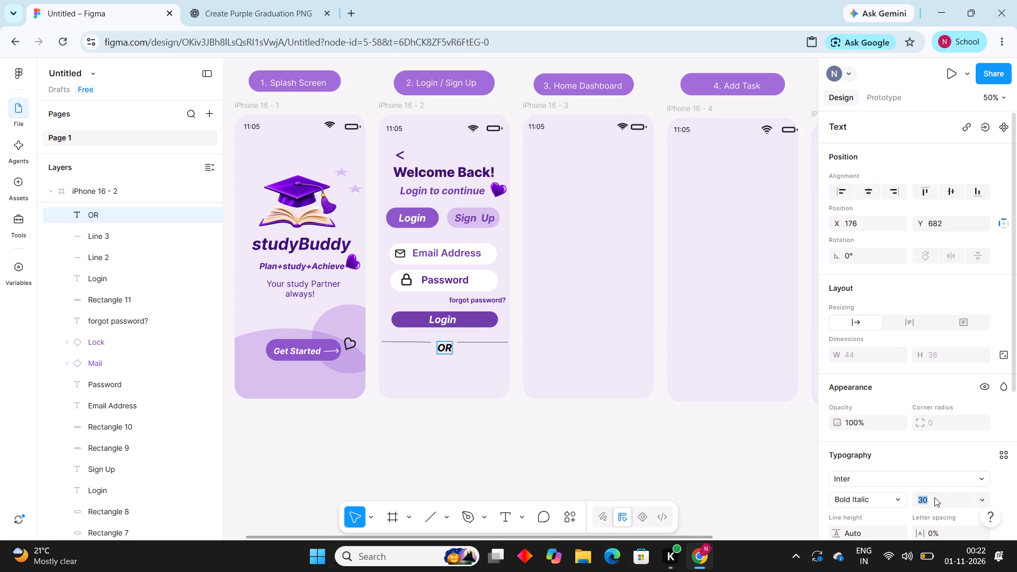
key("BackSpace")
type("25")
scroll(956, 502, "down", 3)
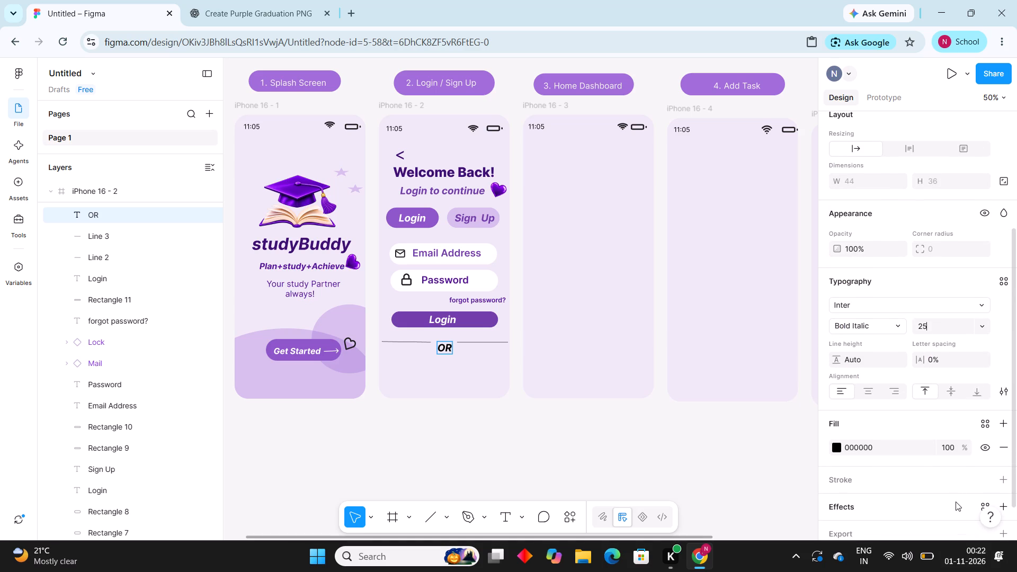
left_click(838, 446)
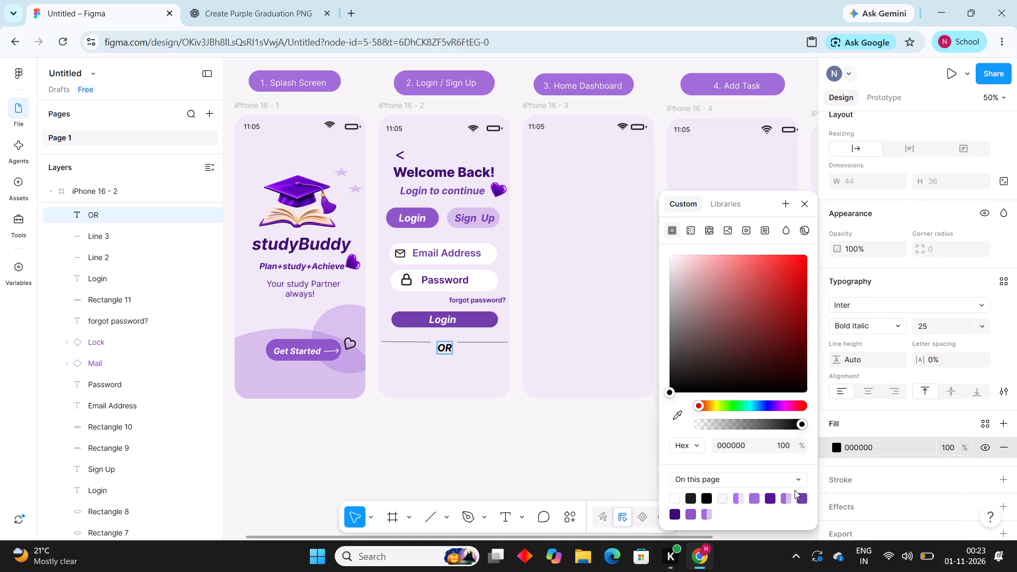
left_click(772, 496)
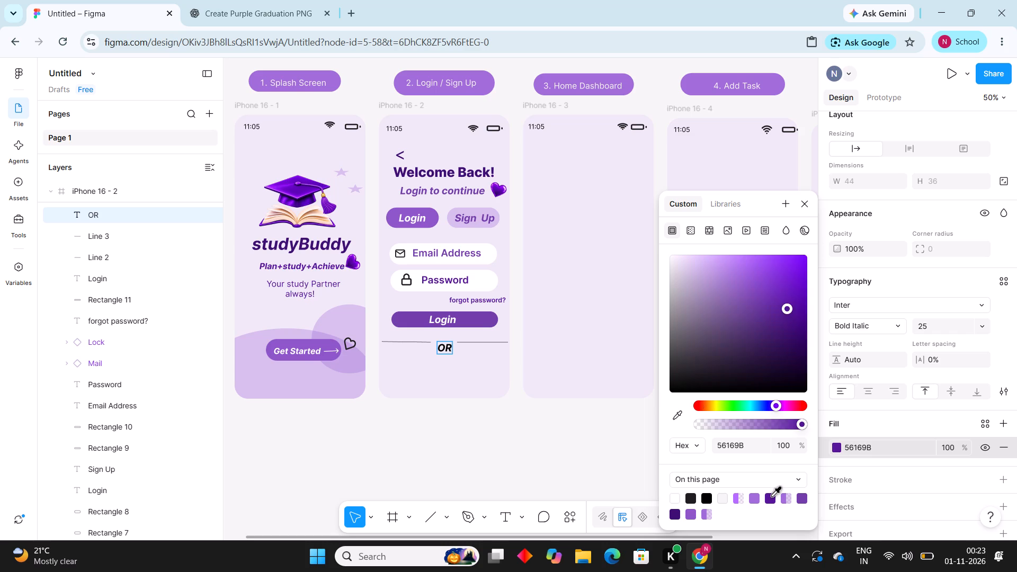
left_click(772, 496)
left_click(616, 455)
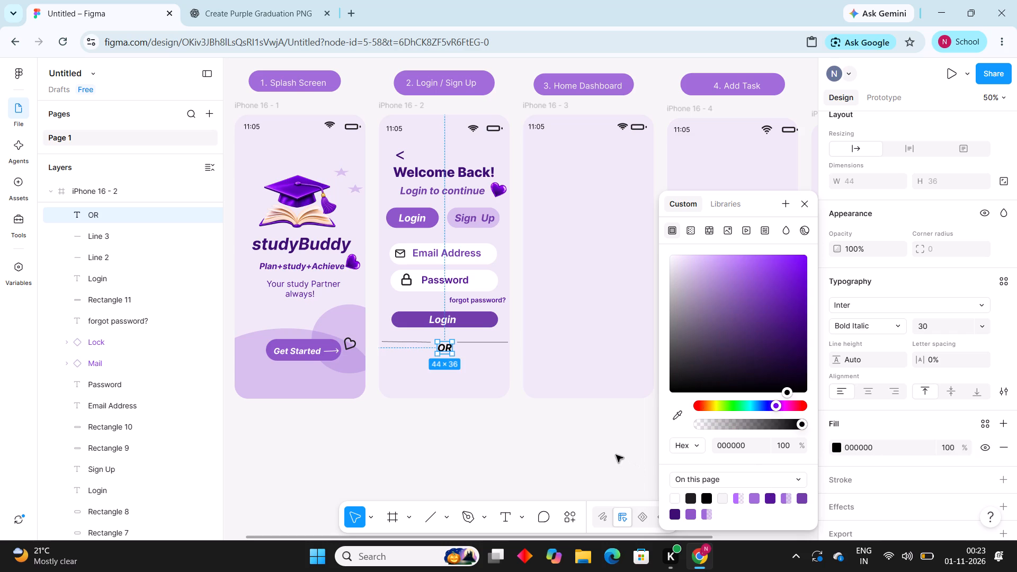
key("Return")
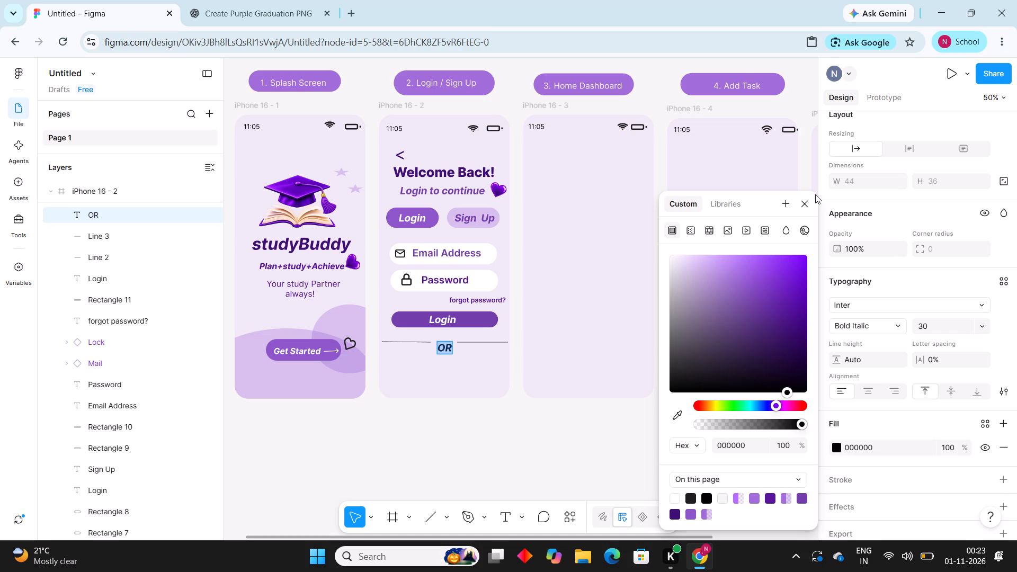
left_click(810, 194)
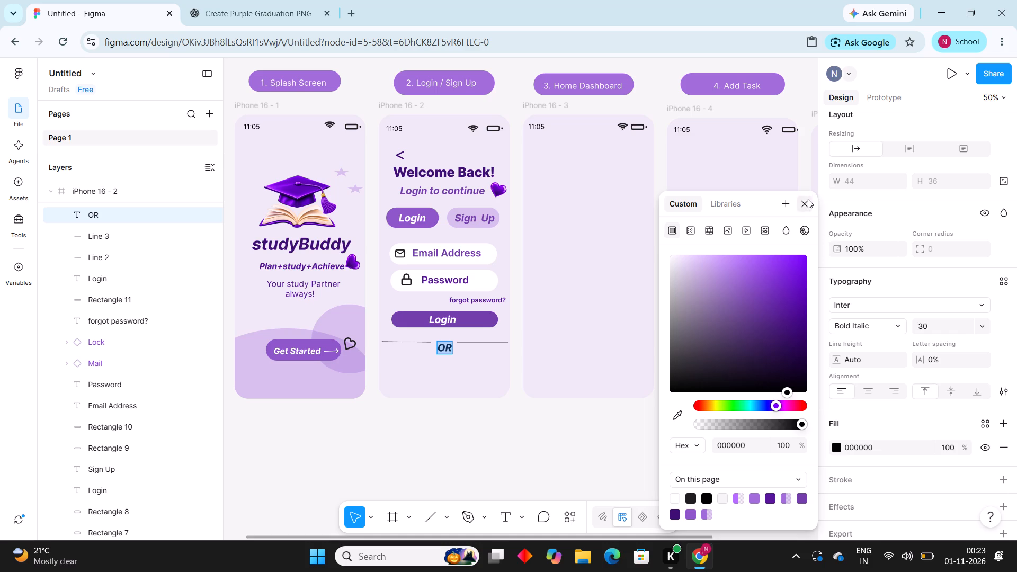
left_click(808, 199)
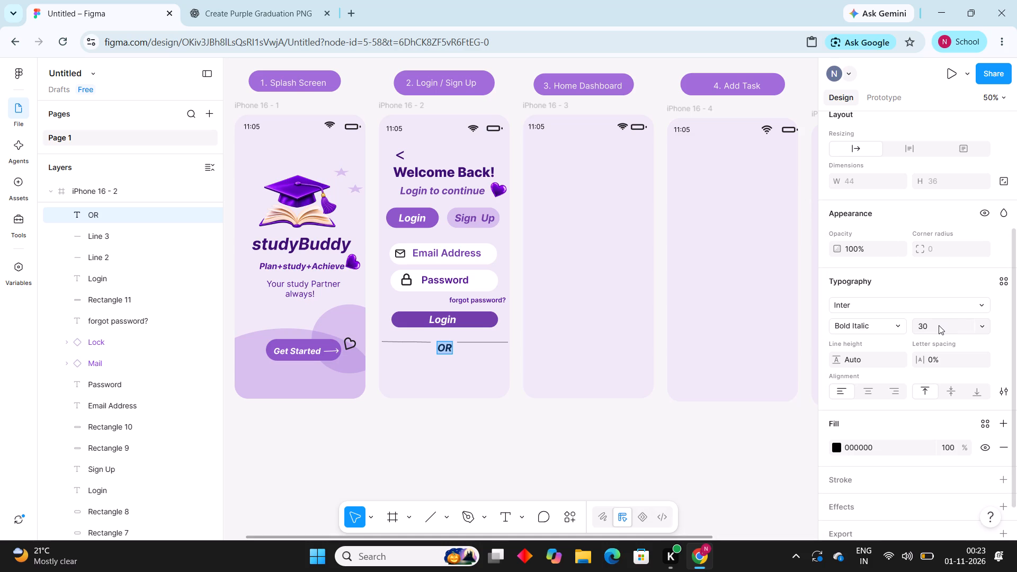
Set the OR text's font size to 25.
left_click(939, 325)
key("BackSpace")
key("3")
key("BackSpace")
type("25")
key("Return")
left_click(448, 348)
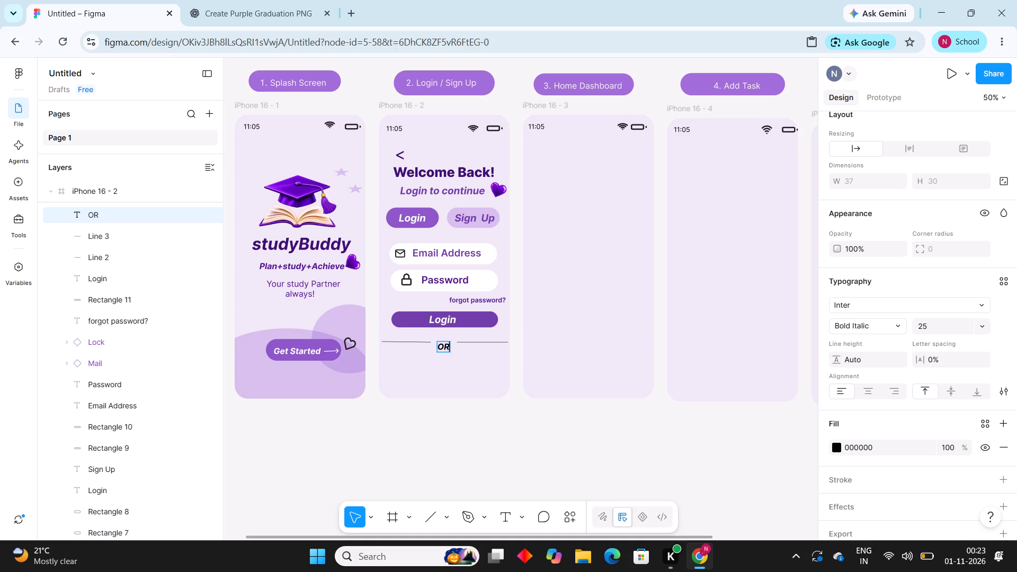
left_click(479, 451)
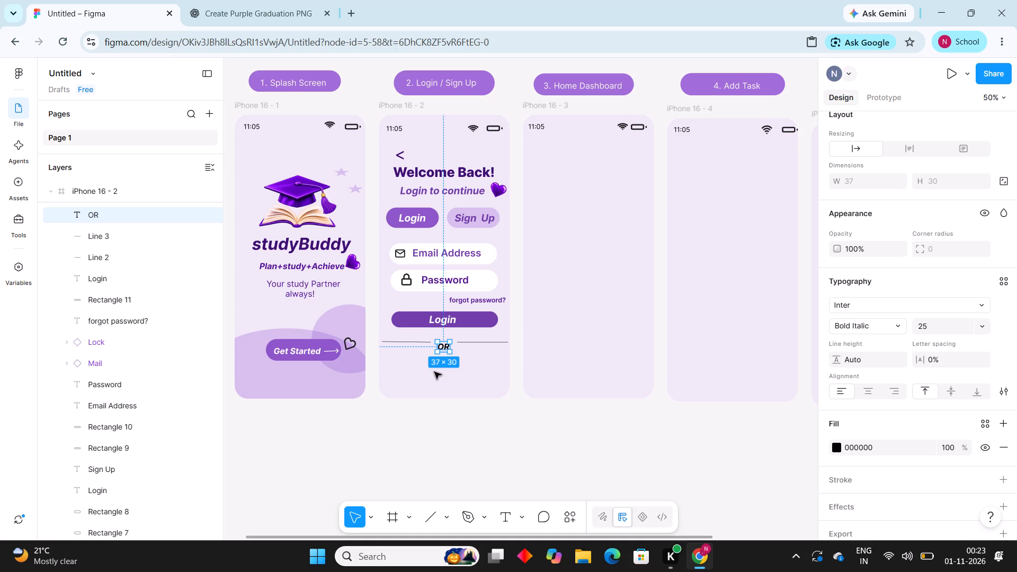
Move the OR text slightly up so it sits level with the two divider lines, centred in their gap.
left_click_drag(444, 346, 443, 344)
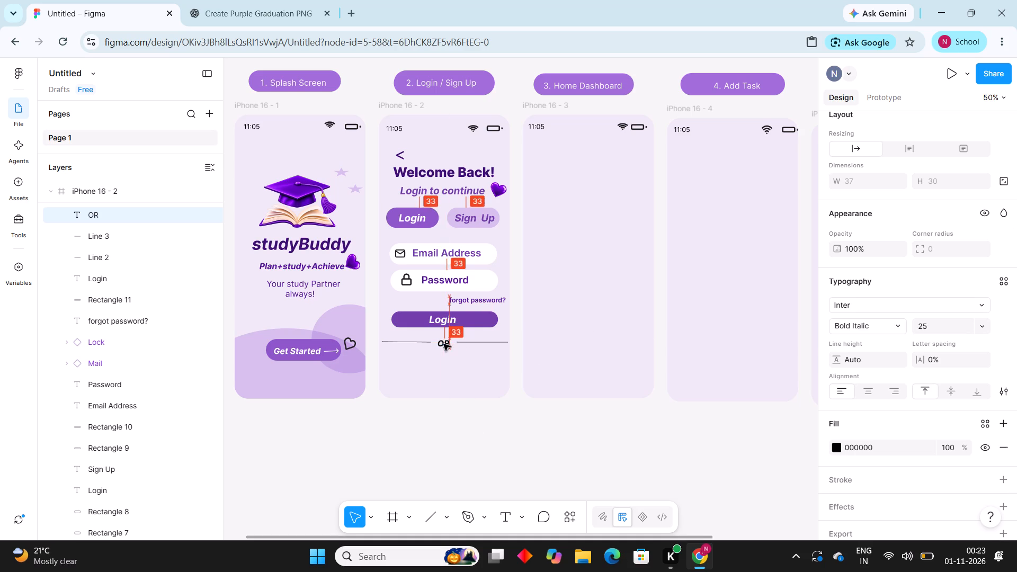
left_click_drag(443, 344, 445, 341)
left_click(466, 461)
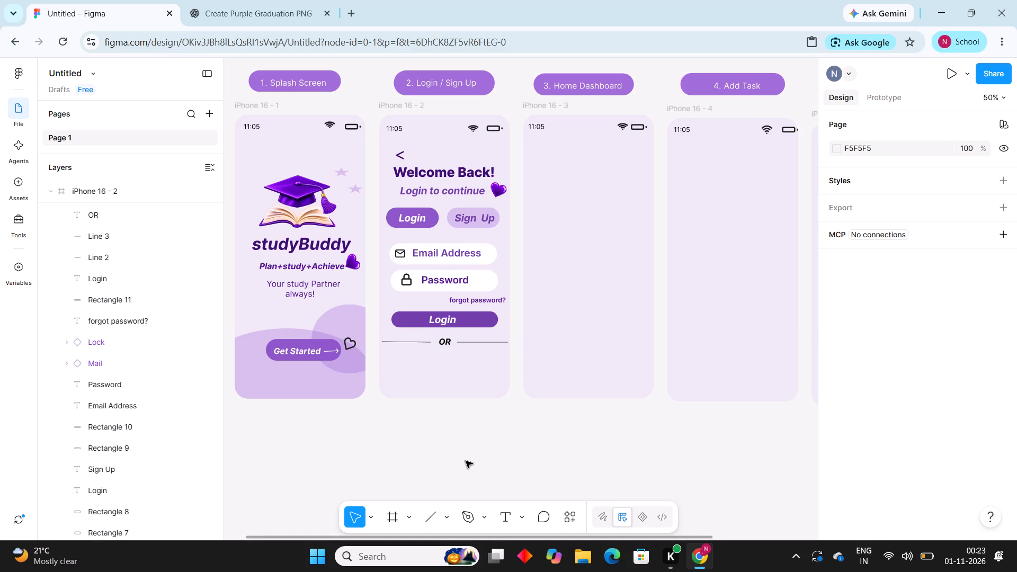
key("shift+i")
left_click(371, 191)
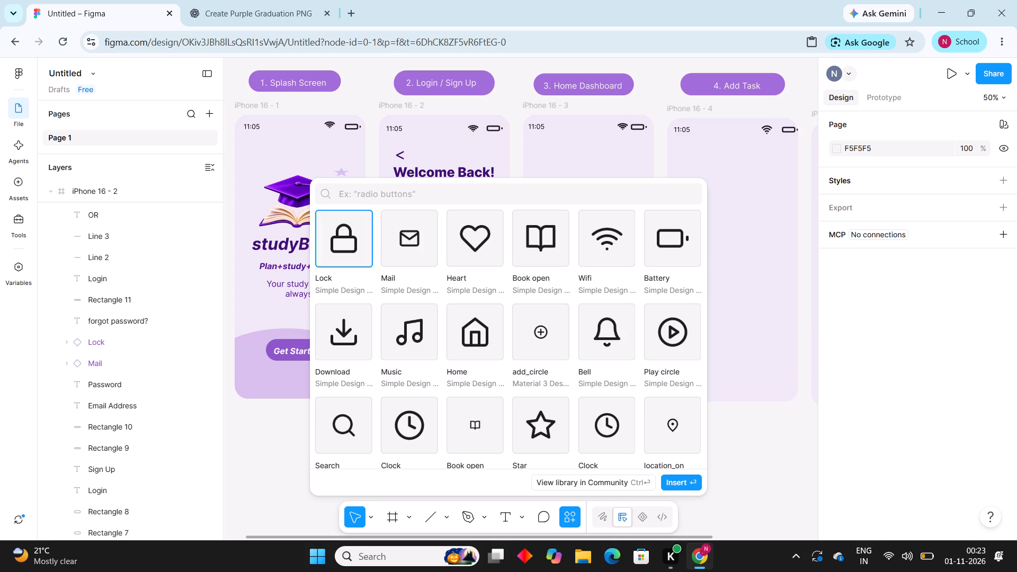
type("goo")
type("gle lodo")
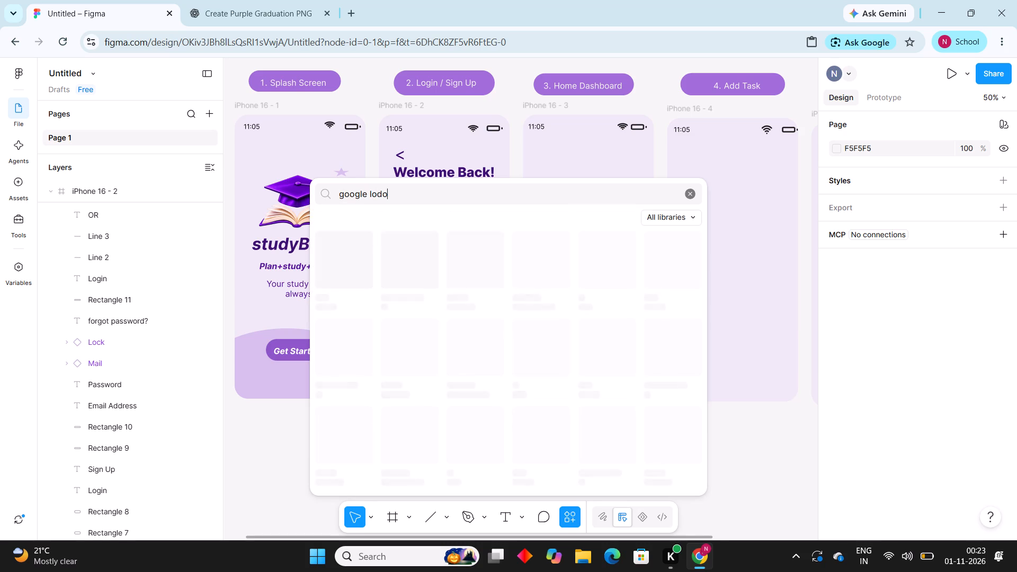
key("BackSpace")
key("BackSpace")
type("go")
key("BackSpace")
key("BackSpace")
key("BackSpace")
key("BackSpace")
key("BackSpace")
key("BackSpace")
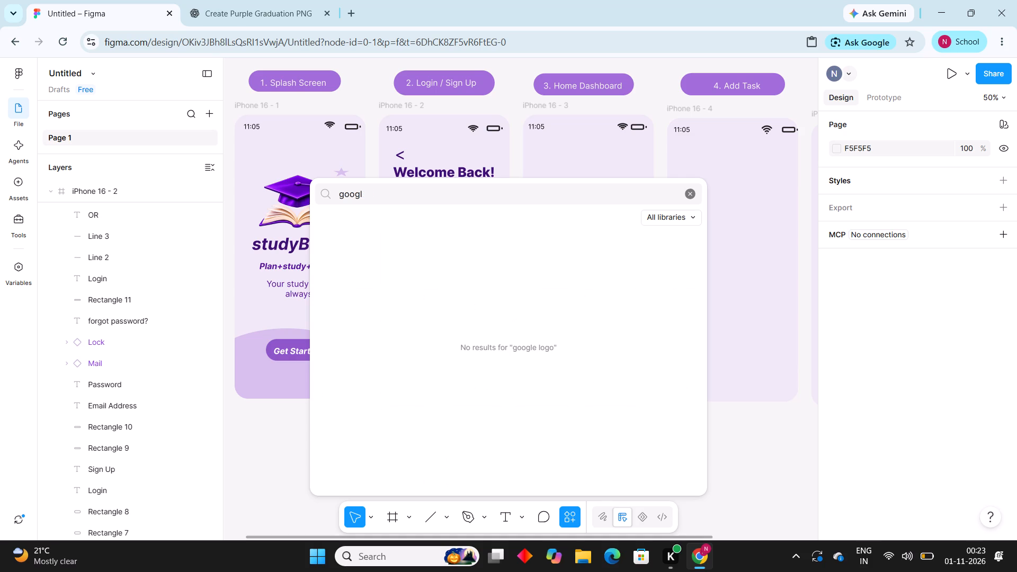
key("BackSpace")
key("BackSpace")
key("BackSpace")
key("BackSpace")
key("BackSpace")
key("BackSpace")
key("BackSpace")
key("BackSpace")
key("BackSpace")
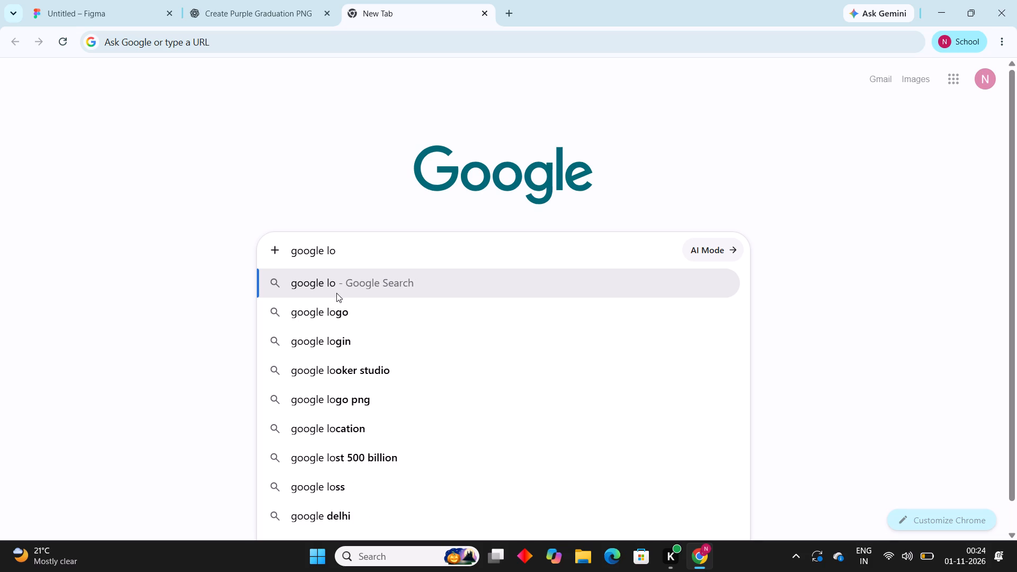
left_click(336, 311)
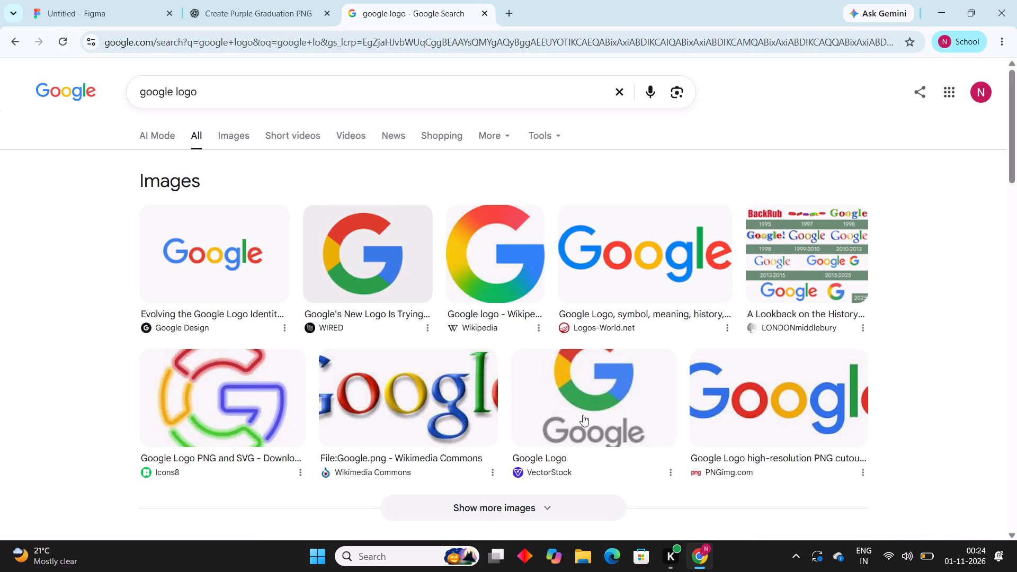
left_click(393, 261)
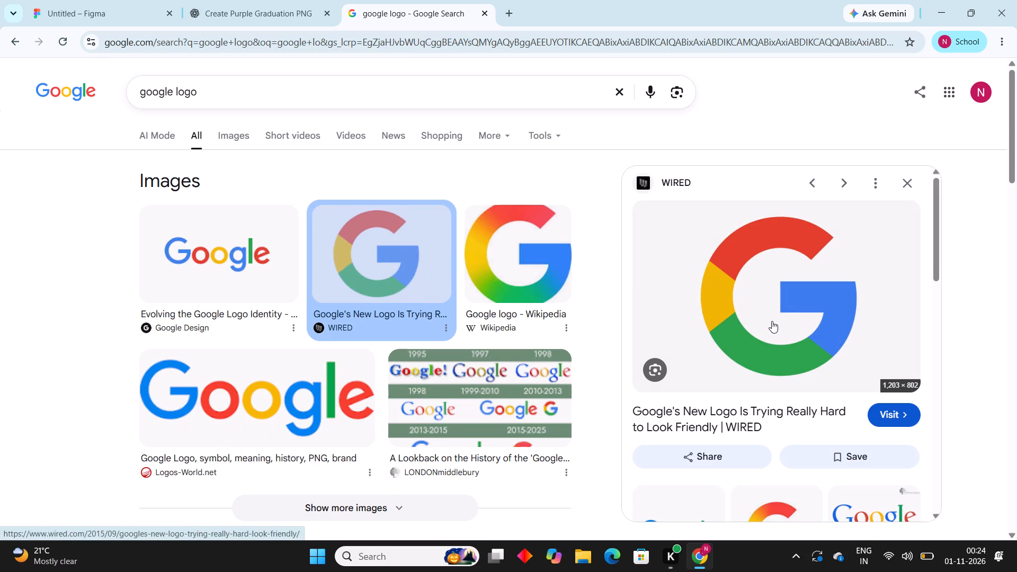
Copy the previewed multicoloured Google G image and paste it into the Figma design.
right_click(772, 321)
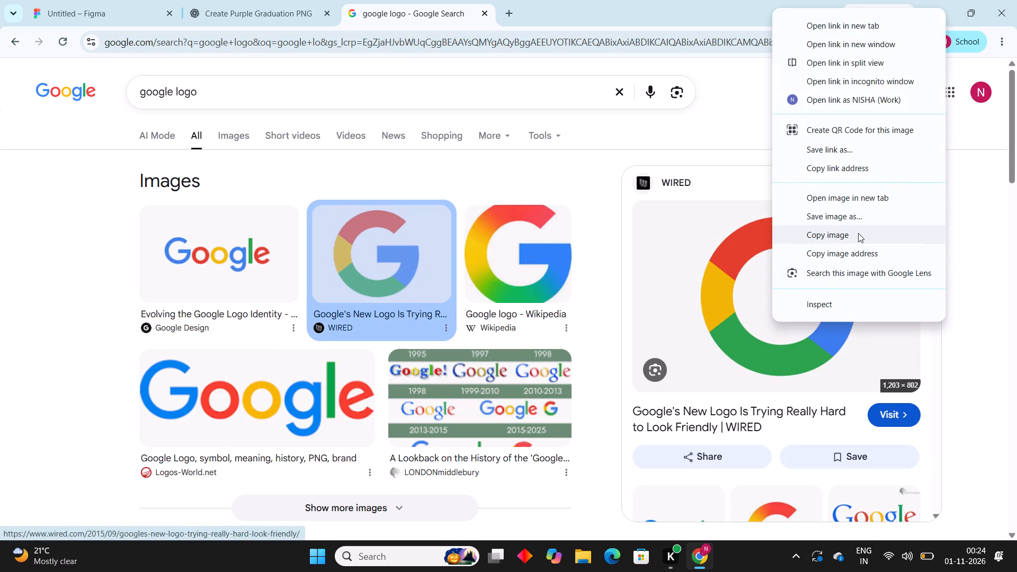
left_click(858, 234)
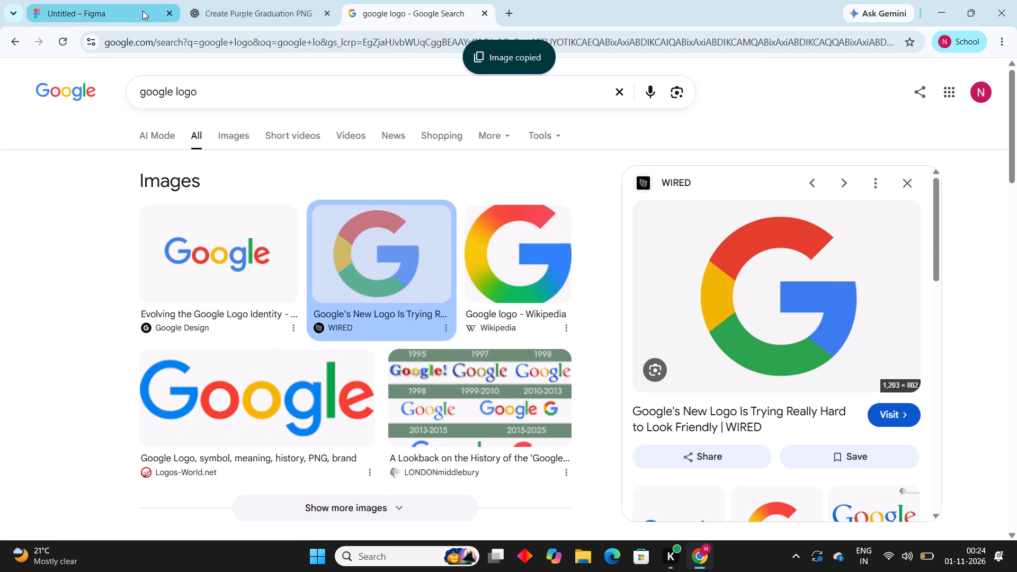
left_click(127, 11)
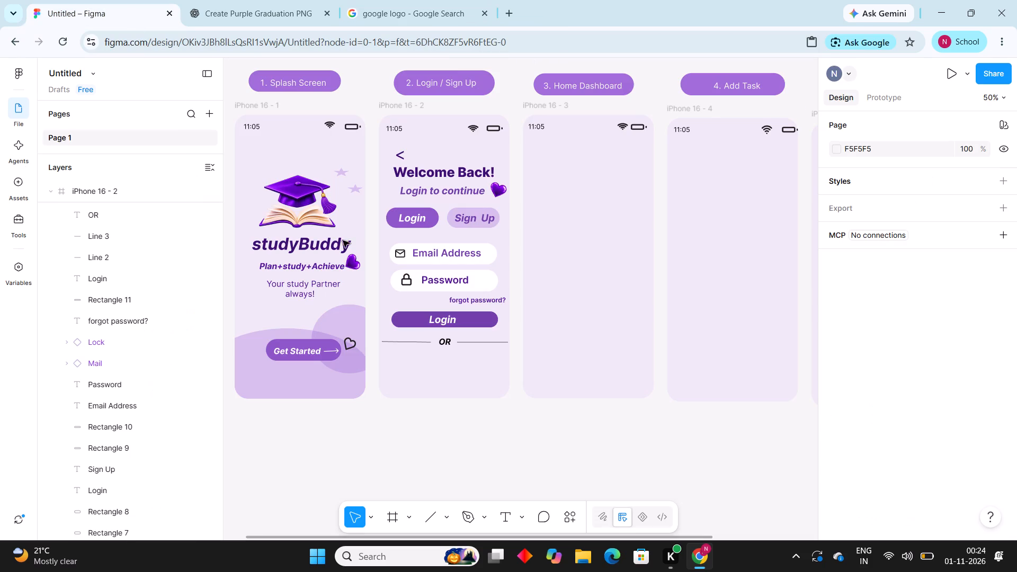
key("ctrl+v")
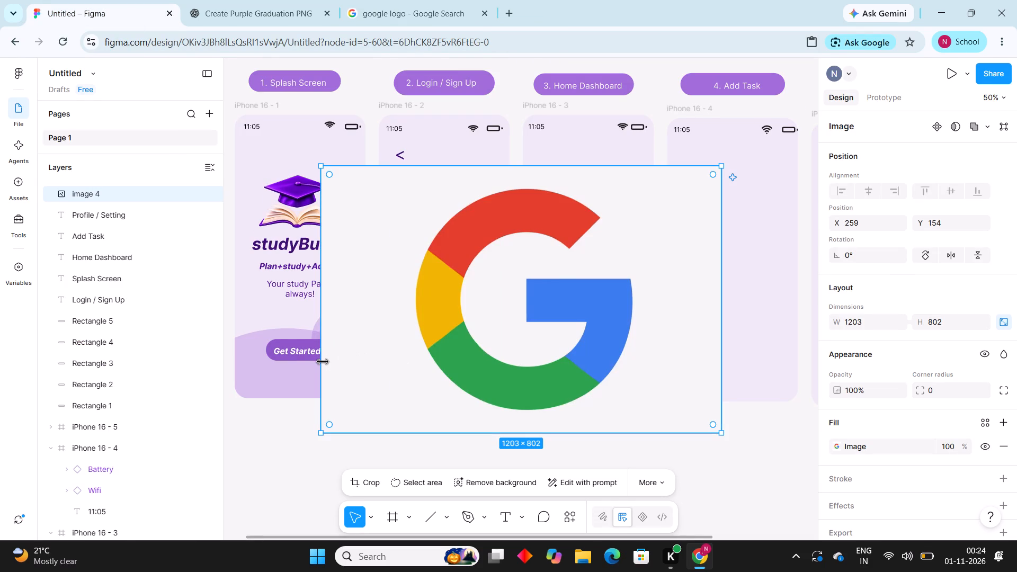
Scale the pasted Google logo down proportionally to about 111 × 74.
left_click_drag(323, 361, 589, 353)
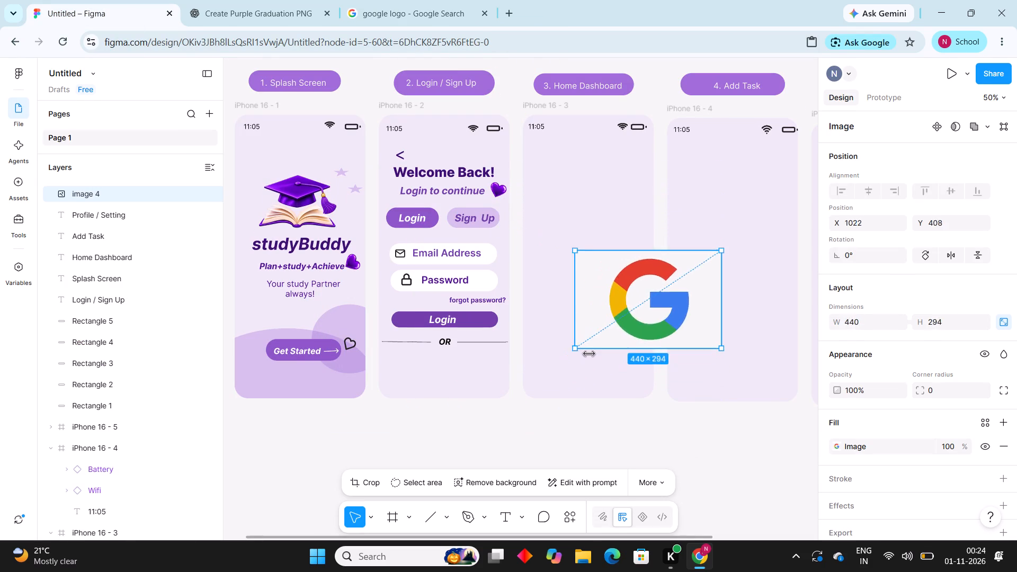
left_click_drag(589, 353, 670, 348)
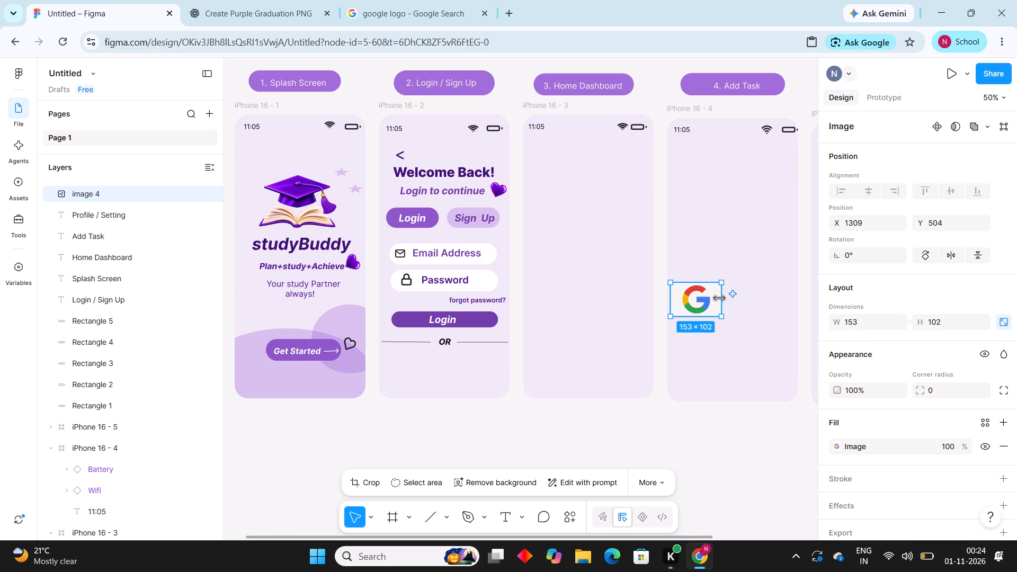
left_click_drag(719, 298, 707, 302)
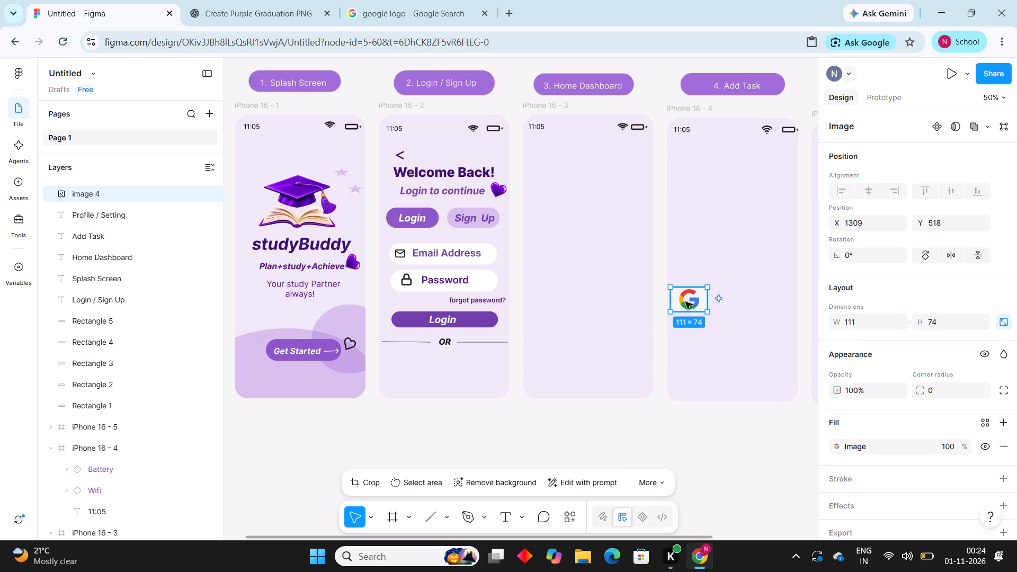
Move the Google logo into the Login / Sign Up screen, just beneath the first divider line, at about X 31, Y 697.
left_click_drag(685, 302, 394, 372)
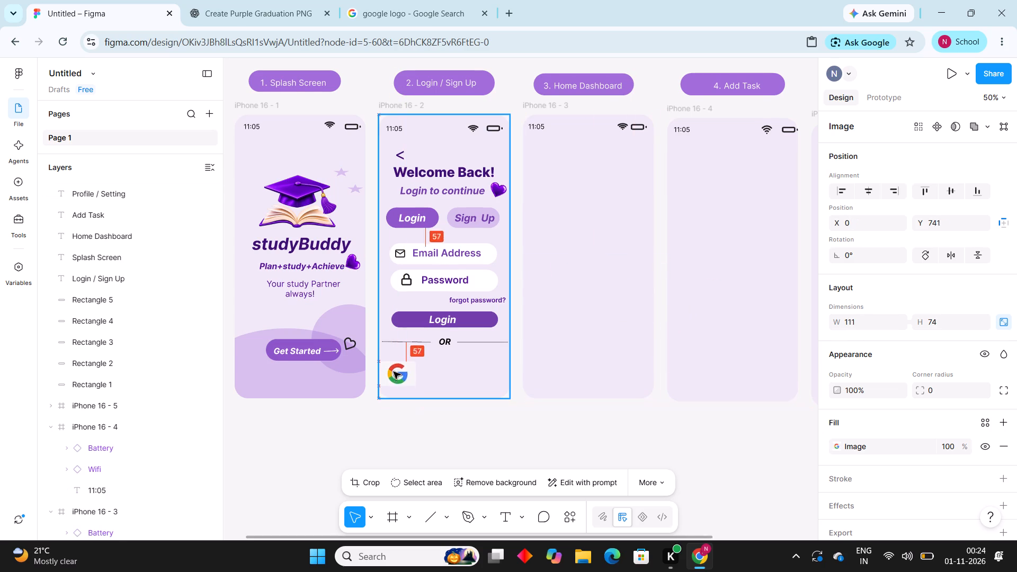
left_click_drag(394, 372, 406, 369)
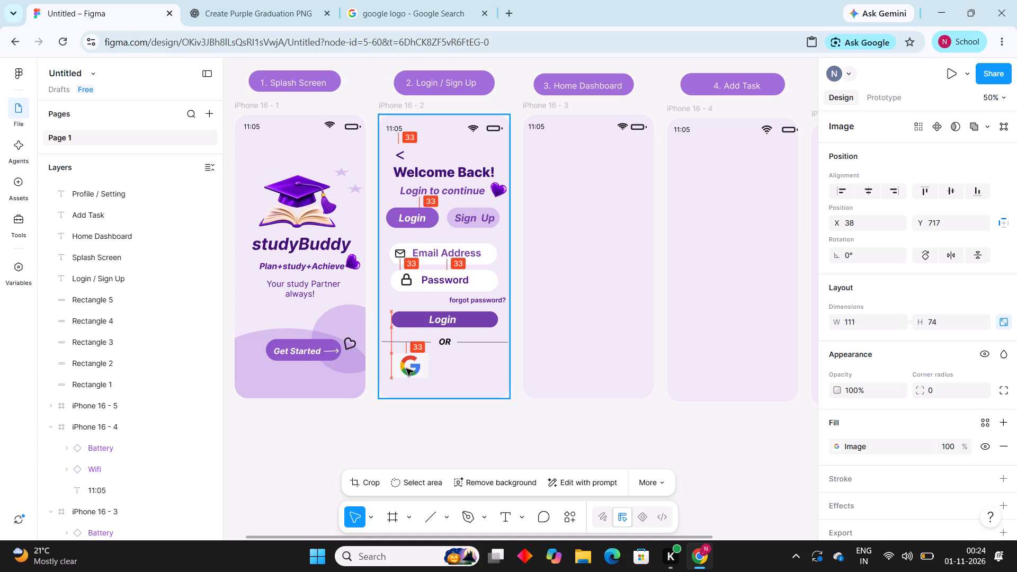
left_click_drag(406, 369, 406, 368)
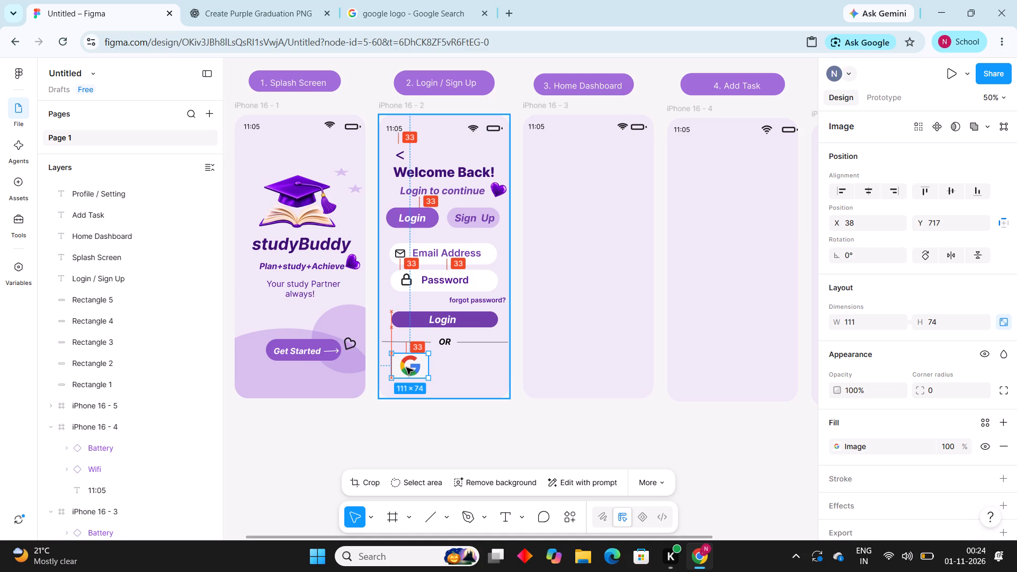
left_click_drag(406, 368, 404, 361)
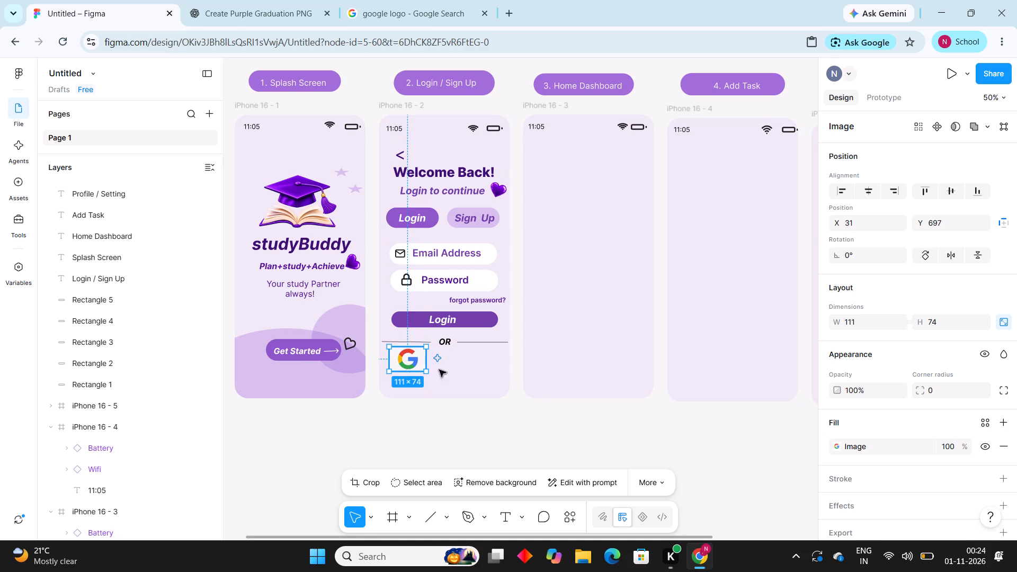
Set the Google logo image's corner radius to 60 and deselect it.
left_click(938, 386)
key("BackSpace")
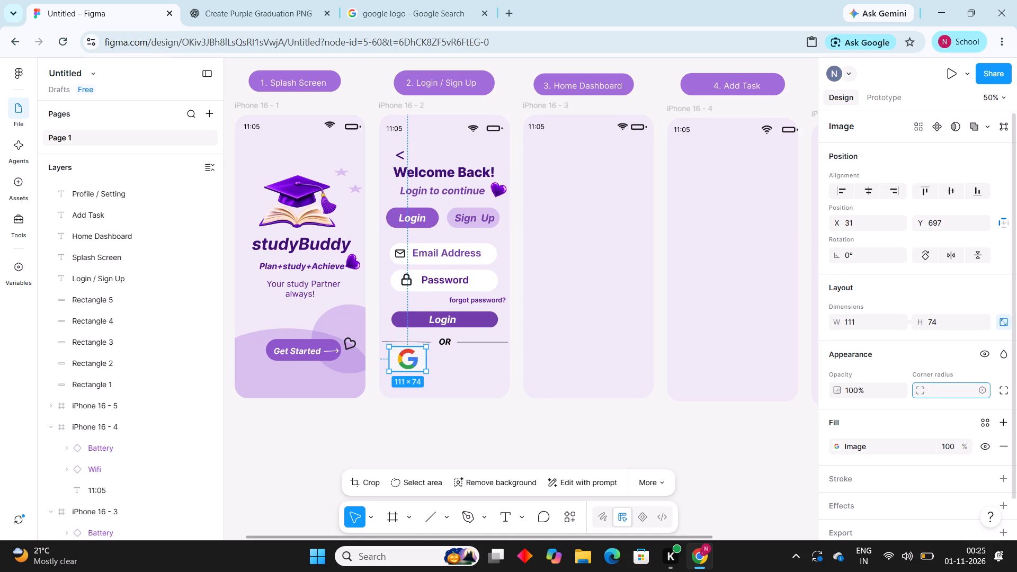
type("60")
key("Return")
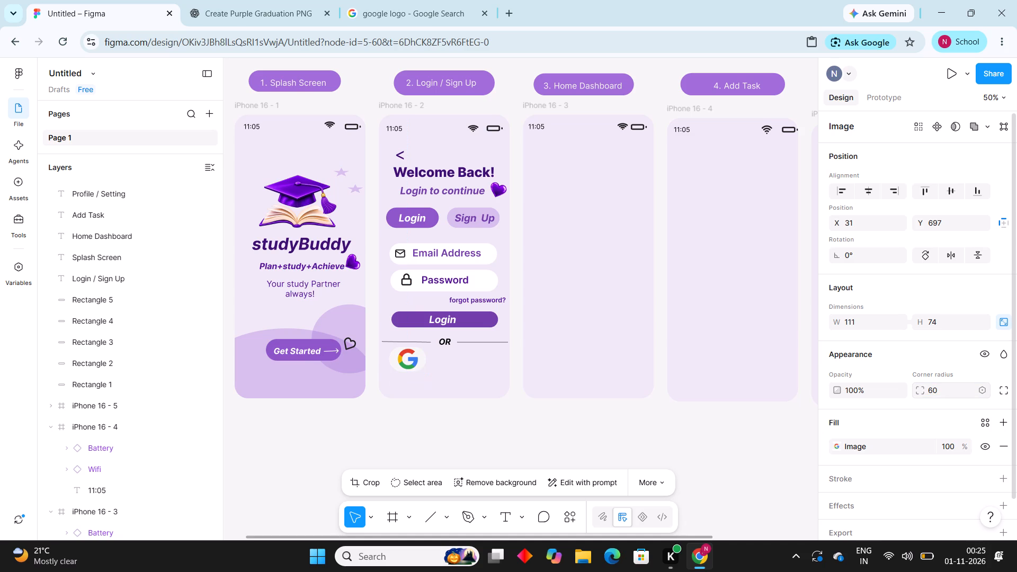
left_click(679, 450)
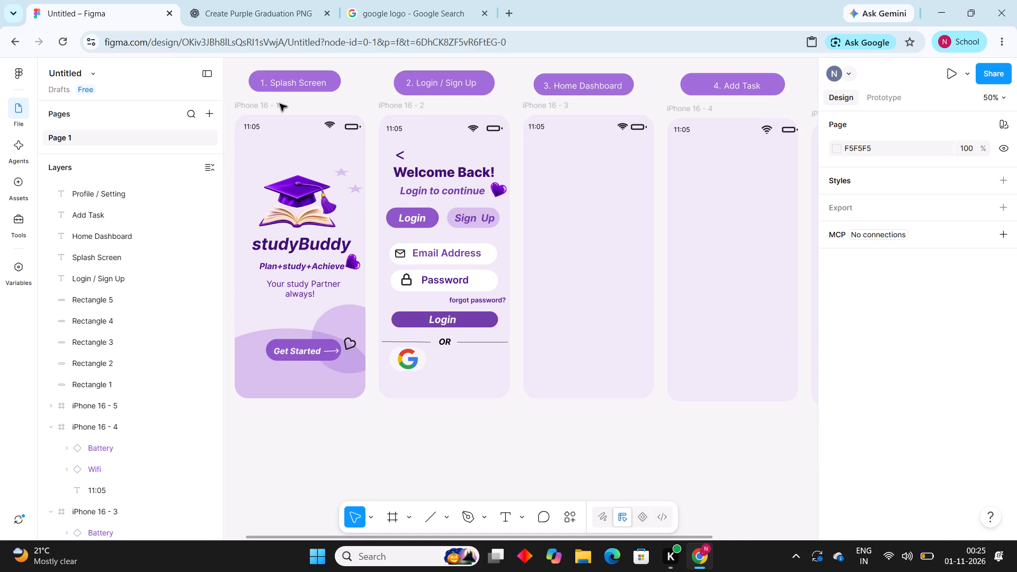
Return to the Google search, search for "apple logo" instead, and open the preview of the black 1000 Logos image.
left_click(379, 1)
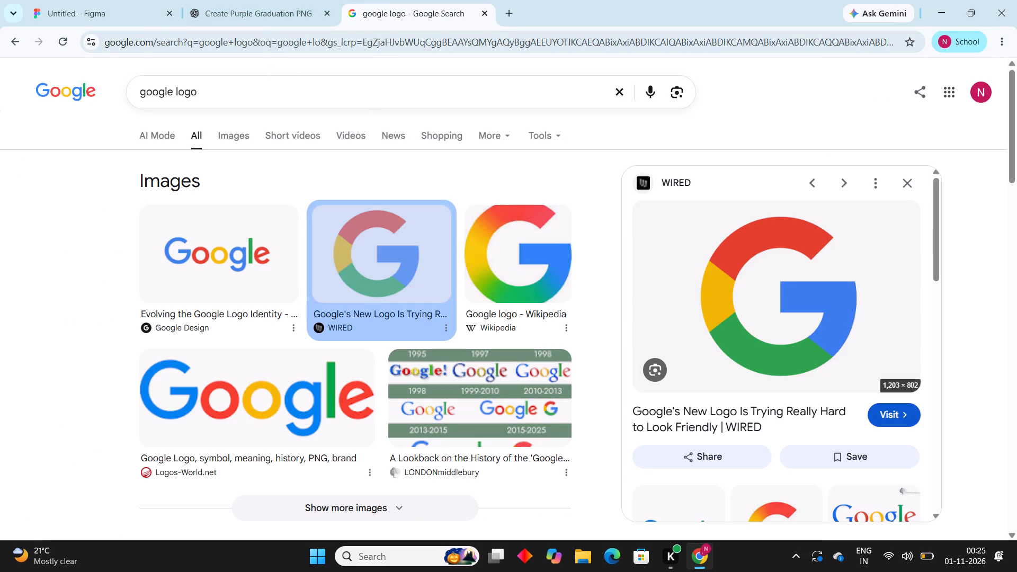
left_click(242, 92)
key("BackSpace")
key("BackSpace")
key("BackSpace")
key("BackSpace")
key("BackSpace")
key("BackSpace")
key("BackSpace")
key("BackSpace")
key("BackSpace")
key("BackSpace")
key("BackSpace")
key("BackSpace")
key("BackSpace")
key("BackSpace")
key("BackSpace")
key("BackSpace")
key("BackSpace")
key("BackSpace")
key("BackSpace")
key("BackSpace")
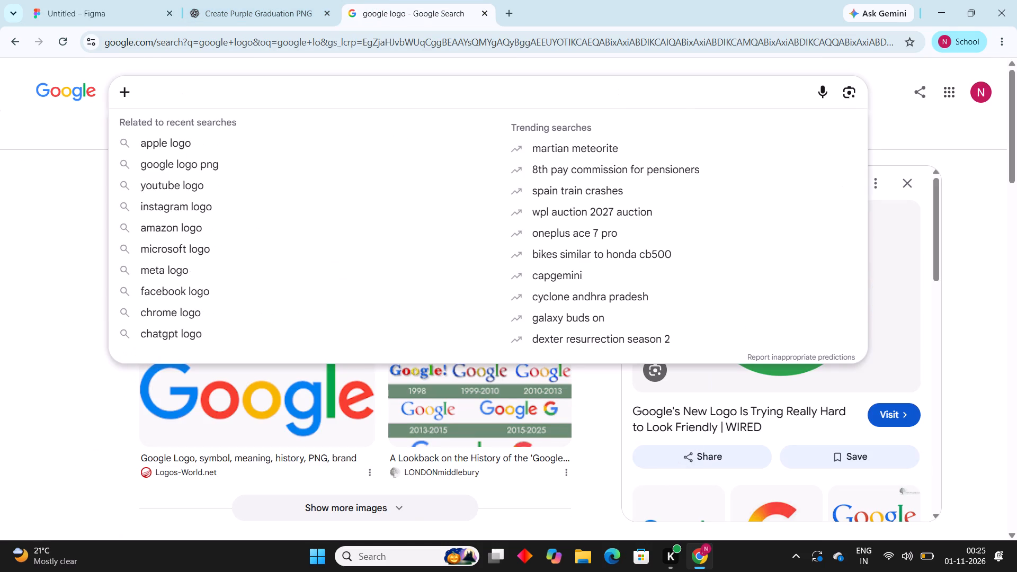
type("app")
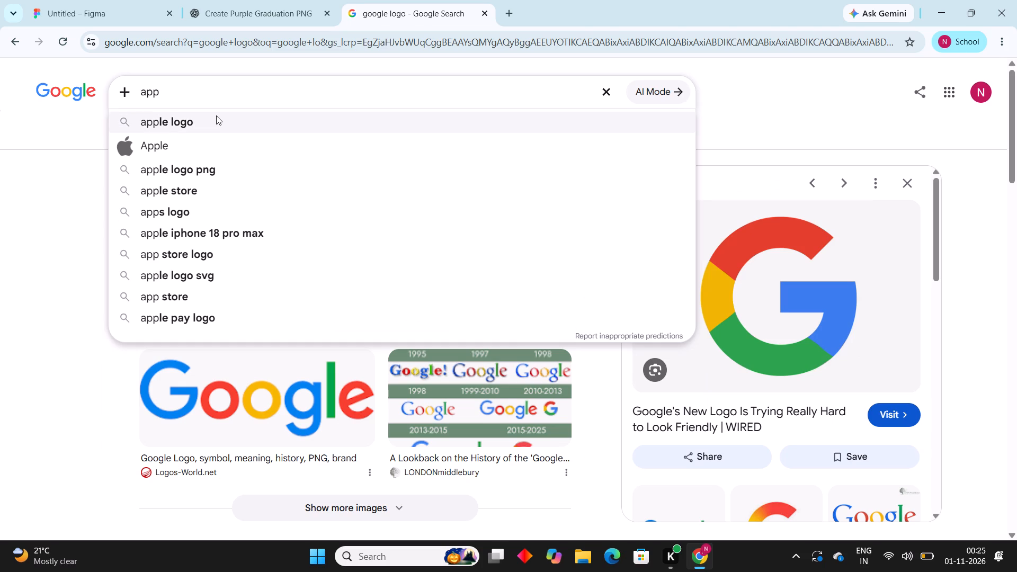
left_click(216, 115)
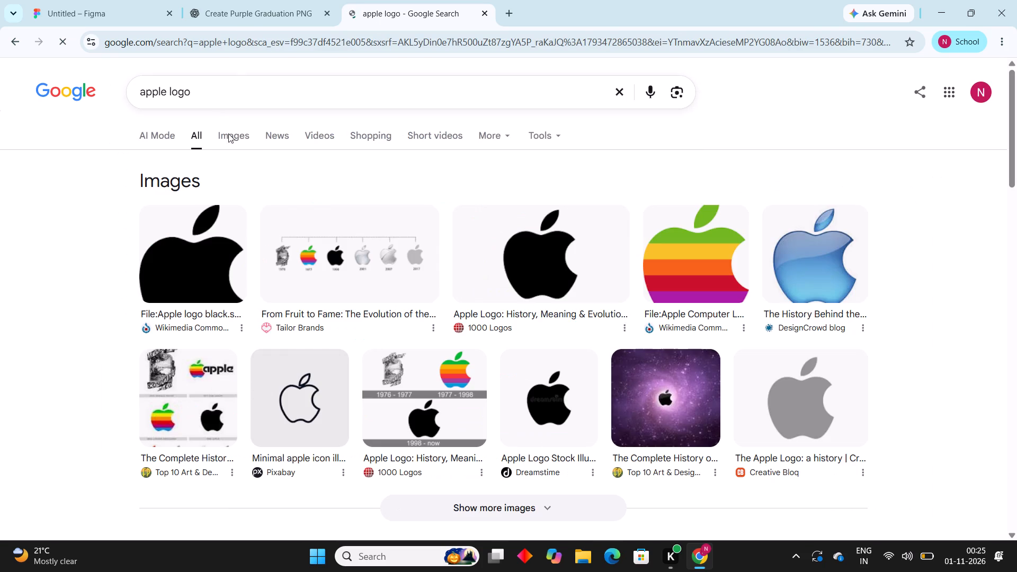
left_click(503, 262)
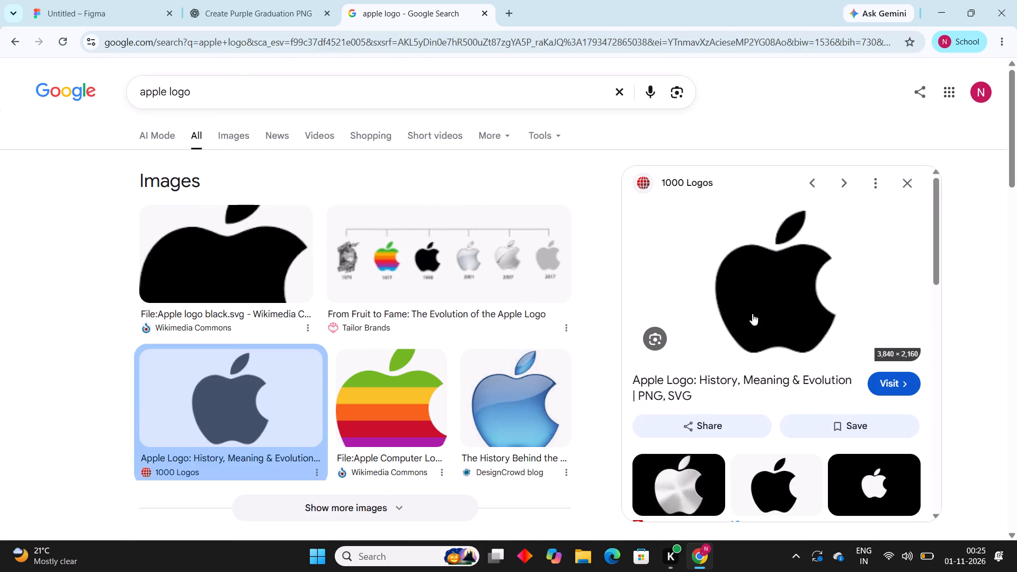
Copy the previewed black Apple logo image and paste it into the Figma design.
right_click(795, 327)
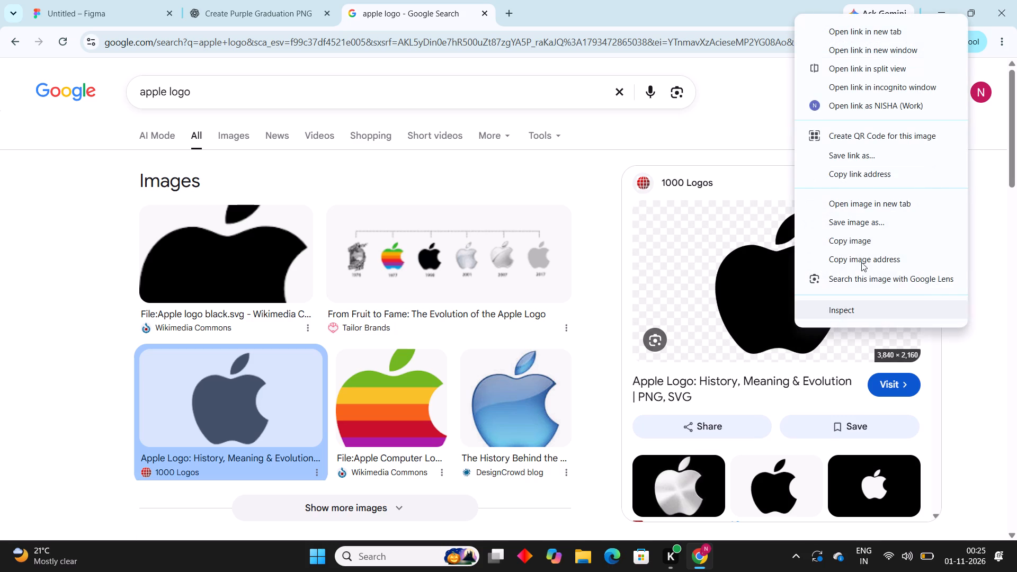
left_click(886, 237)
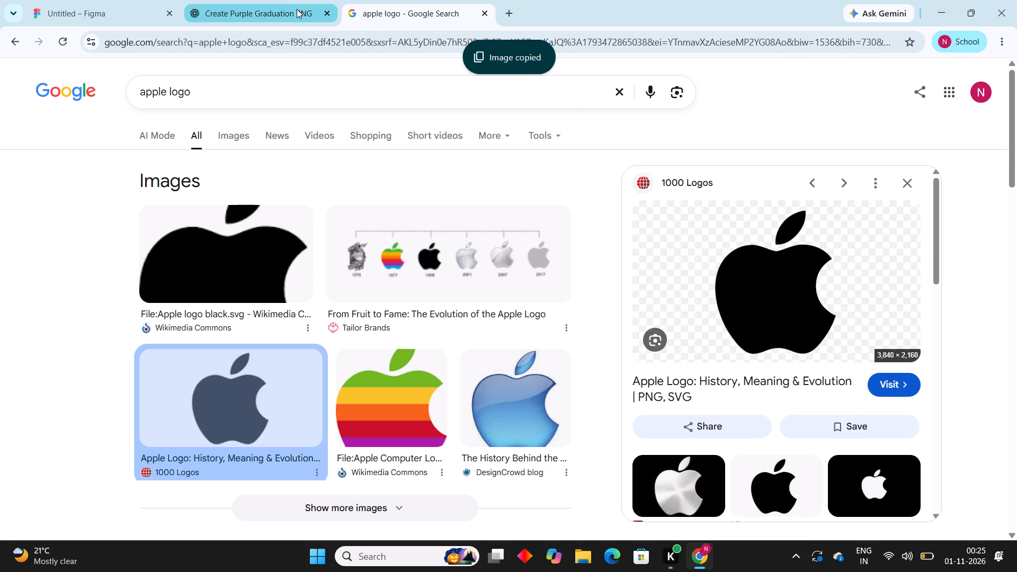
left_click(136, 20)
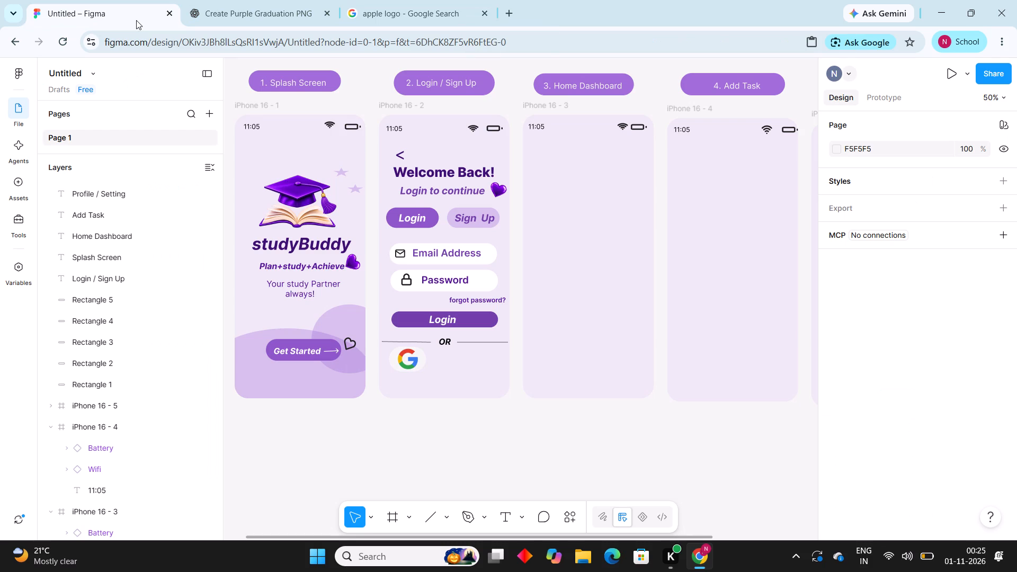
key("ctrl+v")
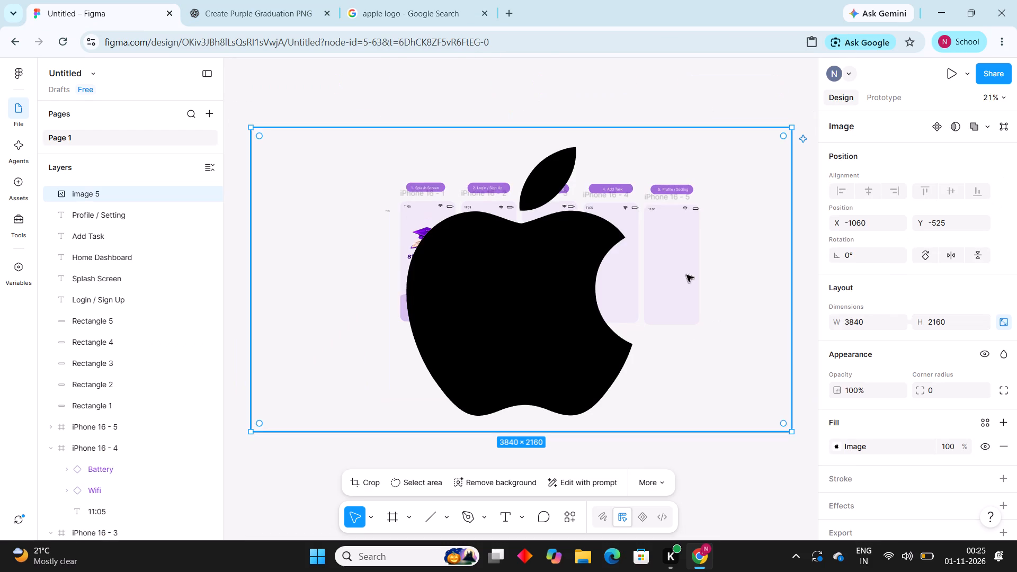
Scale the pasted Apple logo down proportionally to about 261 × 146.
left_click_drag(253, 231, 376, 263)
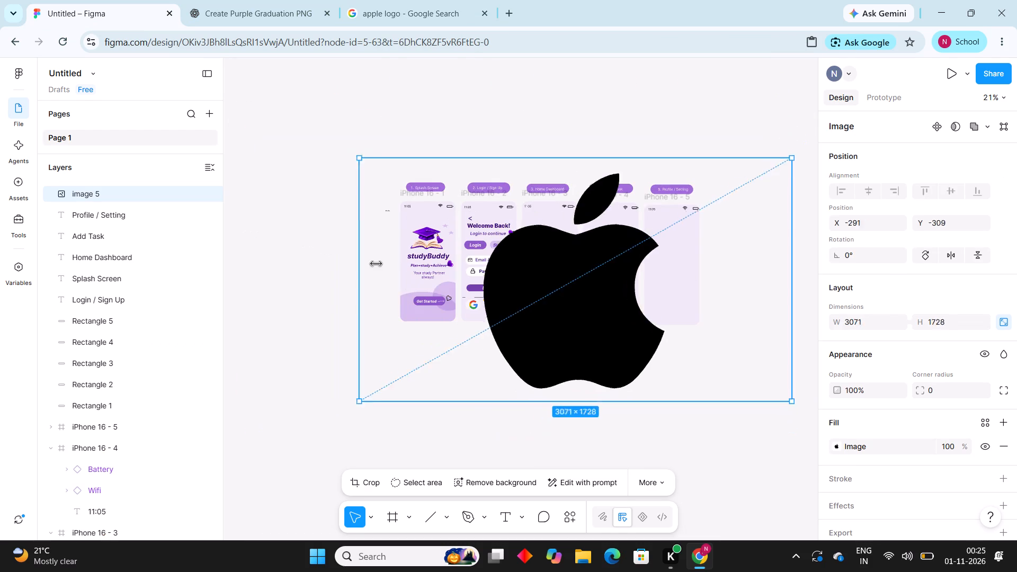
left_click_drag(376, 263, 757, 299)
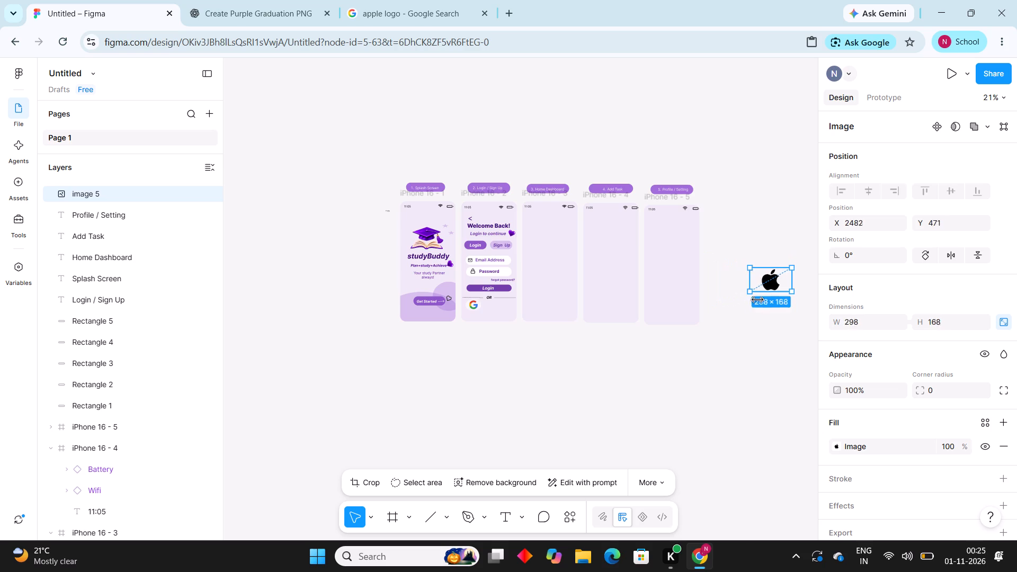
left_click_drag(757, 299, 755, 315)
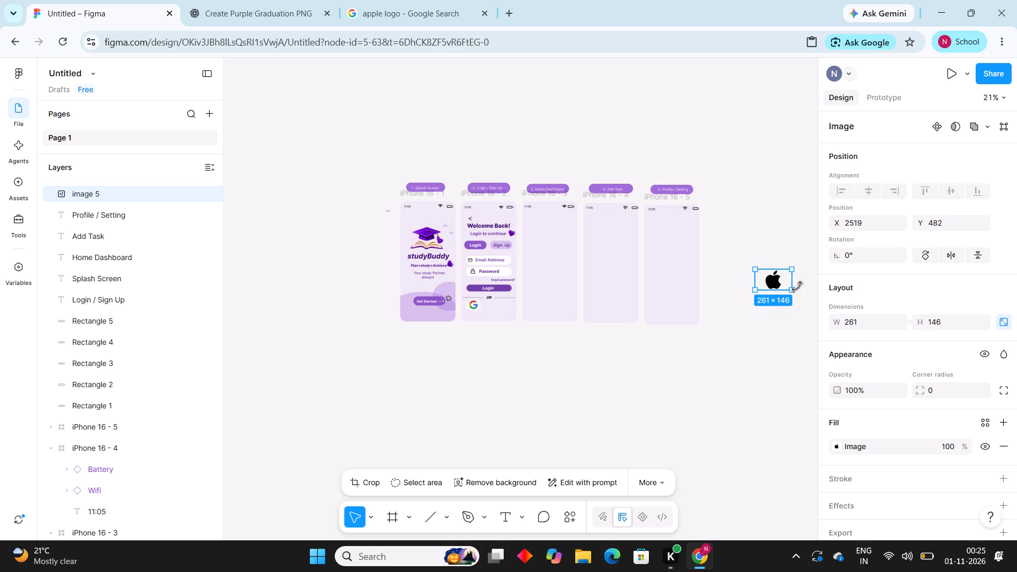
Move the Apple logo past the phone screens to the empty canvas below the Login / Sign Up screen.
left_click_drag(780, 280, 544, 297)
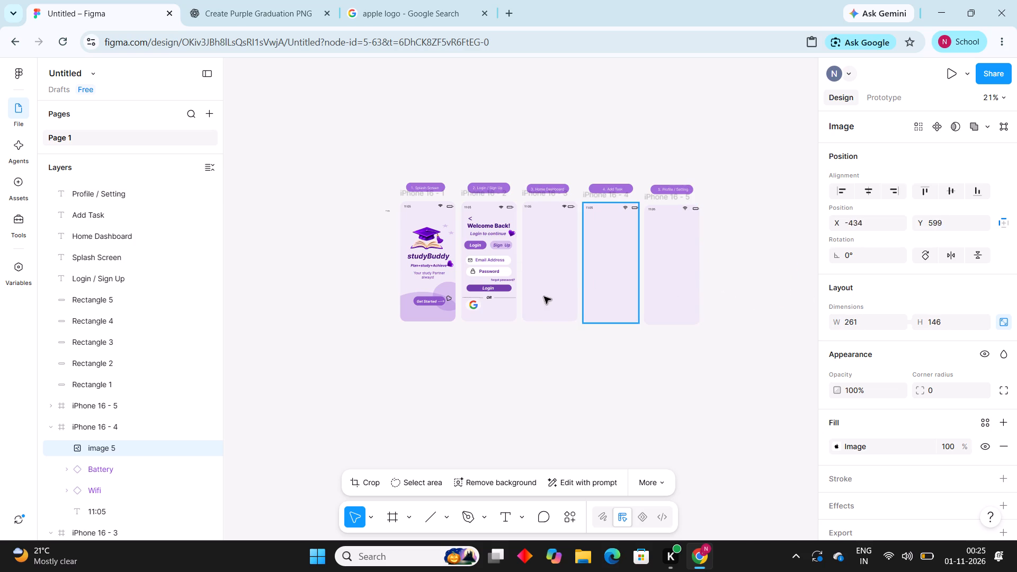
left_click_drag(544, 297, 495, 308)
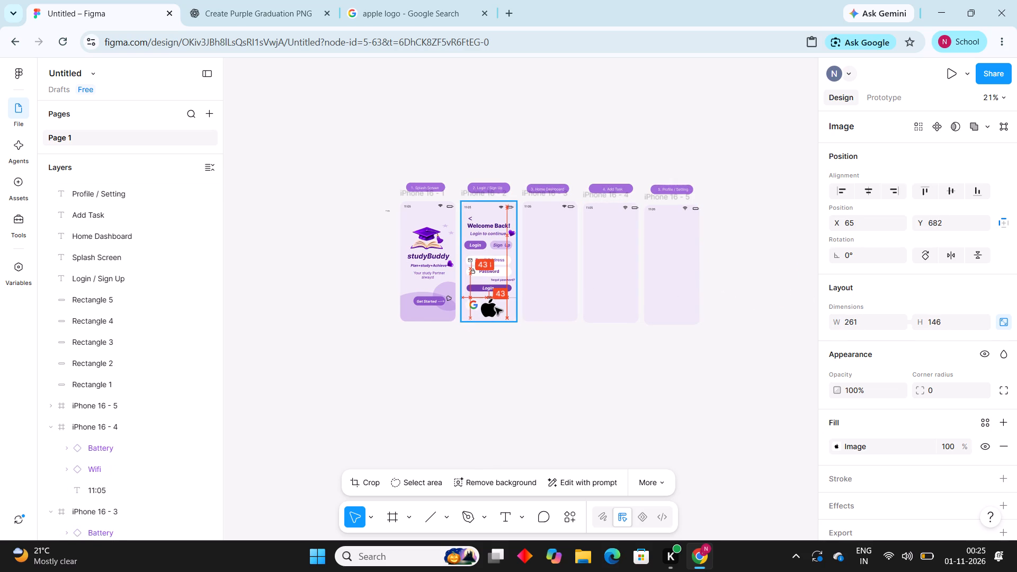
left_click_drag(495, 308, 508, 400)
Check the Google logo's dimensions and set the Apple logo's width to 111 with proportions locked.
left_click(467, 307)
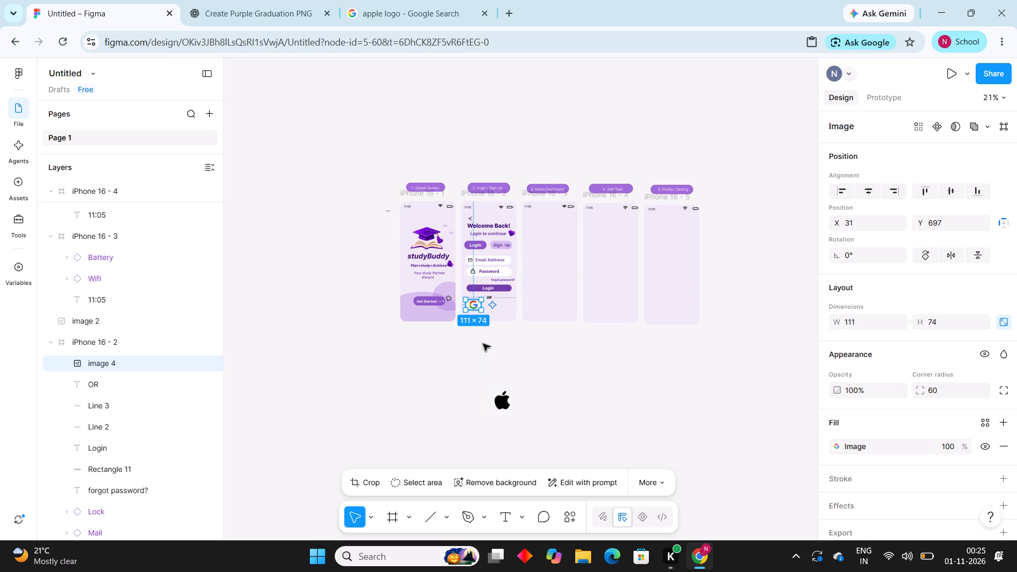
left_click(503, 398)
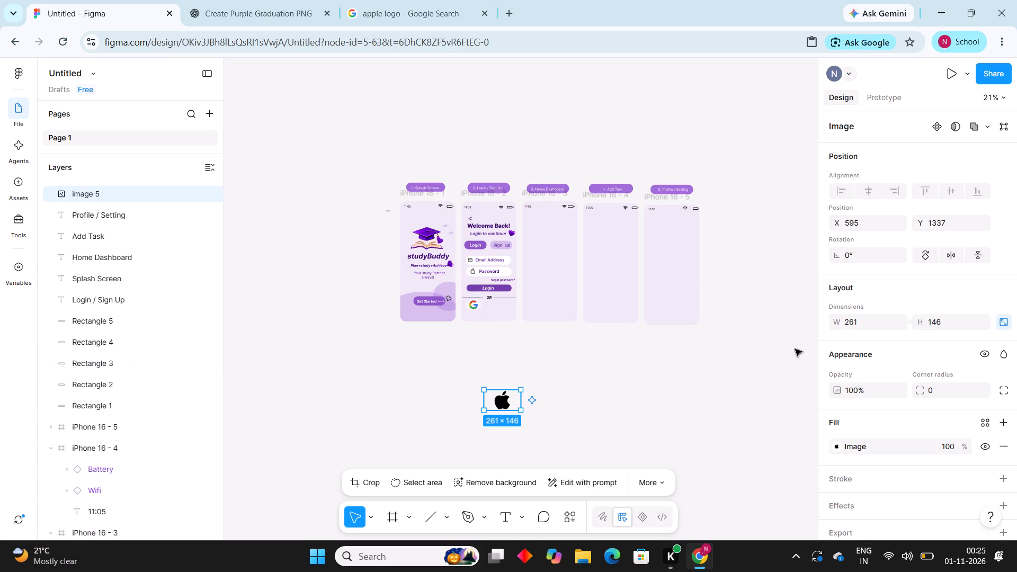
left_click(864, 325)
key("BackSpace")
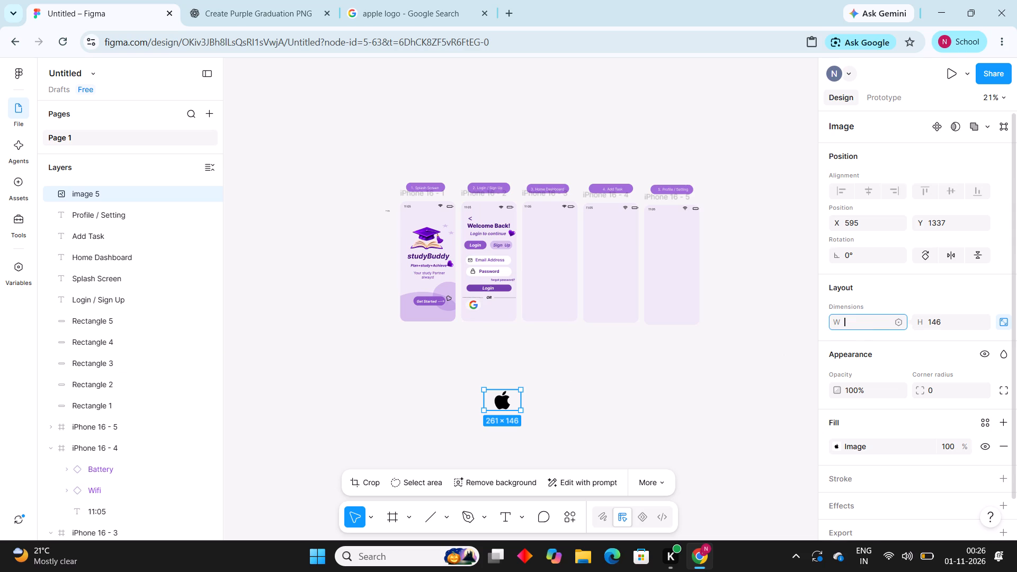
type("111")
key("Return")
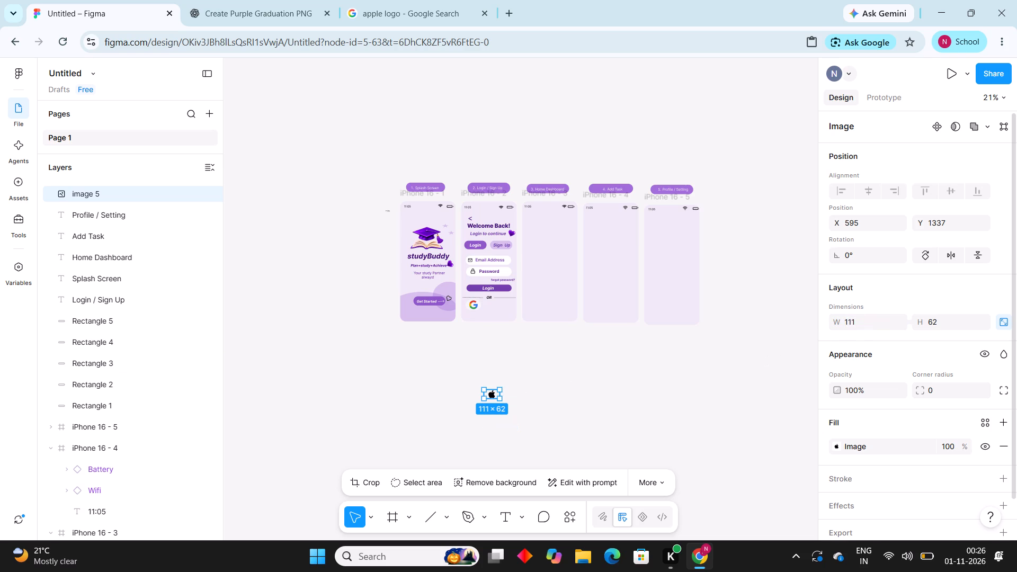
Set the Apple logo's width to 200 with proportions locked.
left_click(870, 319)
key("BackSpace")
type("200")
key("Return")
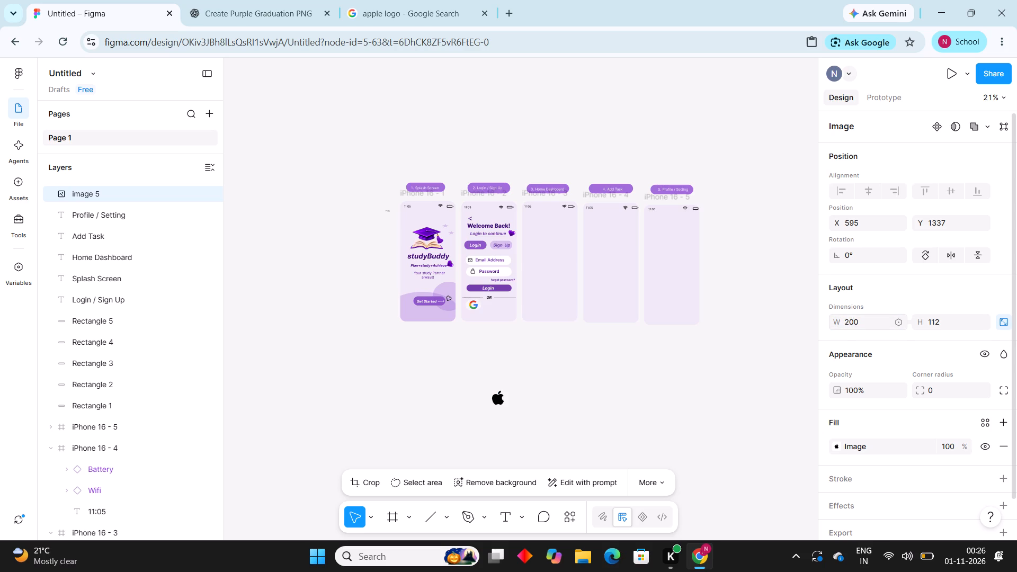
Move the Apple logo from the empty canvas onto the Login / Sign Up screen, beside the Google logo beneath the OR divider.
left_click_drag(495, 399, 487, 304)
scroll(530, 385, "left", 2)
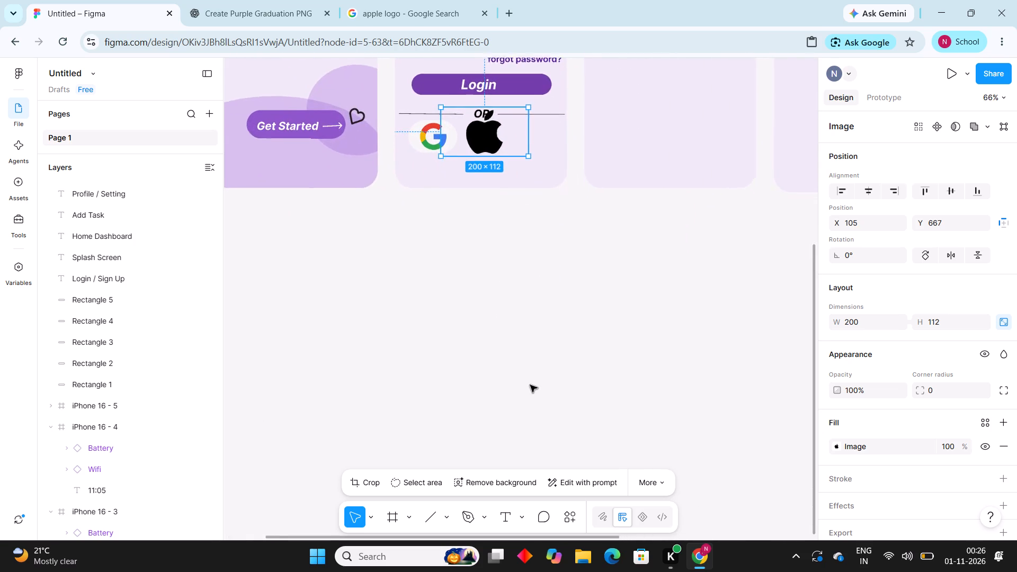
left_click(481, 133)
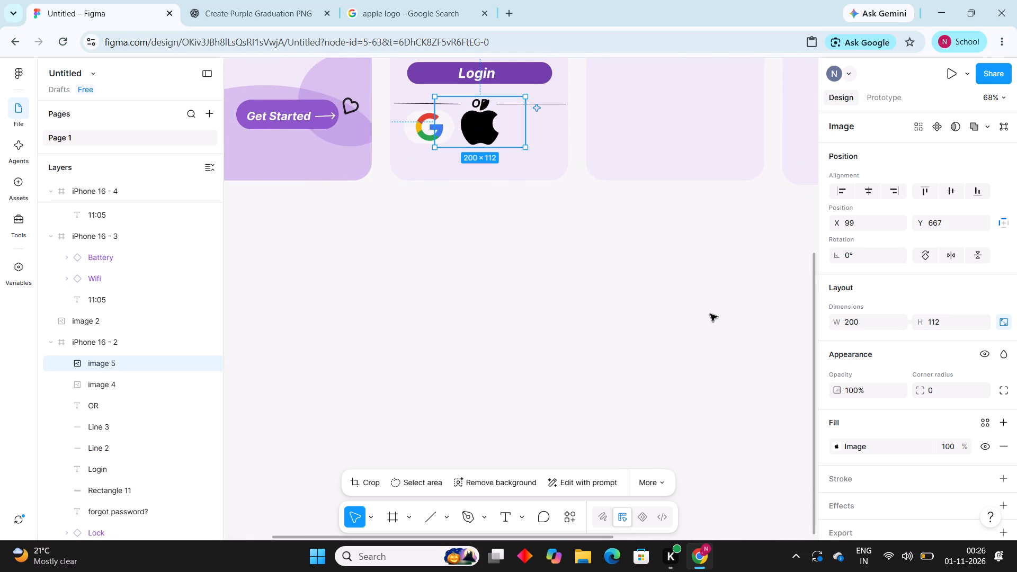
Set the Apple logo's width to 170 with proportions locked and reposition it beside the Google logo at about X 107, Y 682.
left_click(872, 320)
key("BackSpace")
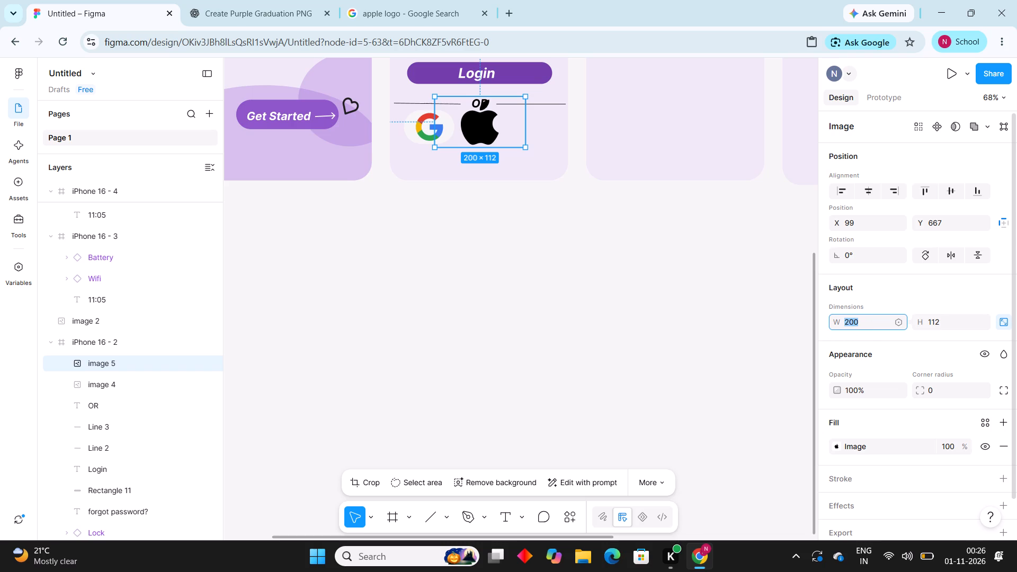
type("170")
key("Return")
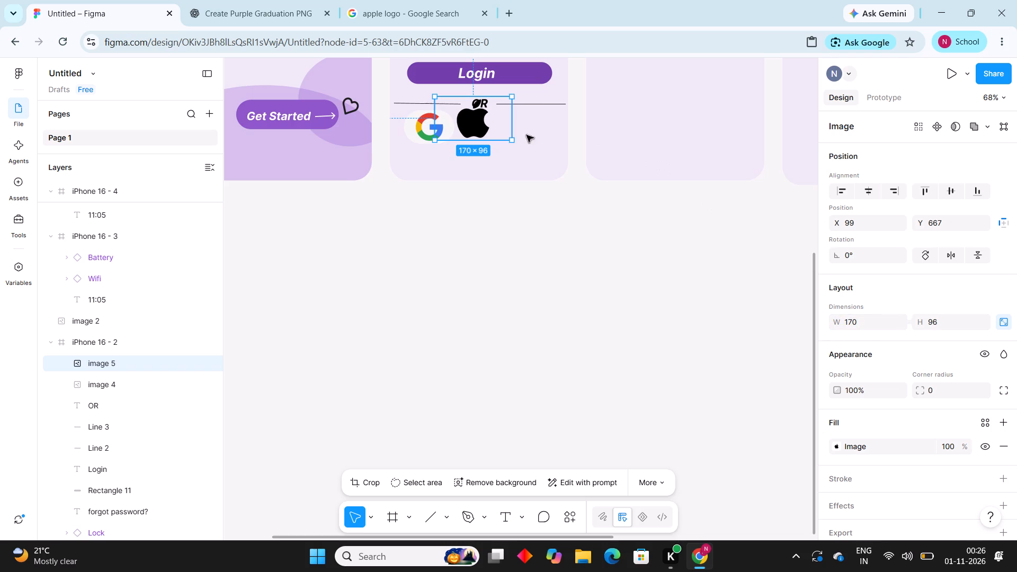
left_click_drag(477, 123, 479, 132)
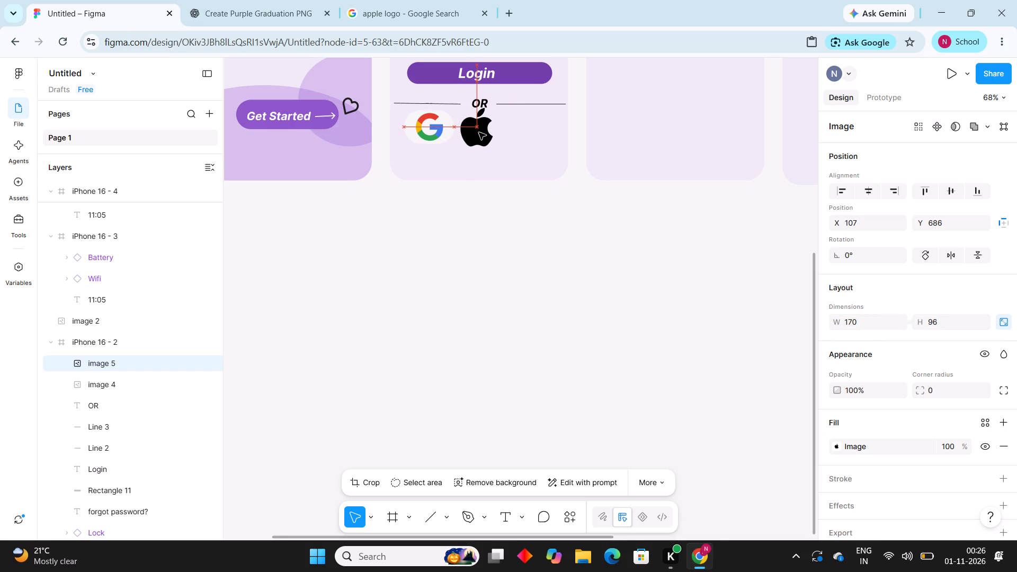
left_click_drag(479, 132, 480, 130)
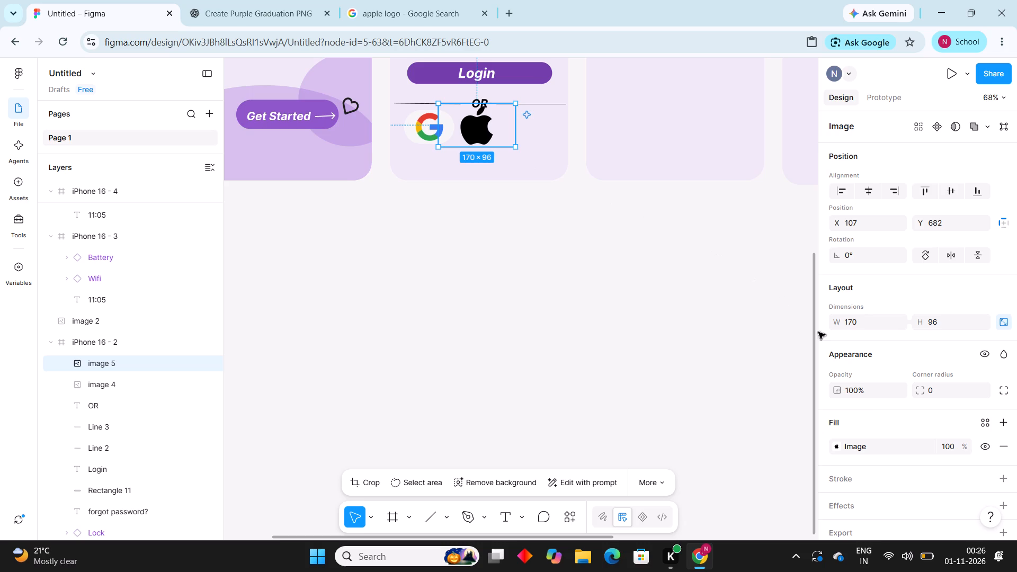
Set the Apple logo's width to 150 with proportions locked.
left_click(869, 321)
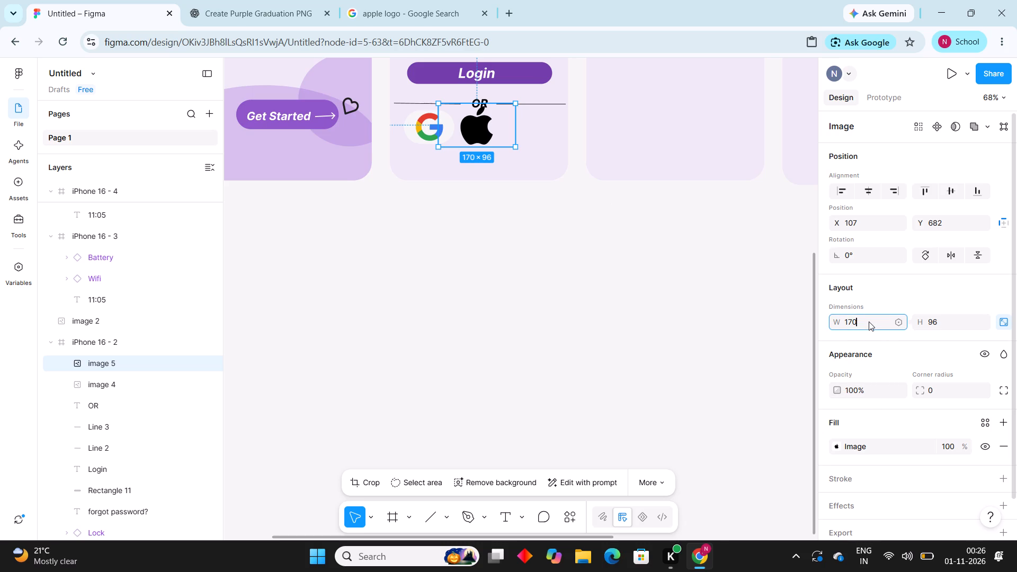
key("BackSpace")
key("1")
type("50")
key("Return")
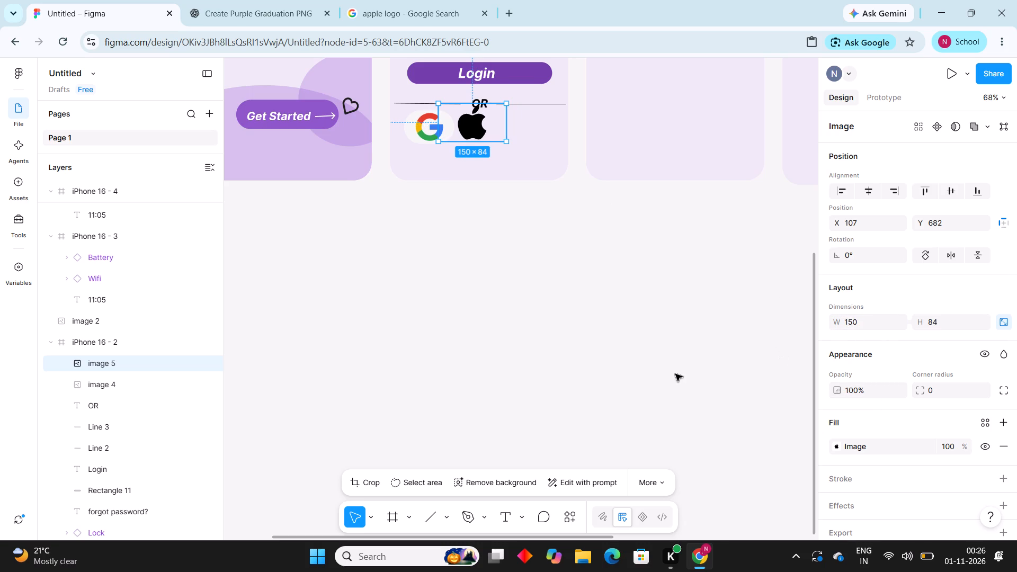
Move the Apple logo to about X 117, Y 691 beneath OR and set its width to 130 with proportions locked.
left_click(675, 372)
left_click(477, 131)
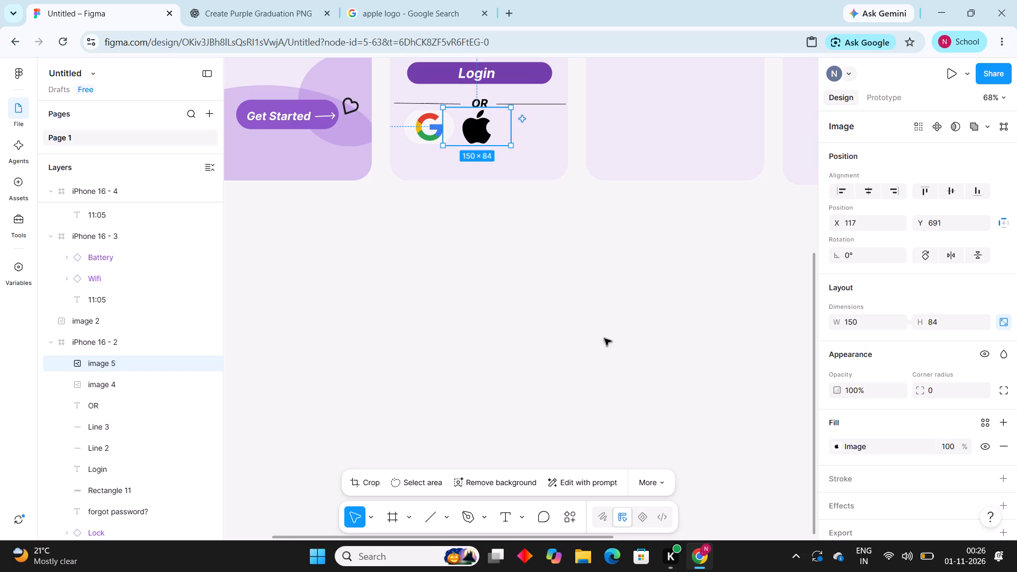
left_click(866, 319)
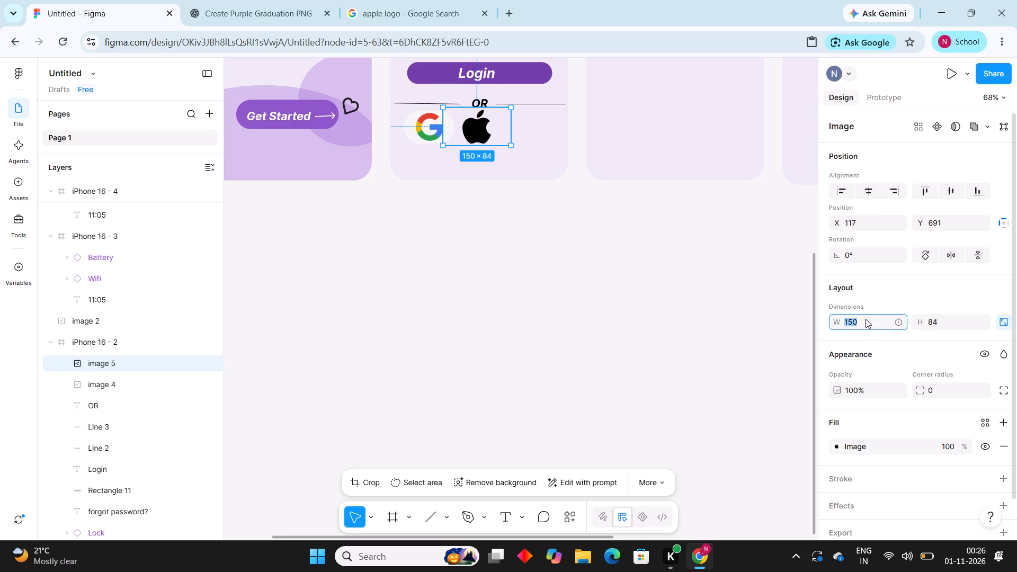
key("BackSpace")
type("130")
key("Return")
left_click(565, 275)
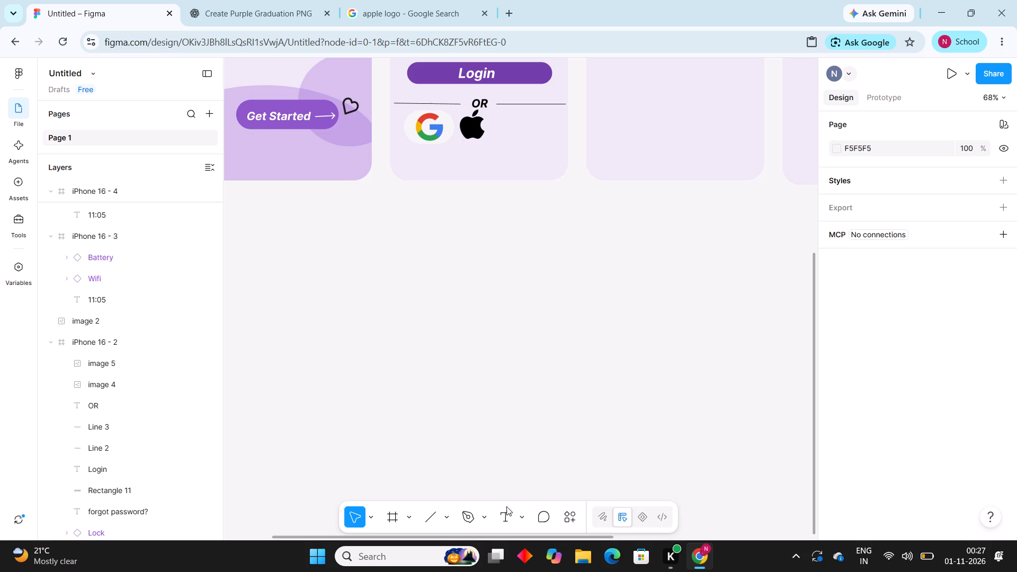
Add the text "Don't have account?" beneath the Google and Apple logos at about X 45, Y 799.
left_click(521, 515)
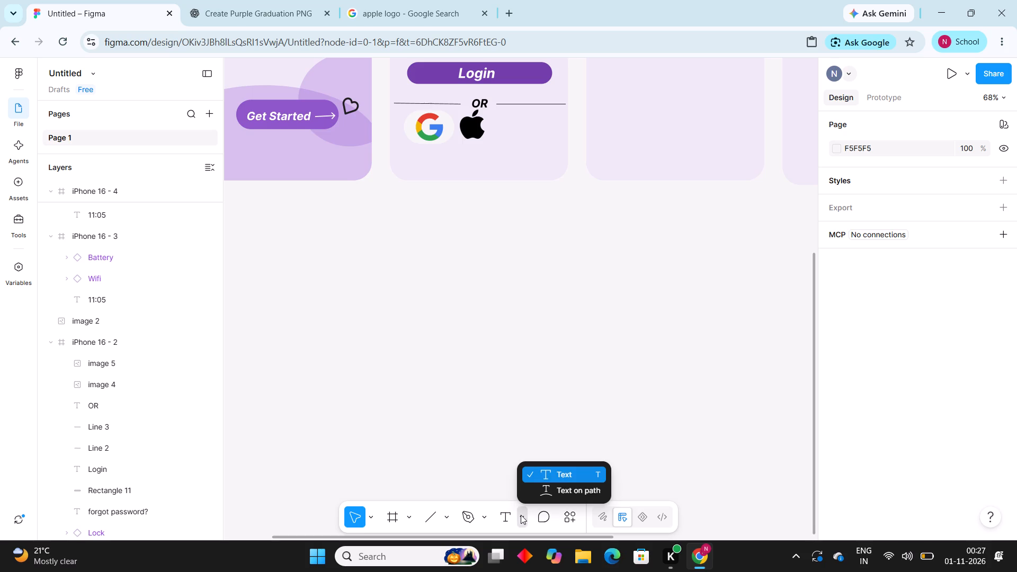
left_click(562, 476)
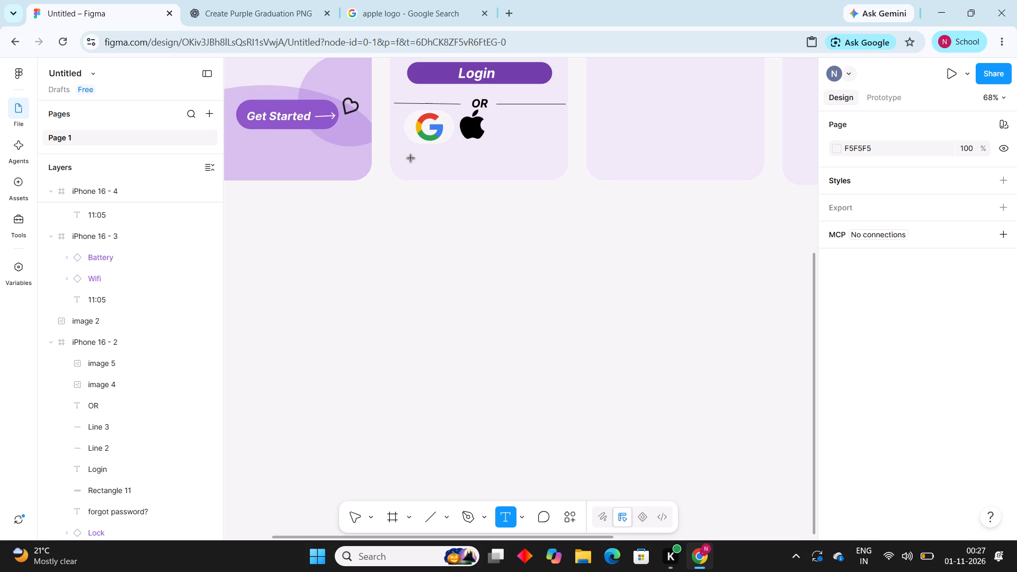
left_click(410, 156)
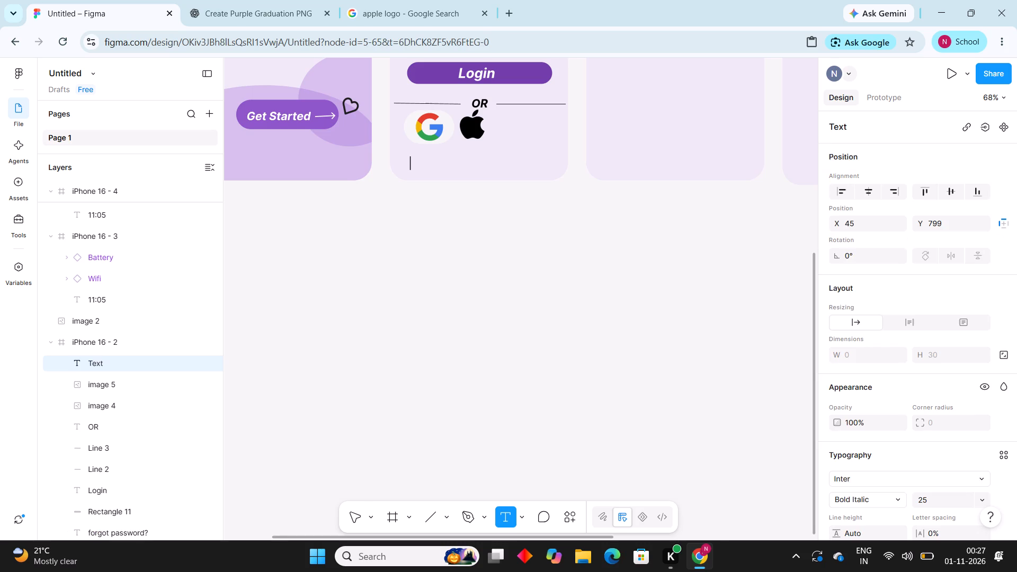
key("d")
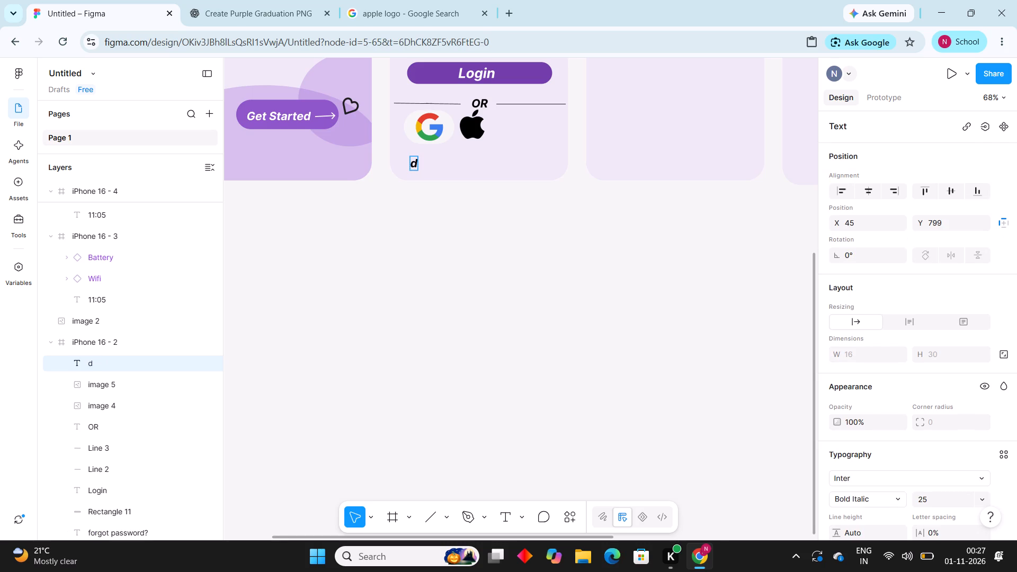
key("BackSpace")
type("Dont")
key("comma")
key("BackSpace")
key("apostrophe")
key("Left")
key("Left")
key("apostrophe")
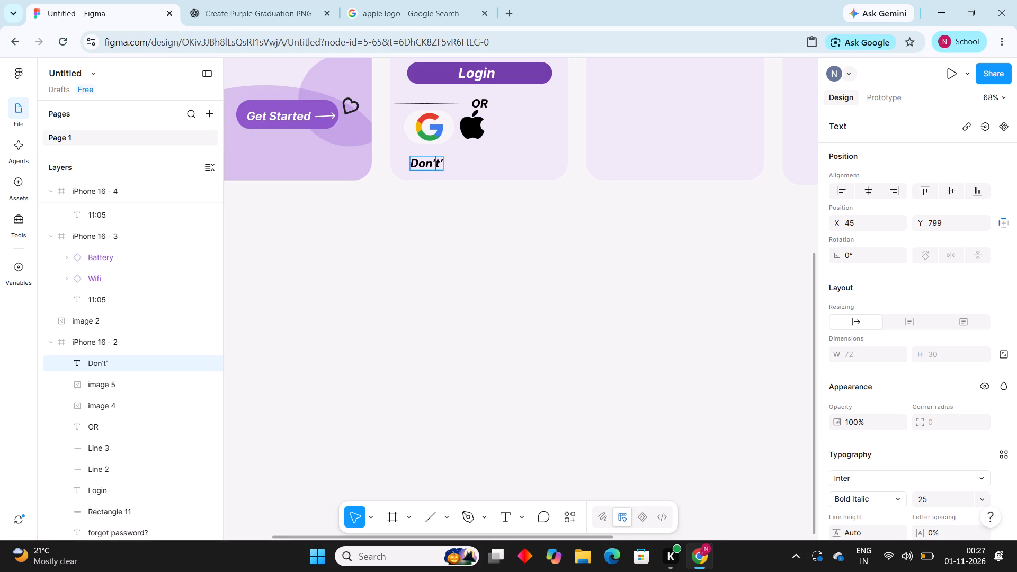
key("Right")
key("Right")
key("BackSpace")
key("space")
type("have")
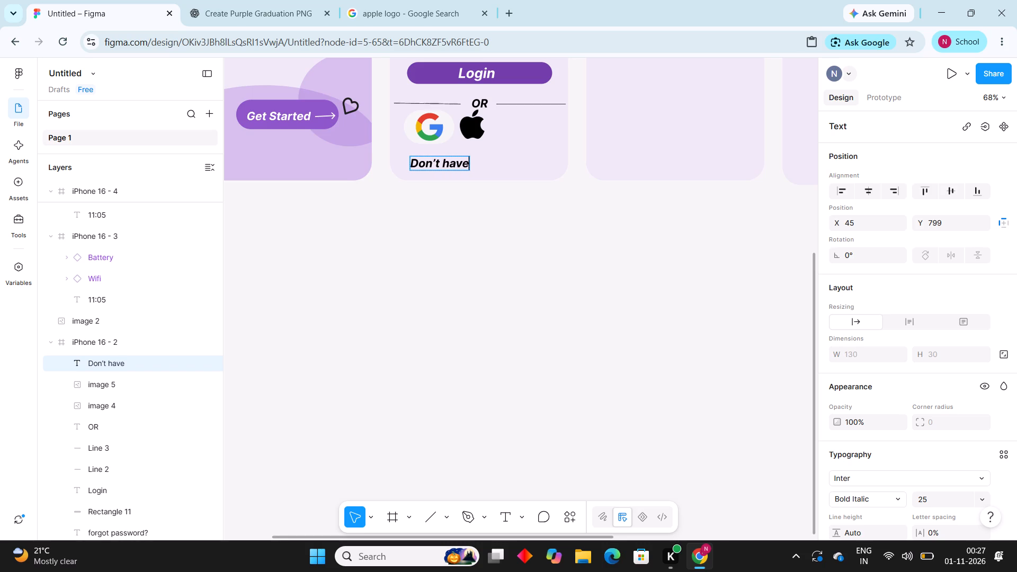
key("space")
type("account")
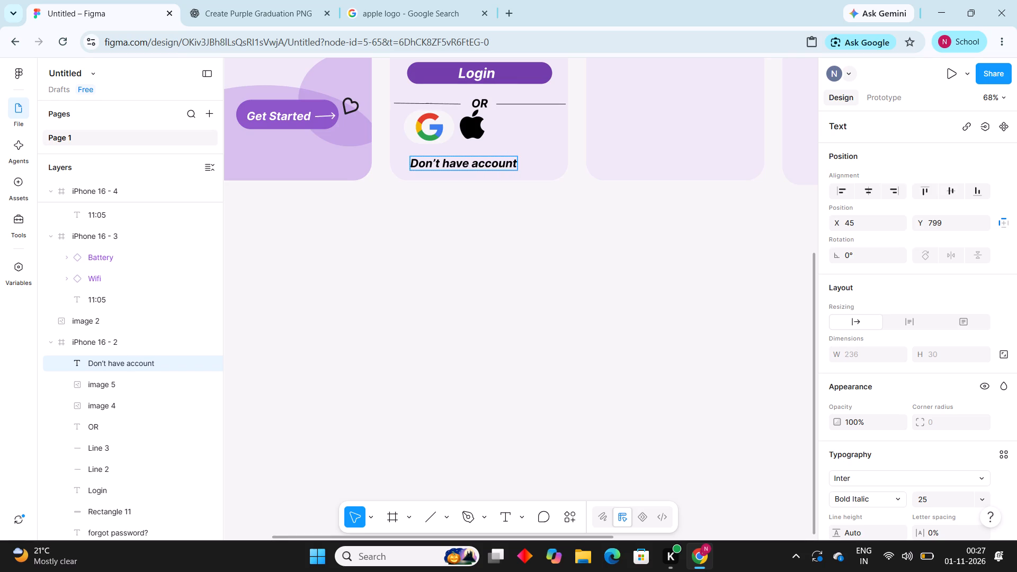
key("slash")
key("BackSpace")
key("slash")
key("BackSpace")
key("shift+question")
Extend the account prompt beneath the logos with "Sign Up" so it reads "Don't have account? Sign Up".
key("space")
key("shift+s")
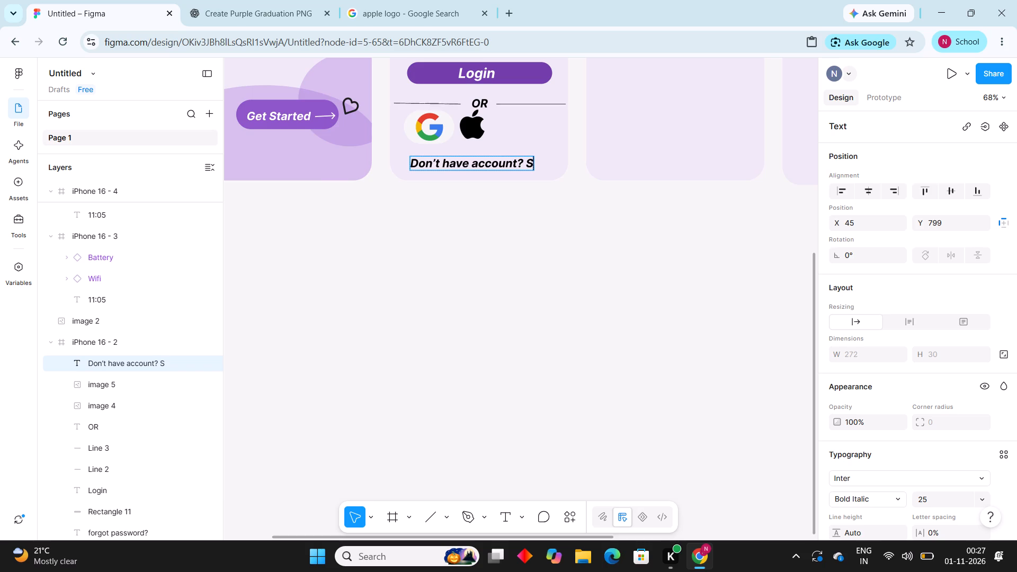
type("ign")
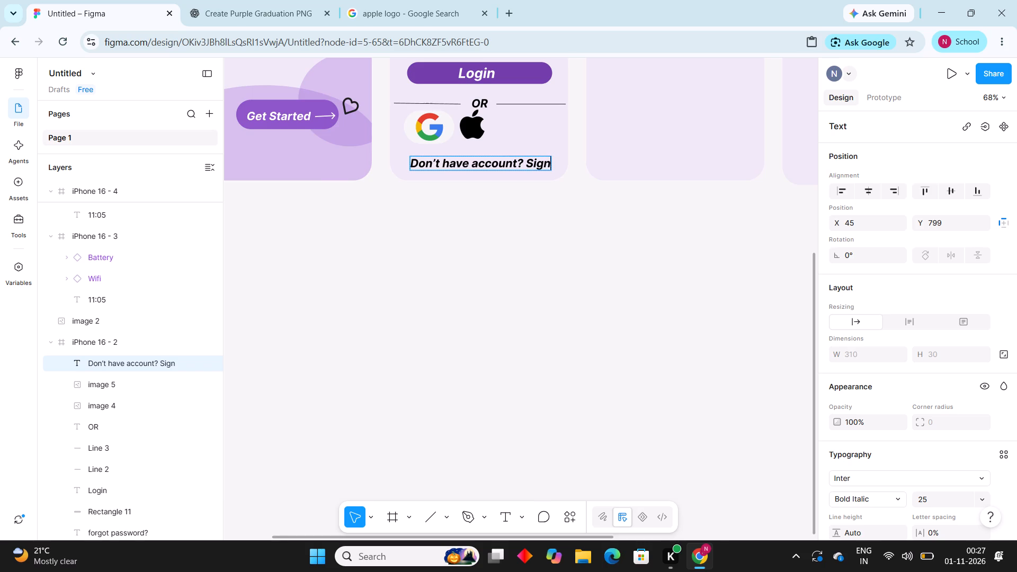
left_click(410, 156)
key("space")
key("shift+u")
key("p")
Set the font size of the "Don't have account? Sign Up" text to 20.
left_click_drag(412, 162, 567, 164)
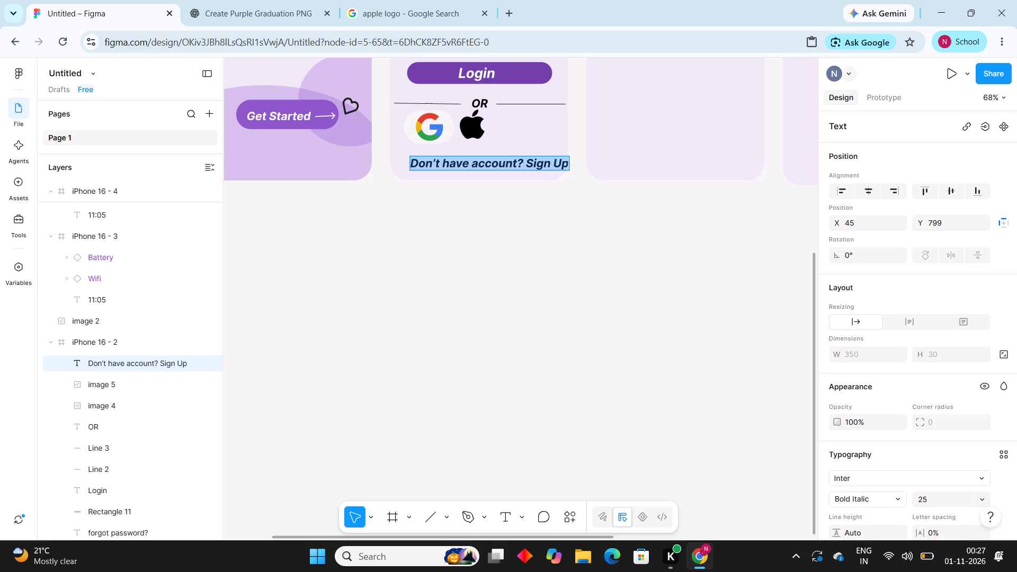
scroll(924, 513, "down", 1)
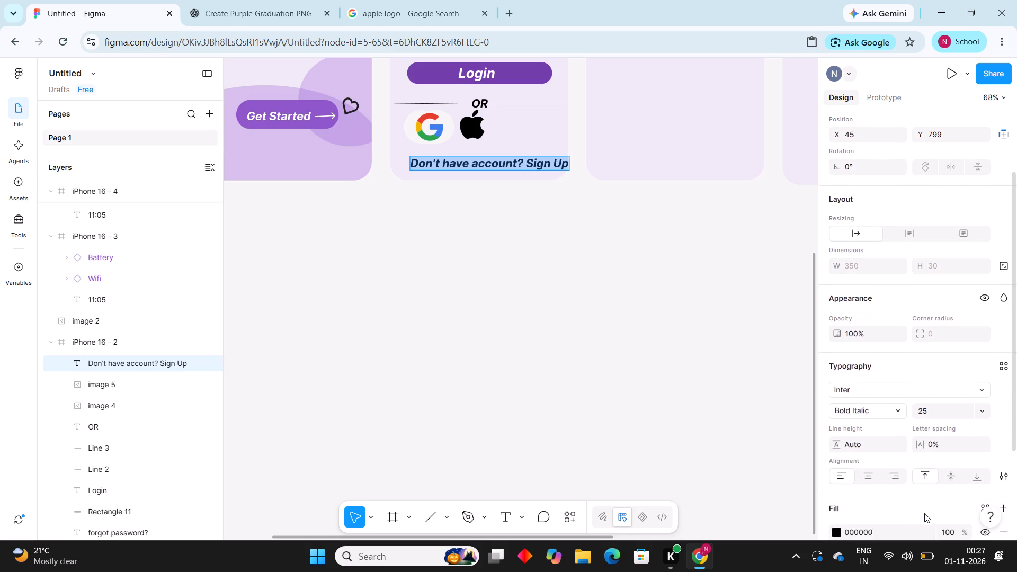
scroll(924, 513, "down", 1)
left_click(932, 401)
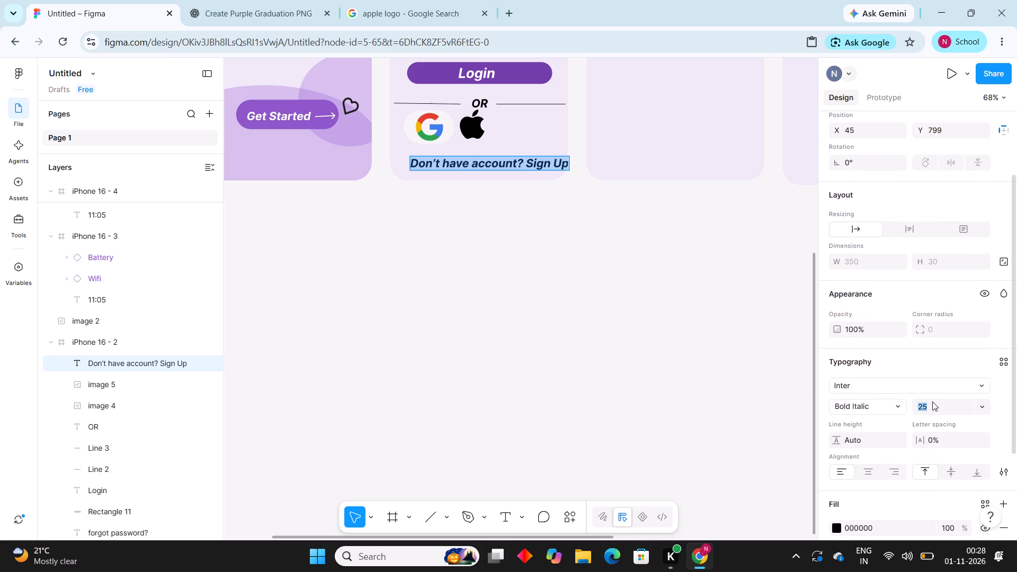
key("BackSpace")
type("20")
key("Return")
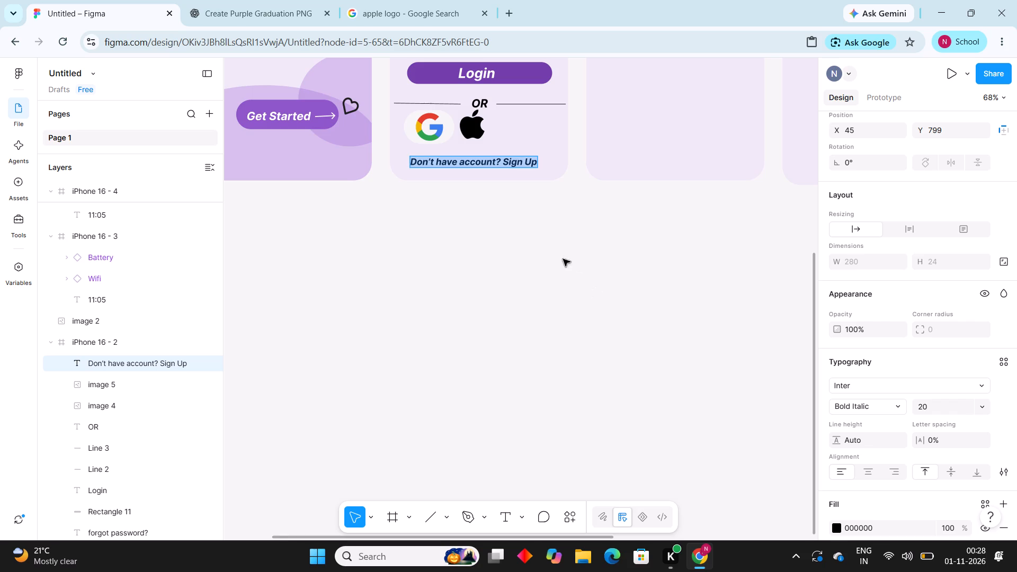
left_click(507, 284)
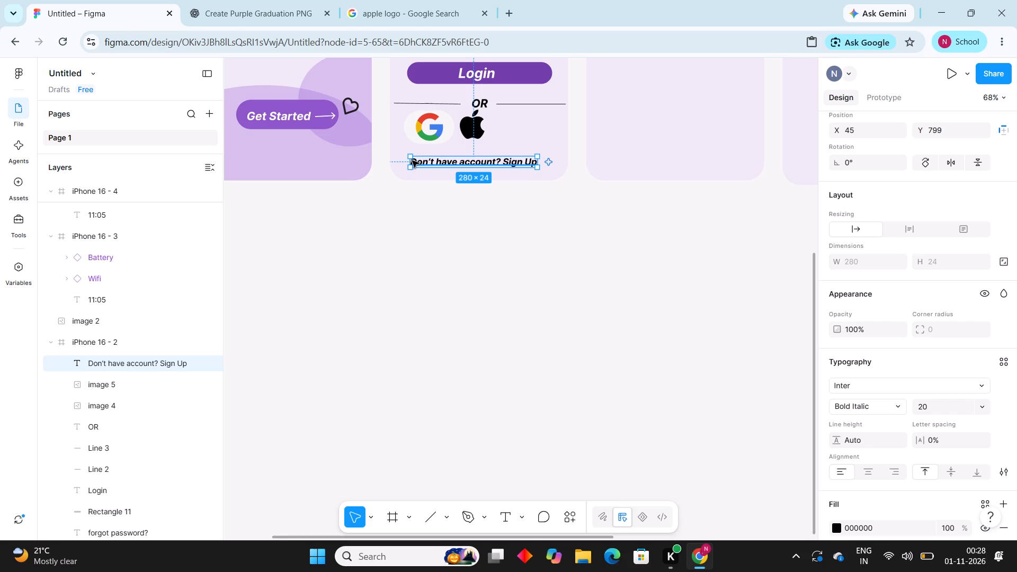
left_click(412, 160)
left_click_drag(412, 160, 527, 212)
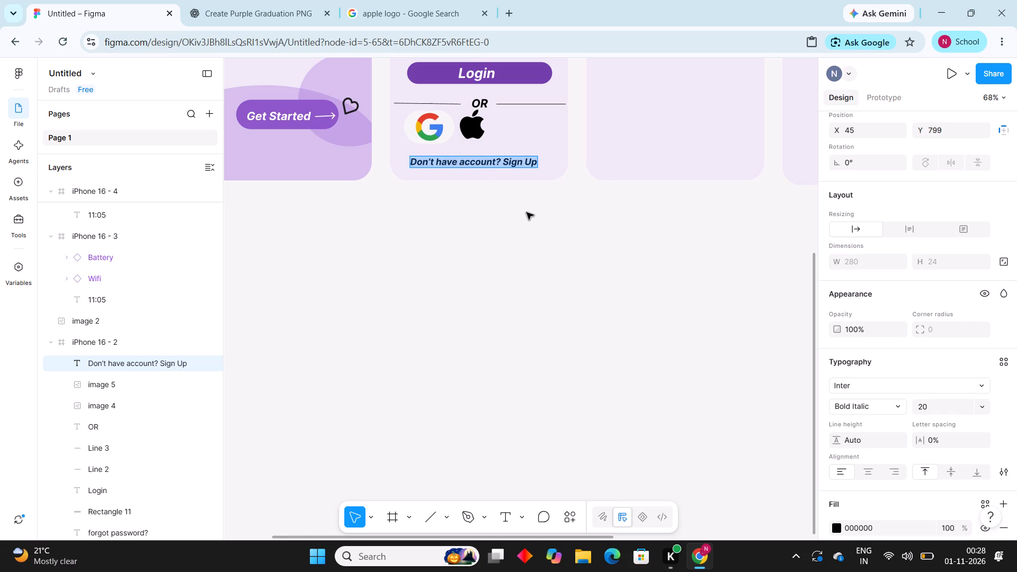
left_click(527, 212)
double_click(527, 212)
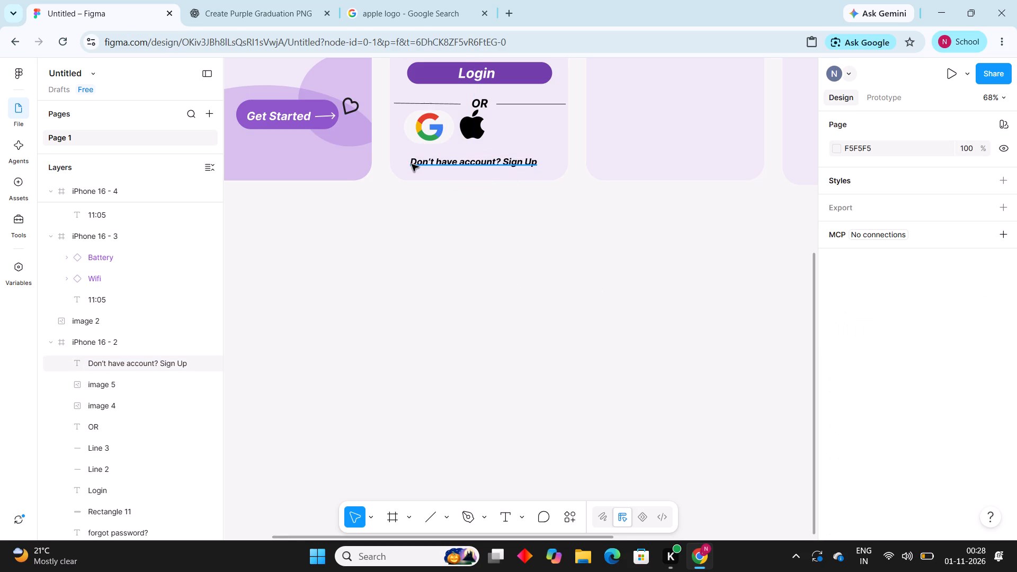
Move the "Don't have account? Sign Up" text closer beneath the Google and Apple logos, to about X 59, Y 784.
left_click_drag(414, 162, 420, 159)
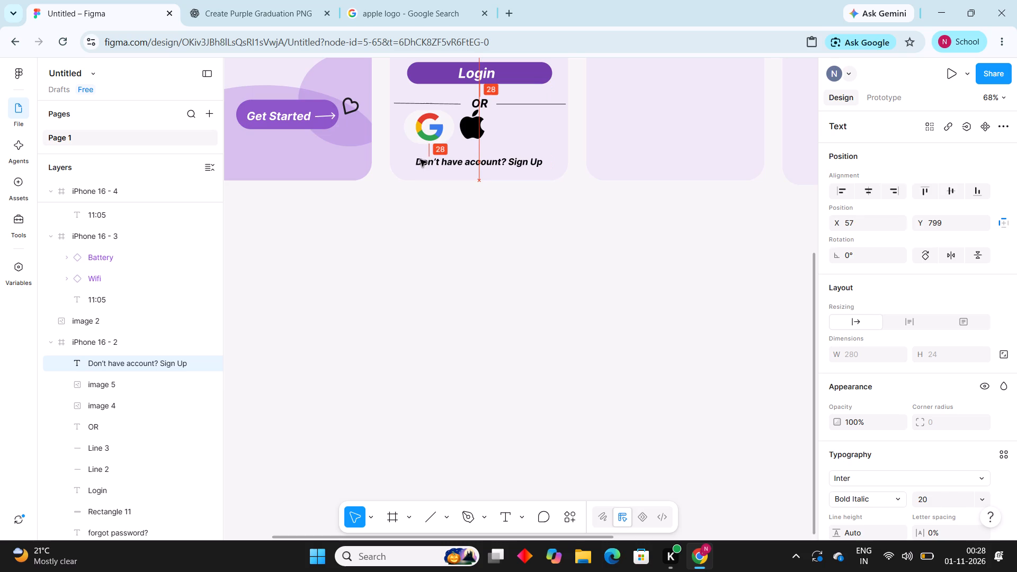
left_click_drag(420, 159, 422, 158)
left_click(519, 284)
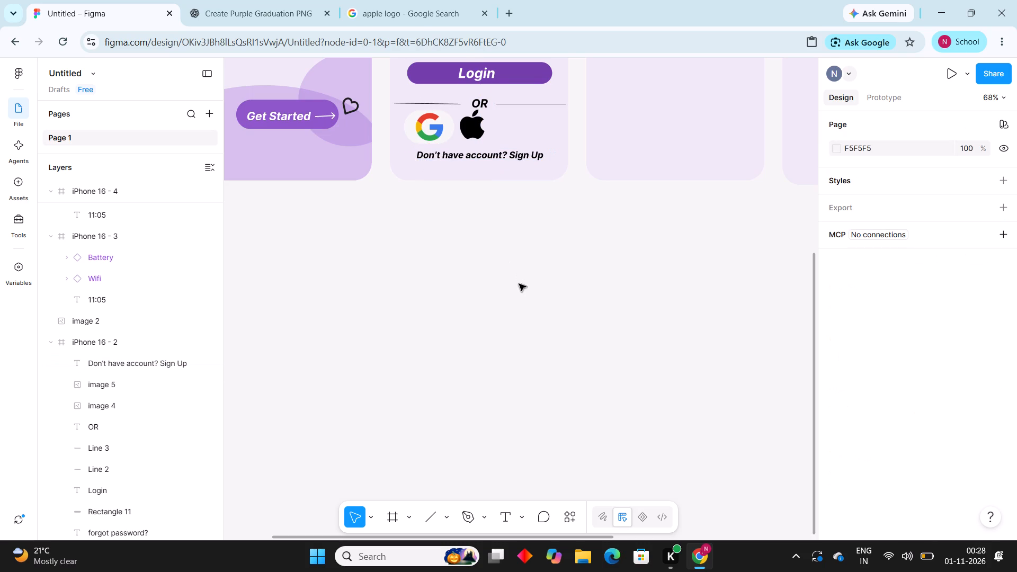
Change the fill of the "Don't have account? Sign Up" text to the page's dark purple 56169B.
left_click(520, 151)
scroll(935, 478, "down", 1)
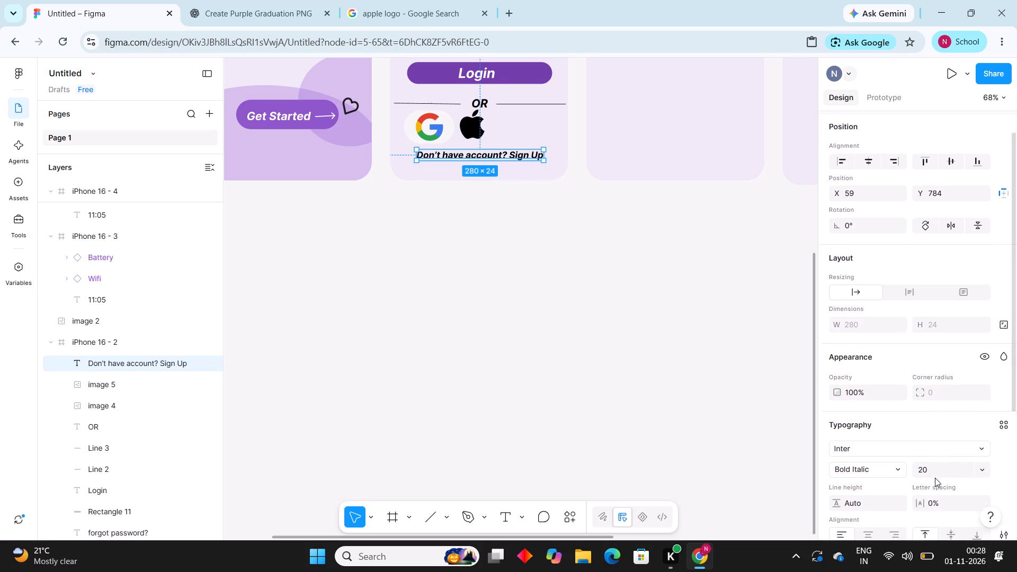
scroll(935, 478, "down", 2)
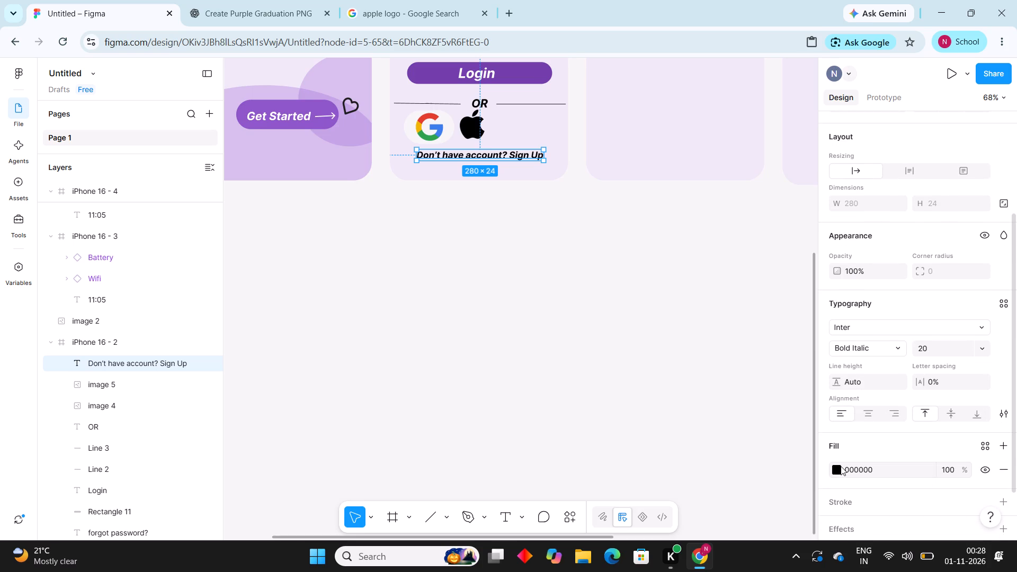
left_click(841, 466)
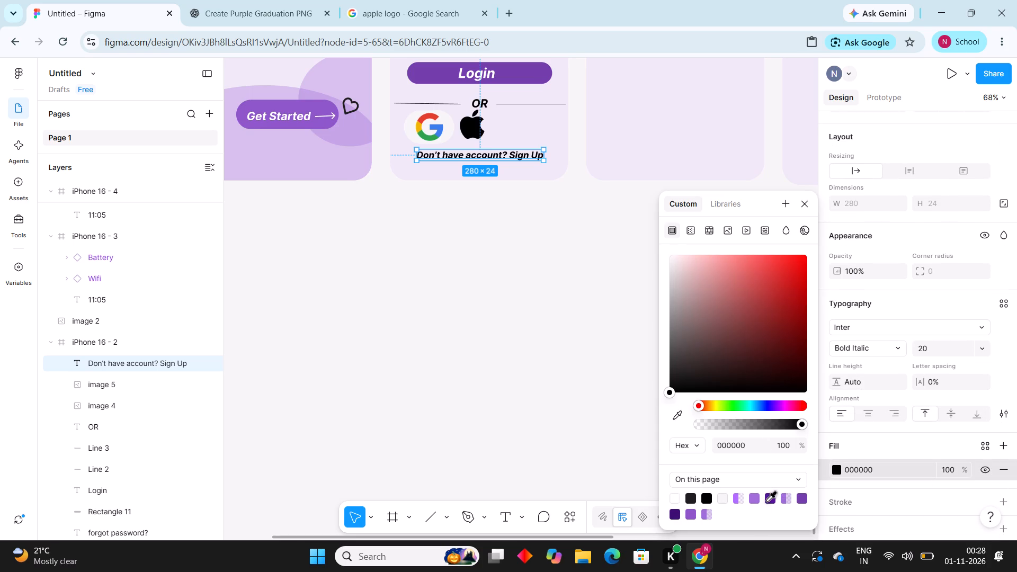
left_click(767, 501)
left_click(588, 495)
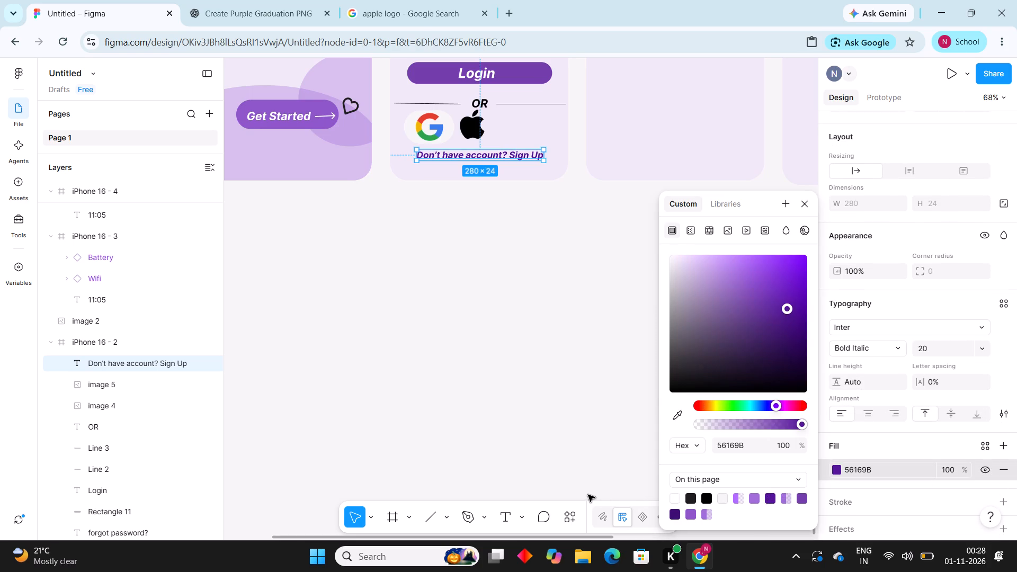
scroll(588, 495, "up", 3)
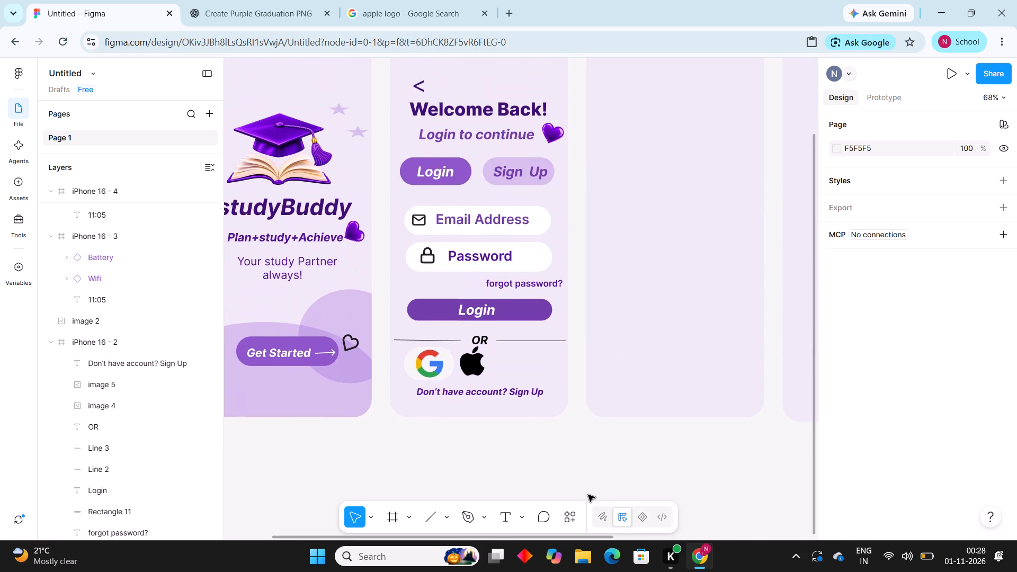
scroll(588, 495, "up", 1)
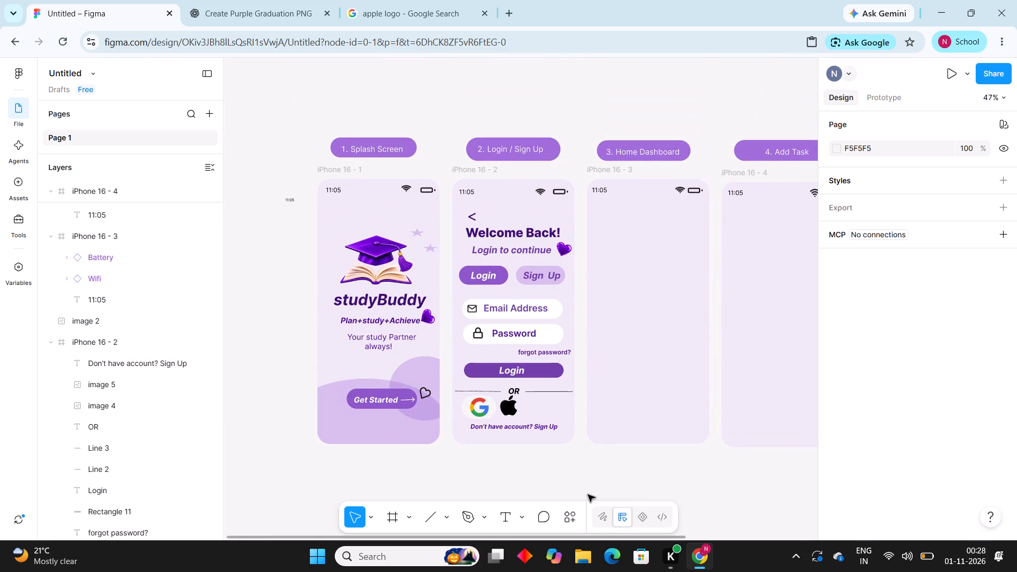
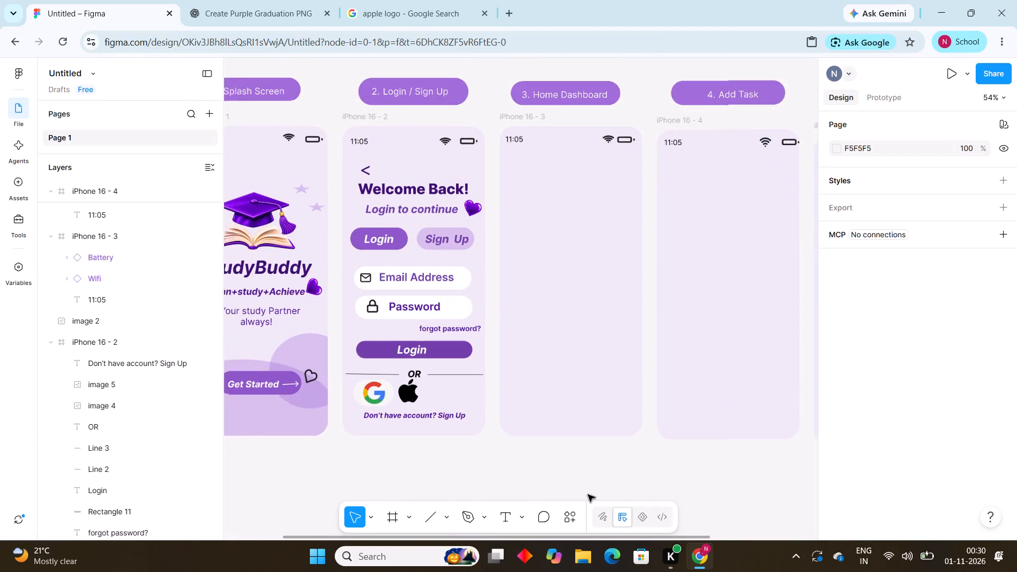
Add the greeting text "Hello, Nisha" near the top of the Home Dashboard screen, at about X 63, Y 111.
scroll(588, 495, "right", 1)
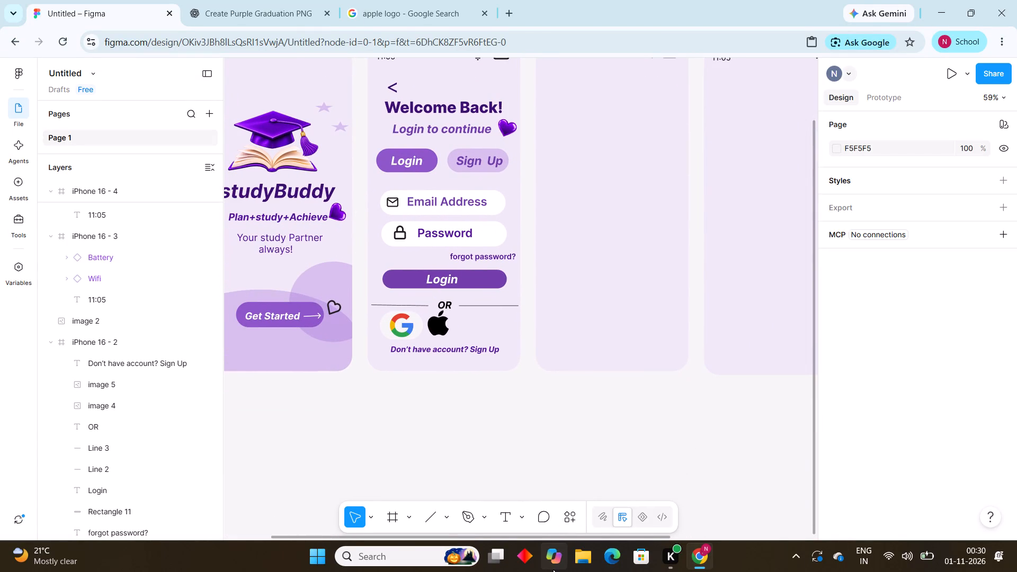
scroll(716, 419, "up", 1)
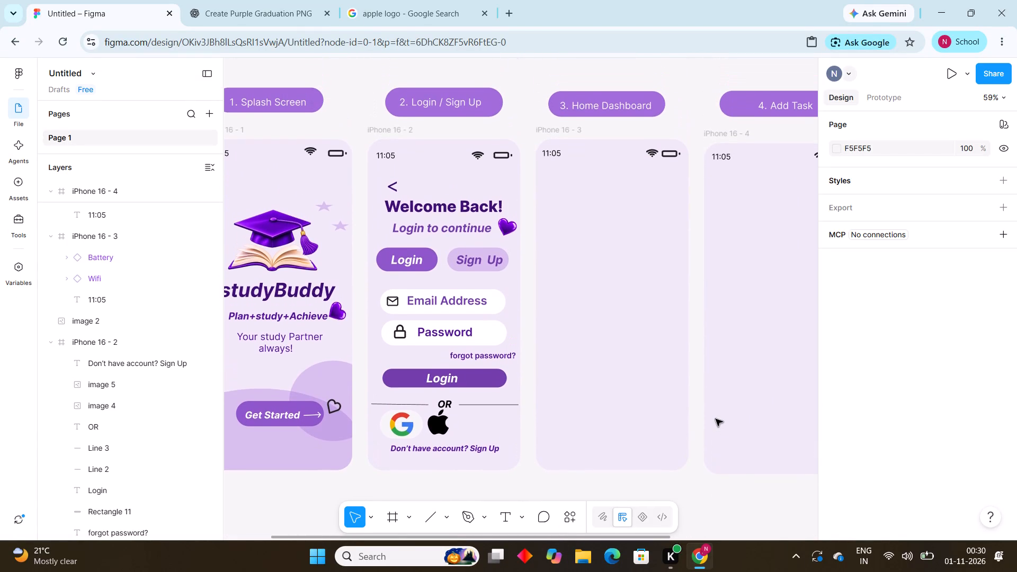
scroll(716, 419, "up", 1)
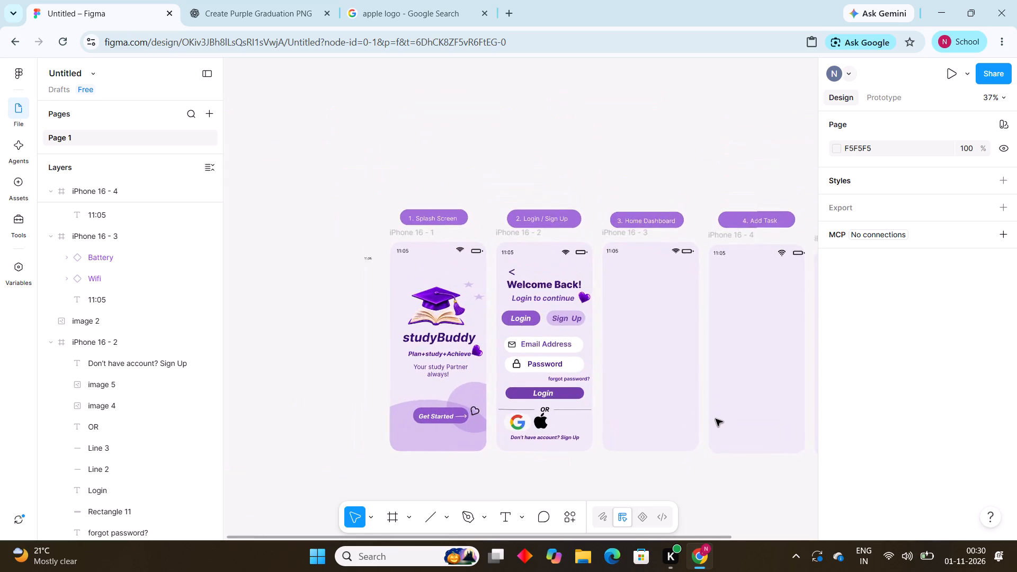
scroll(716, 419, "left", 1)
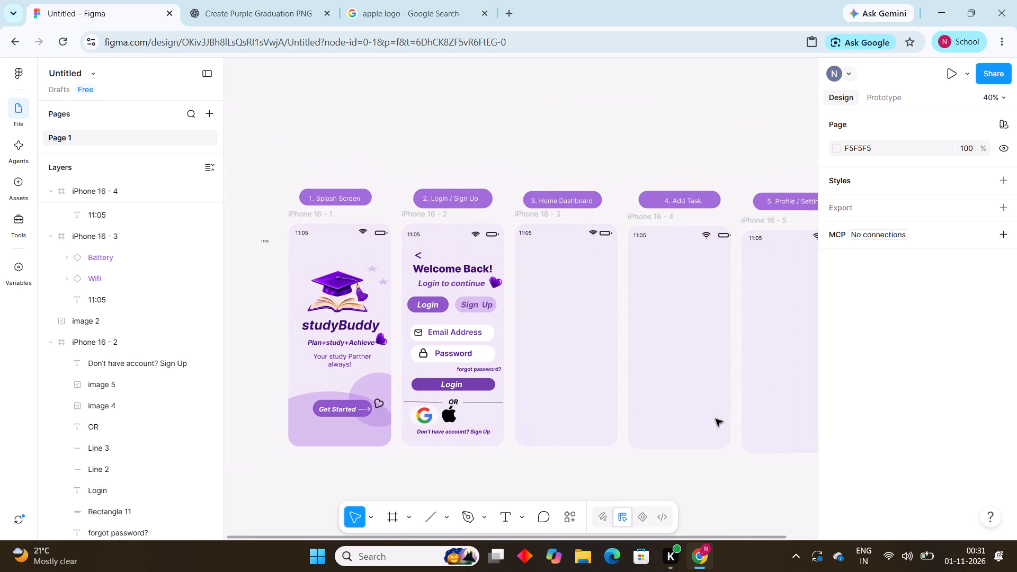
scroll(716, 419, "left", 1)
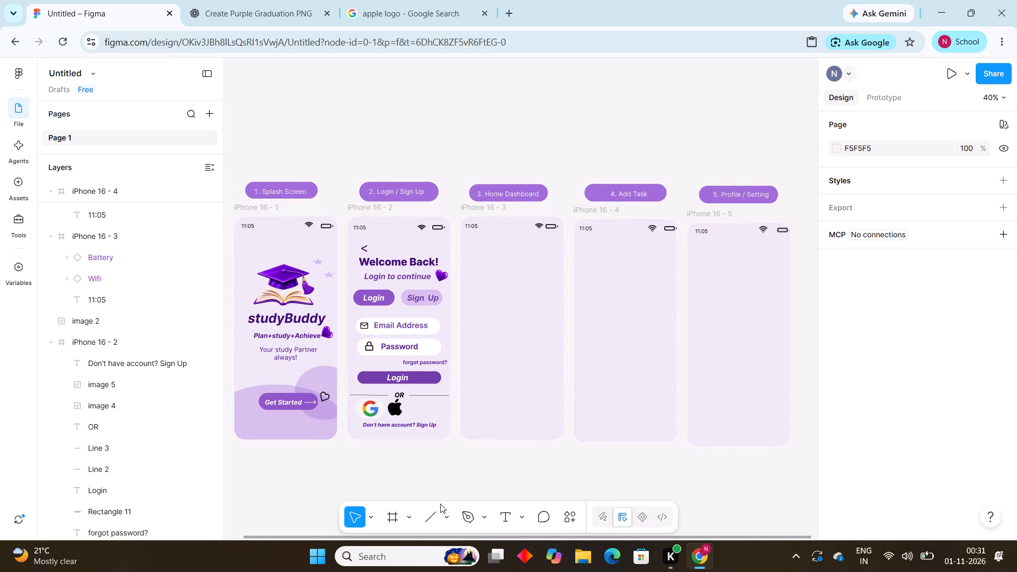
left_click(521, 513)
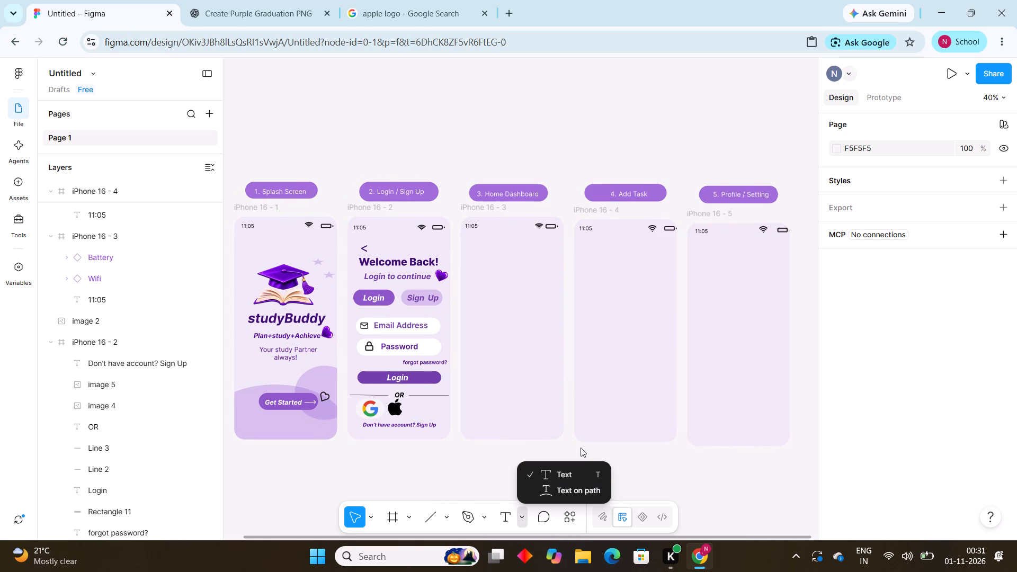
left_click(569, 471)
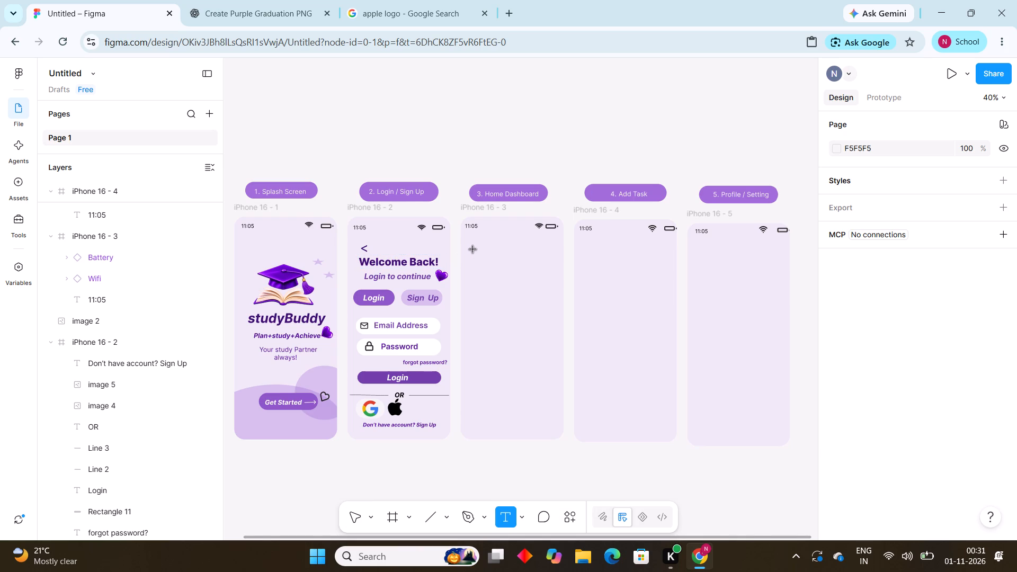
left_click(477, 246)
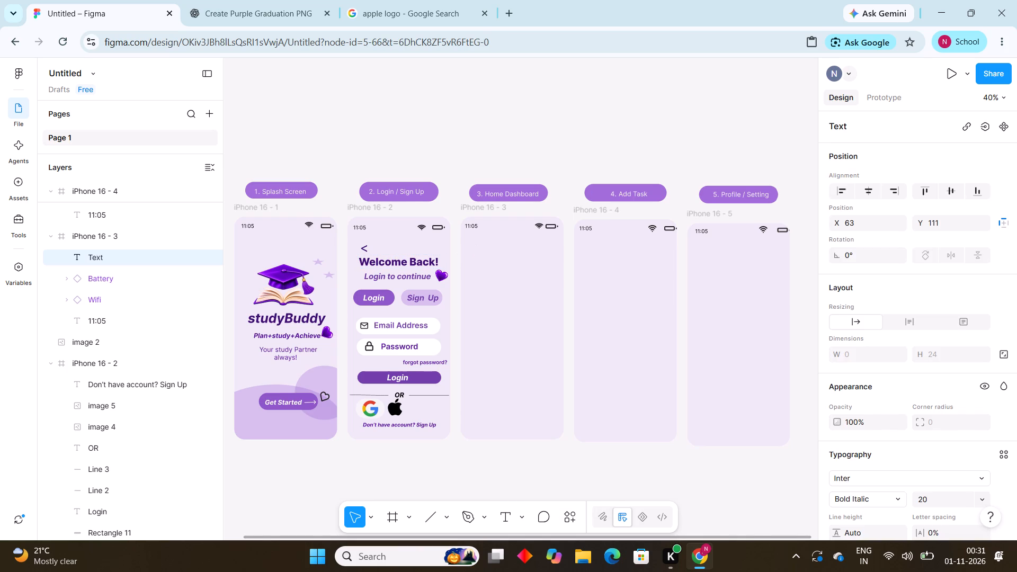
type("hello")
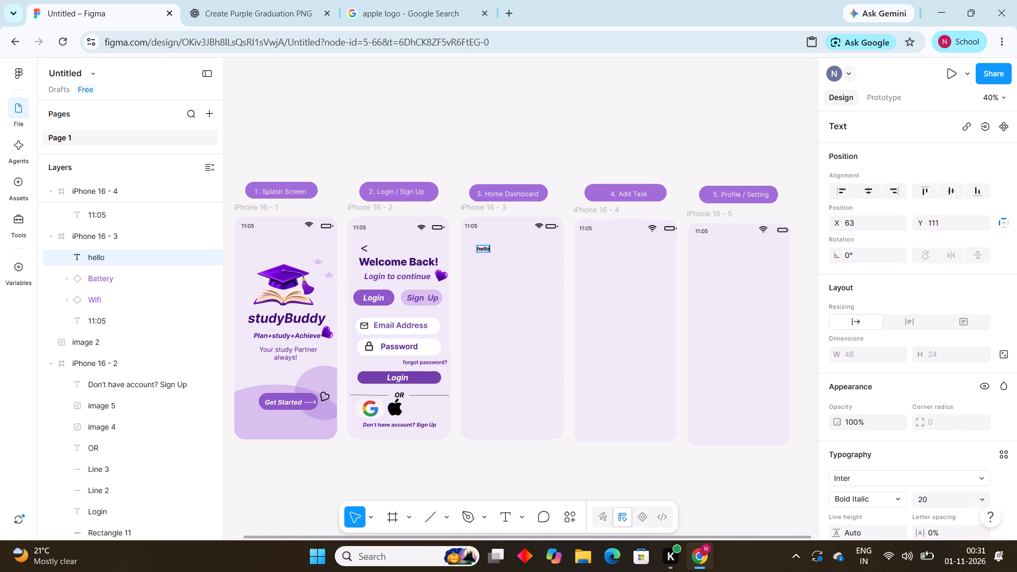
key("comma")
key("Left")
key("Left")
key("Left")
key("Left")
key("Left")
key("BackSpace")
key("shift+h")
key("Right")
key("Right")
key("Right")
key("Right")
key("shift+n")
key("BackSpace")
key("Right")
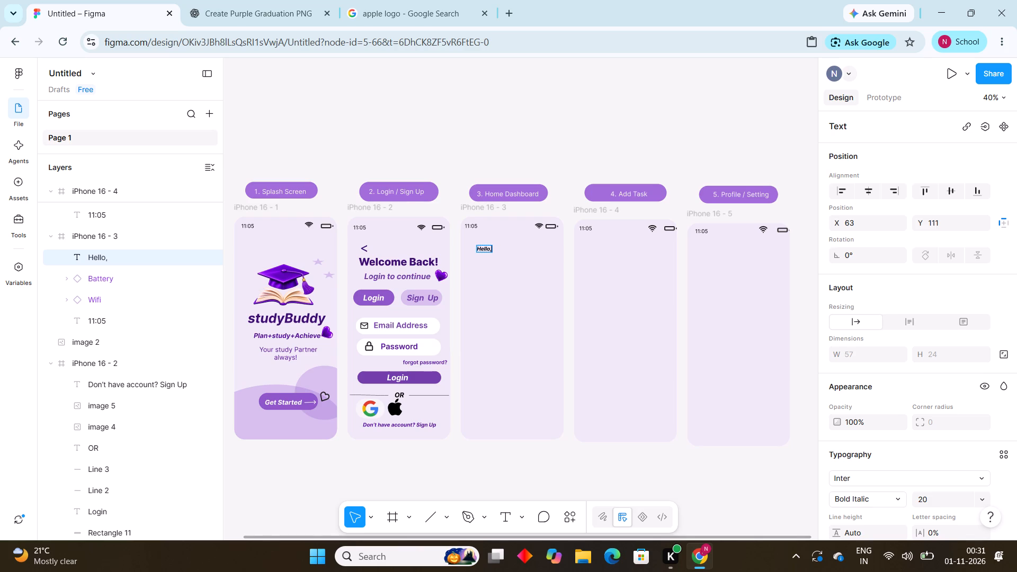
key("space")
type("Nisha")
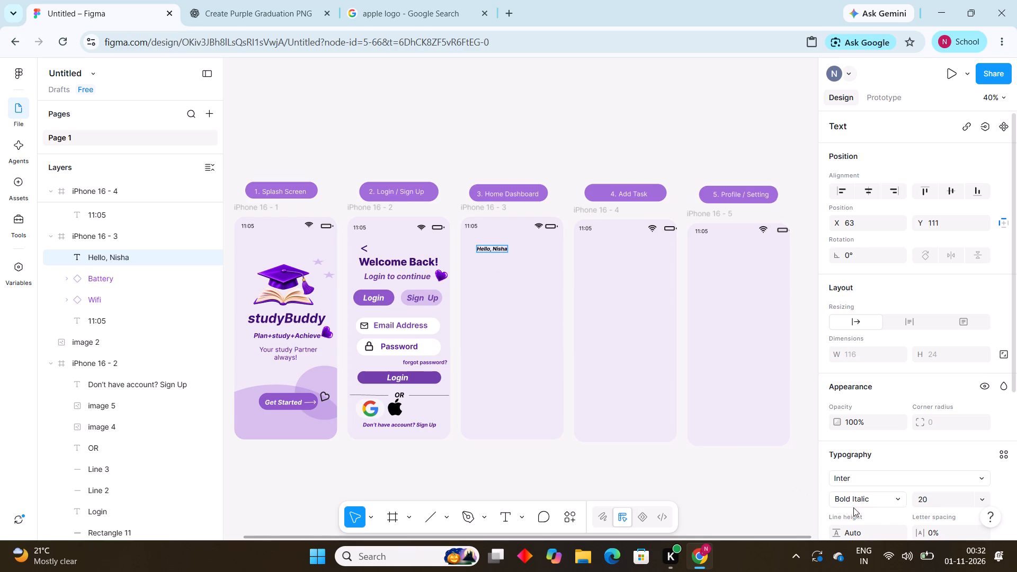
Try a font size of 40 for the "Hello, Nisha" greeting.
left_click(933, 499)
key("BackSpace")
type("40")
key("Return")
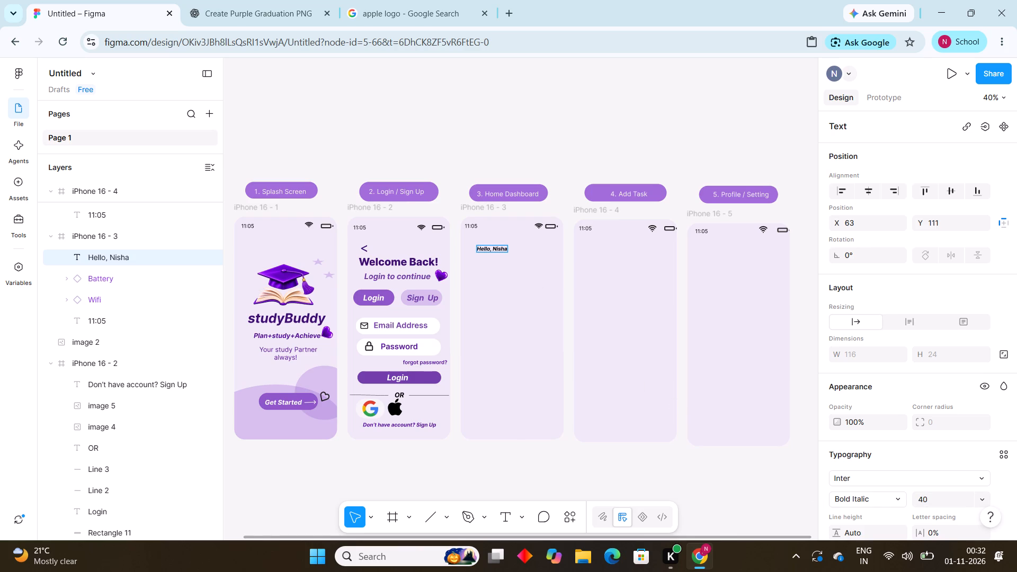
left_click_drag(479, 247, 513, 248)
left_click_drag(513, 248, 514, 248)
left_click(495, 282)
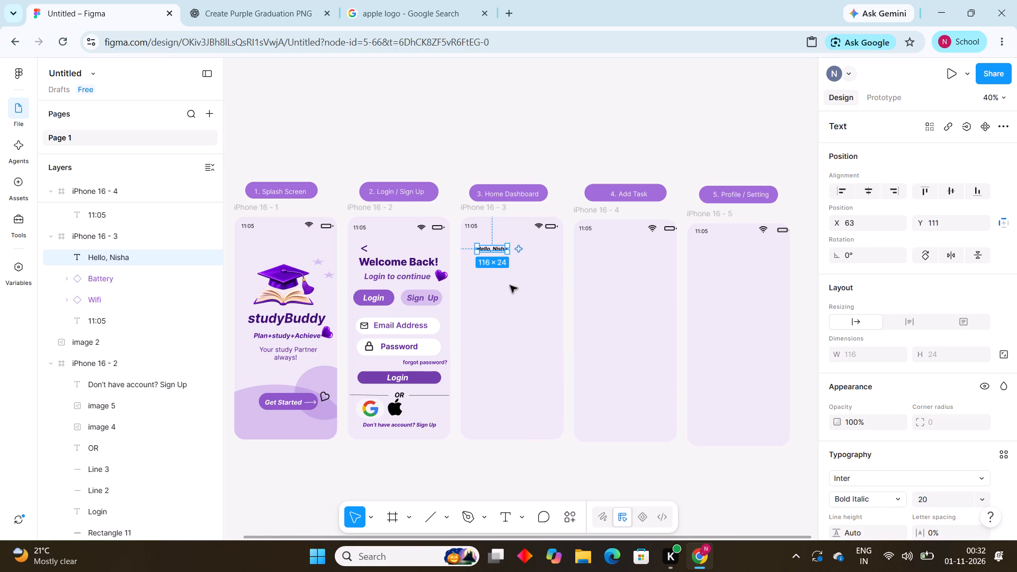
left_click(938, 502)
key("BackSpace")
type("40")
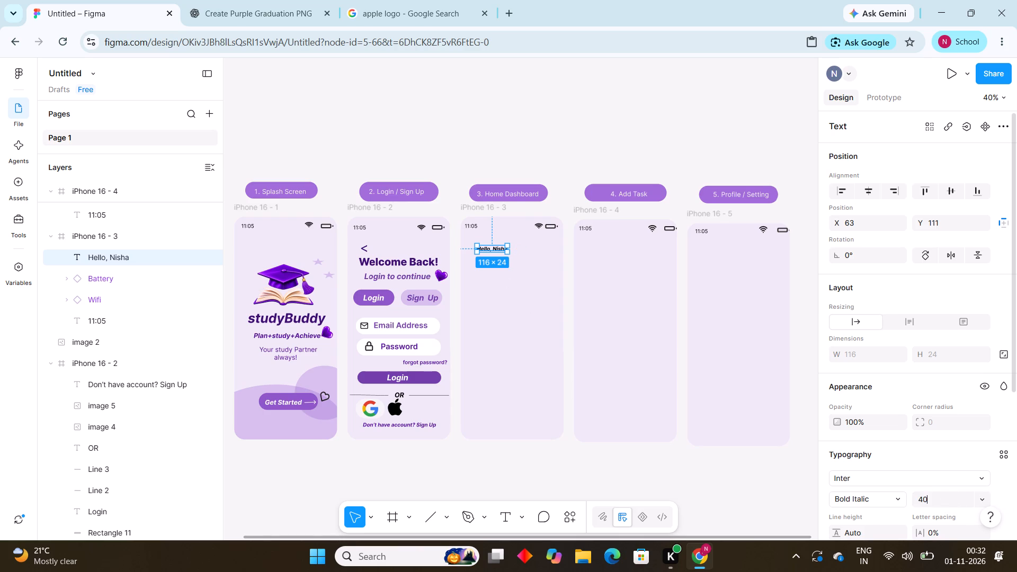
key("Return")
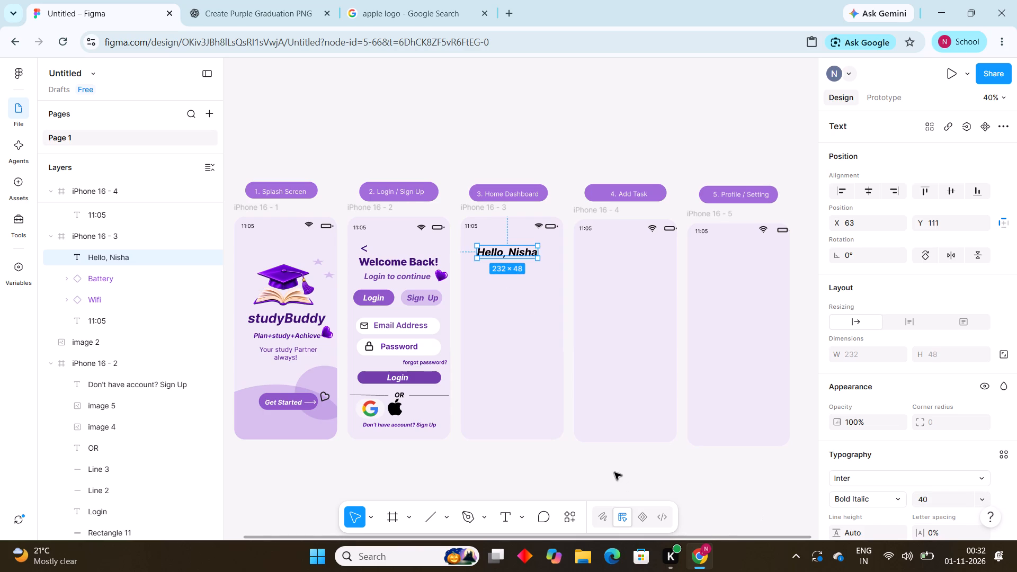
Set the font size of the "Hello, Nisha" greeting to 35.
left_click(938, 495)
key("BackSpace")
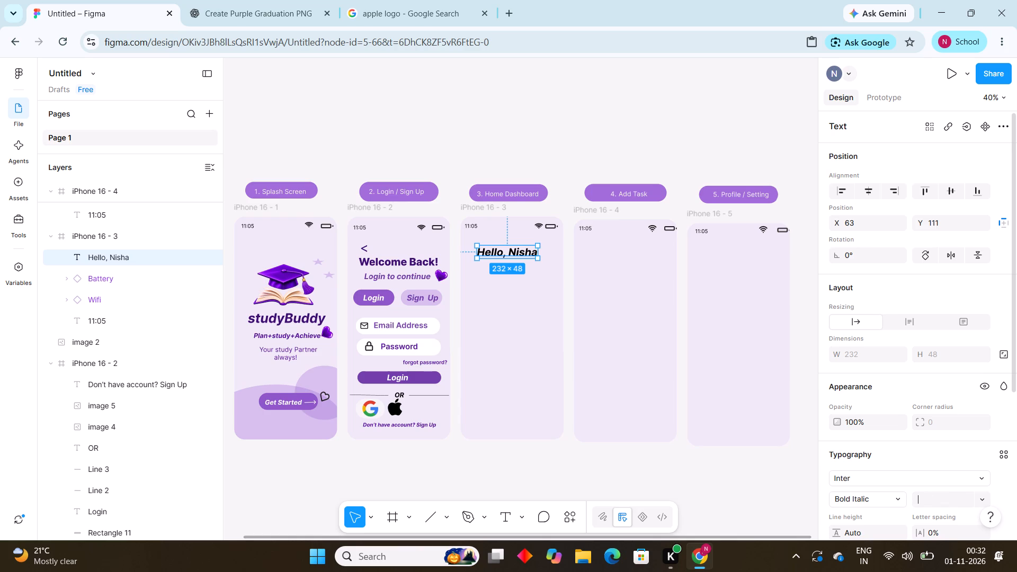
type("35")
key("Return")
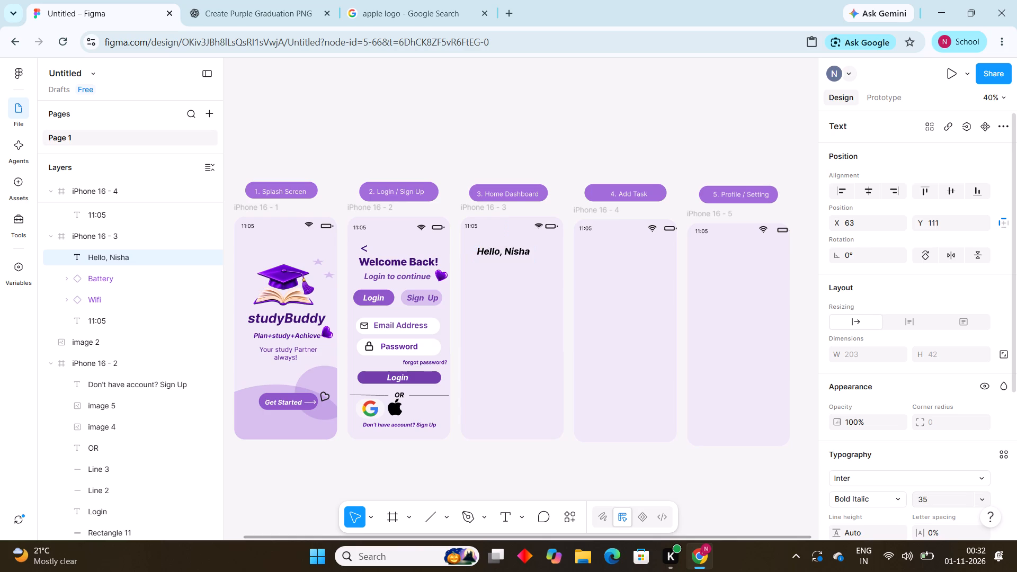
left_click(631, 474)
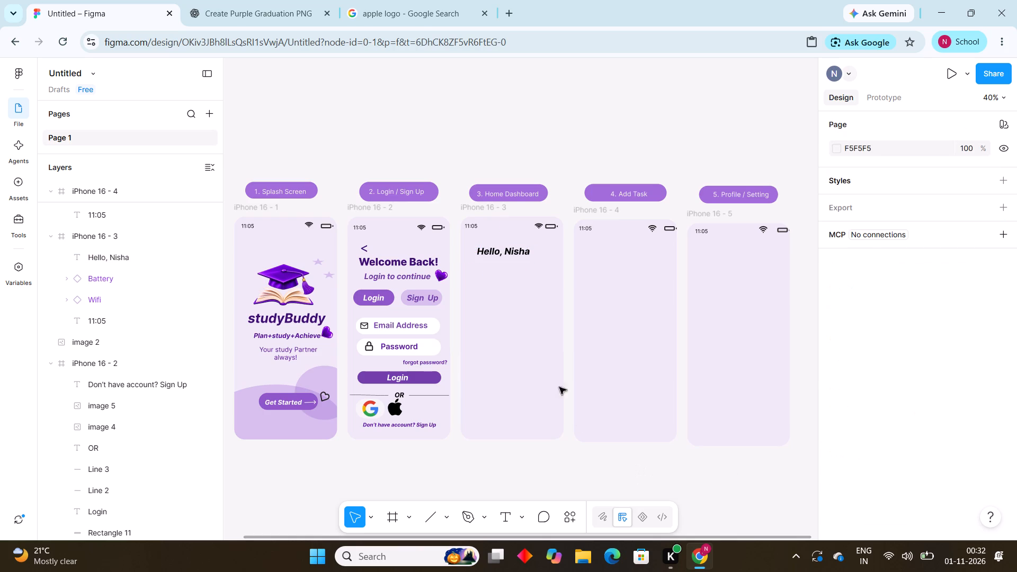
Move the "Hello, Nisha" greeting directly beneath the 11:05 status time, to about X 16, Y 68.
left_click_drag(495, 247, 483, 240)
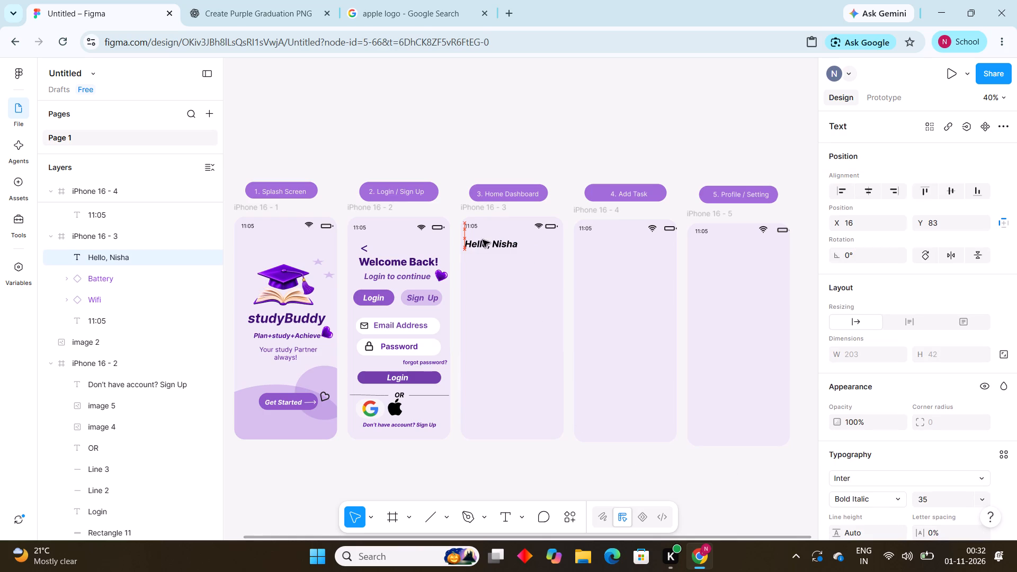
left_click_drag(483, 240, 482, 236)
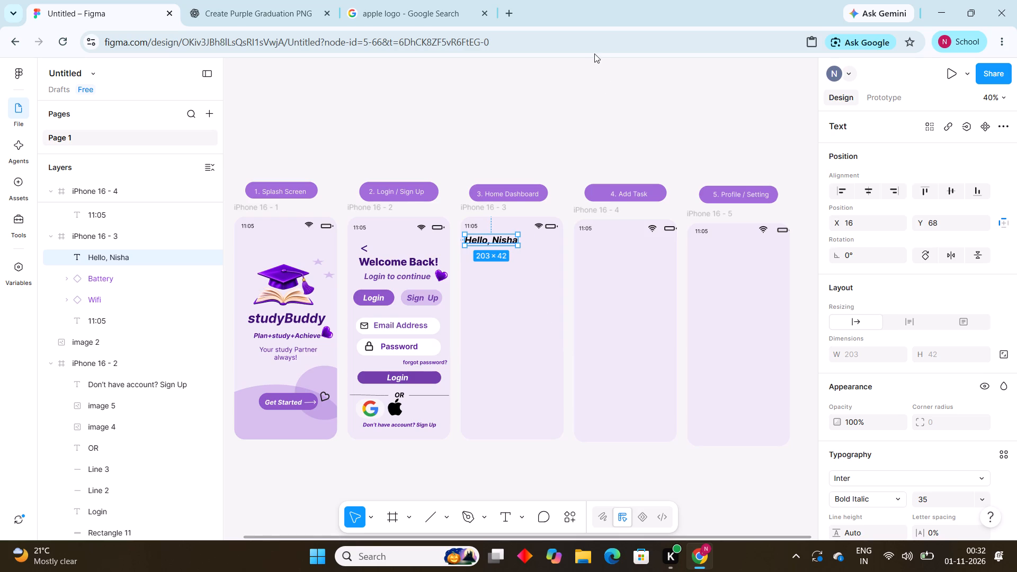
left_click(587, 90)
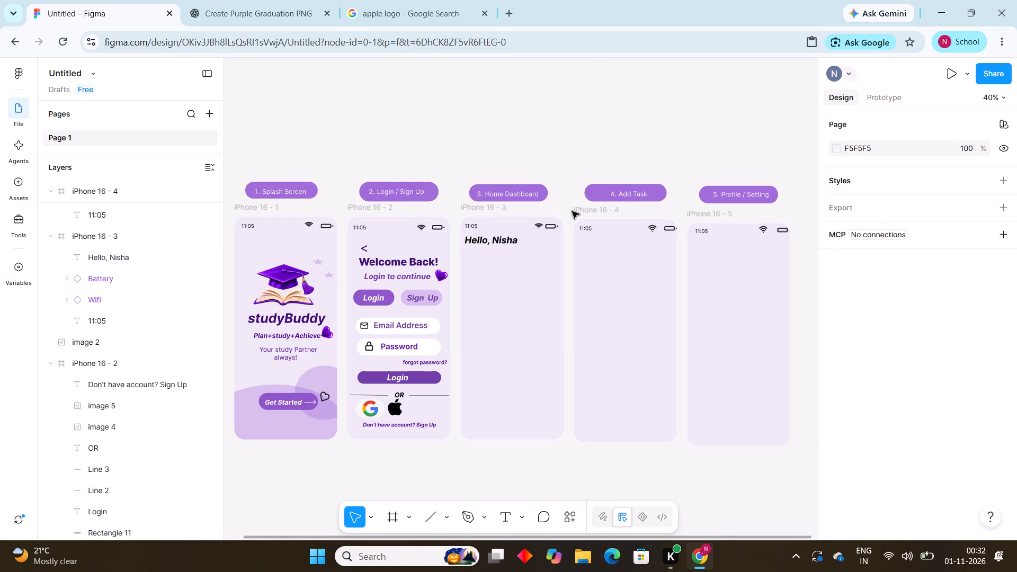
Rewrite the greeting on the Home Dashboard screen as "Hello, Nisha!", with an exclamation mark at the end.
left_click(512, 240)
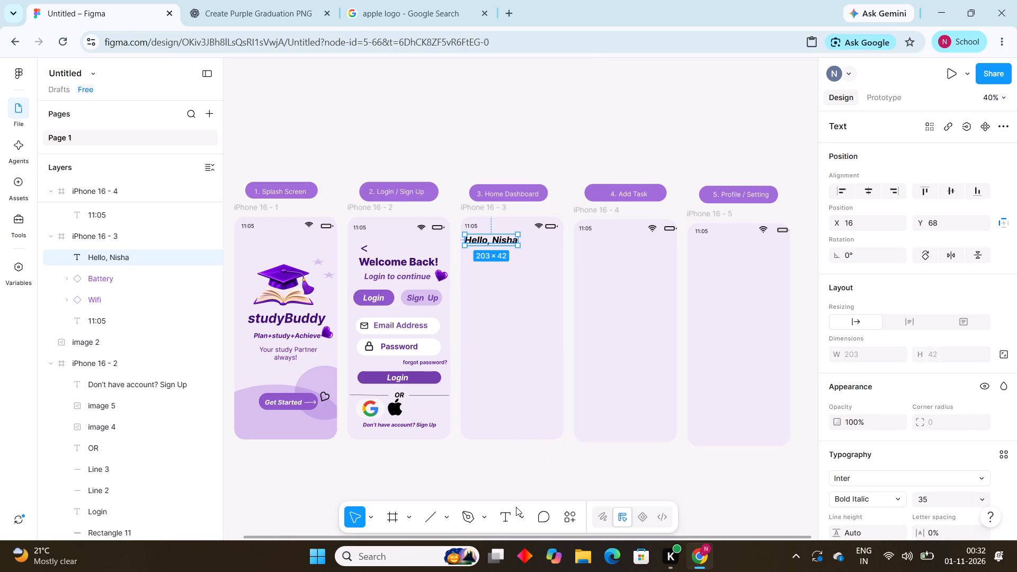
left_click(523, 519)
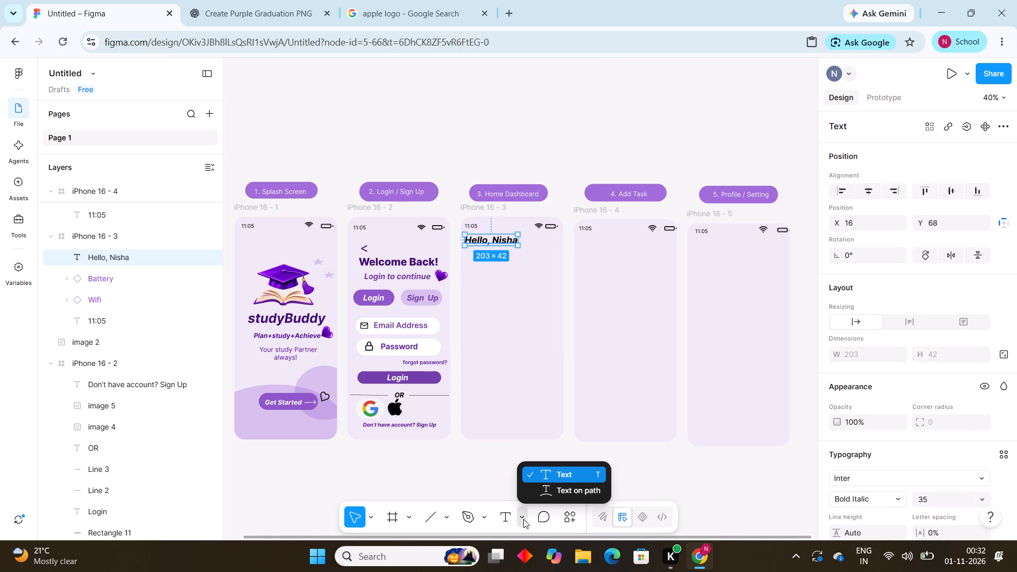
left_click(493, 235)
left_click(493, 235)
left_click_drag(493, 235, 519, 243)
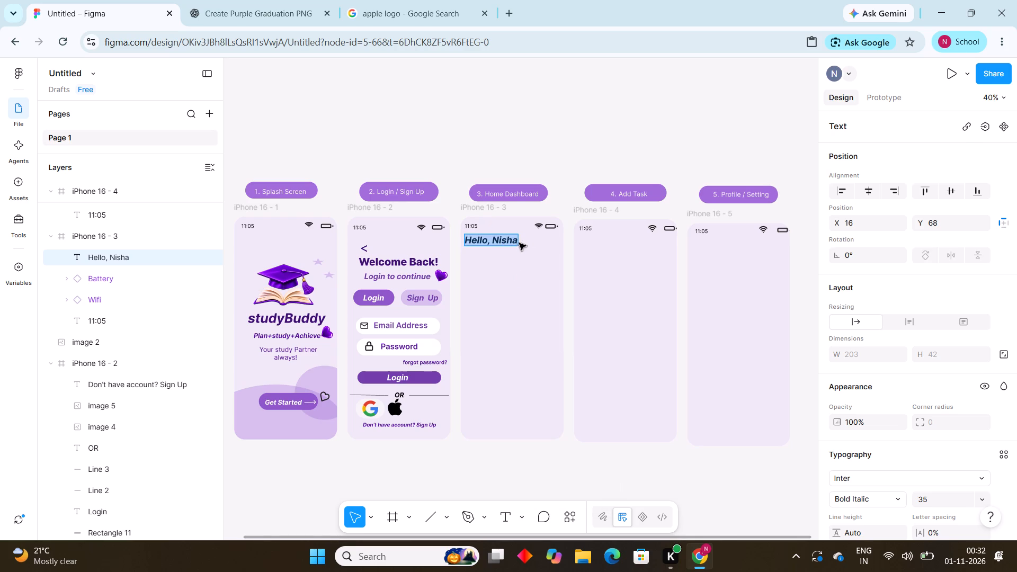
left_click_drag(519, 243, 518, 242)
key("shift+exclam")
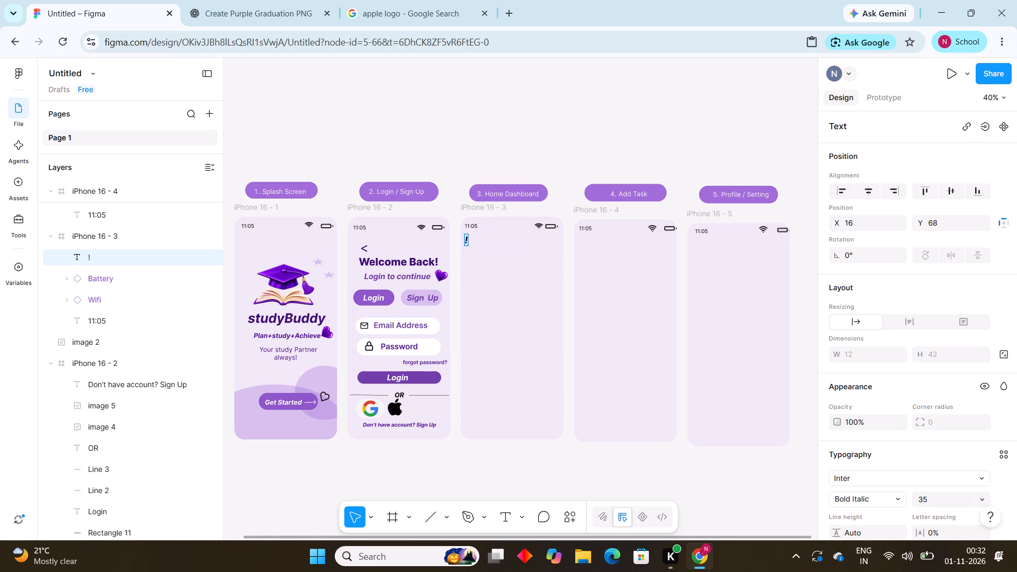
key("Left")
key("shift+h")
type("ello")
type(", ni")
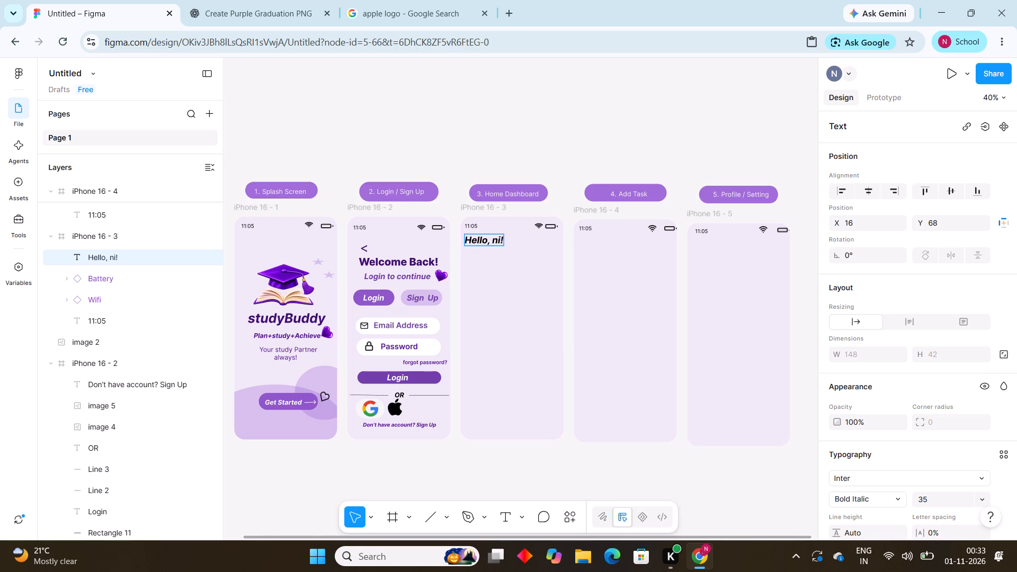
key("BackSpace")
key("BackSpace")
type("Ni")
type("sha")
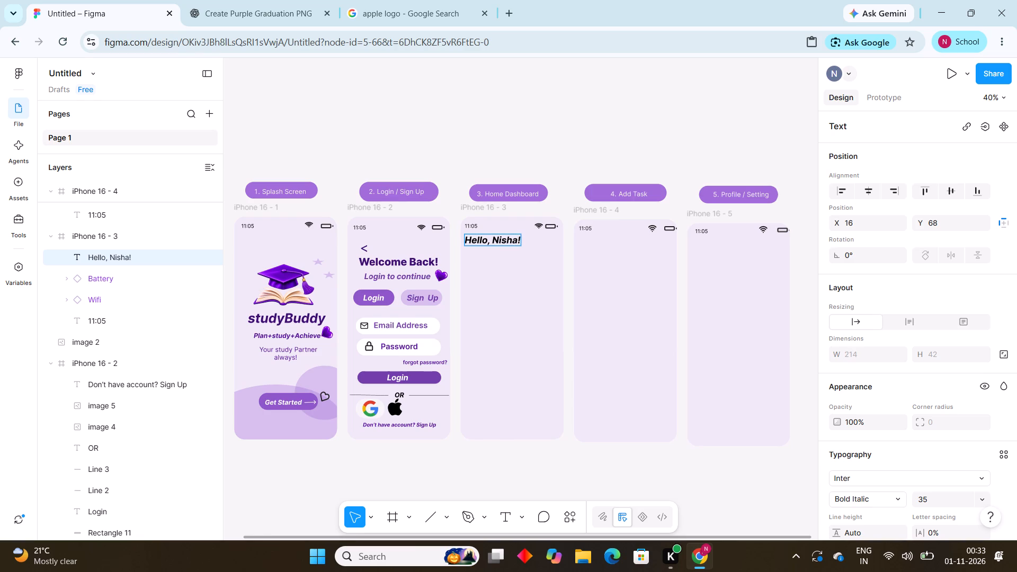
key("Right")
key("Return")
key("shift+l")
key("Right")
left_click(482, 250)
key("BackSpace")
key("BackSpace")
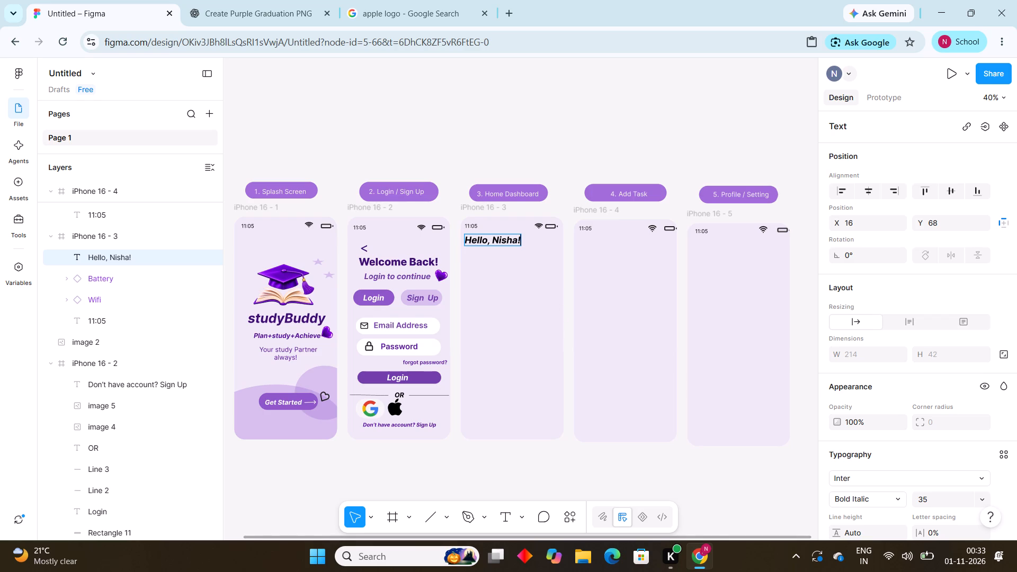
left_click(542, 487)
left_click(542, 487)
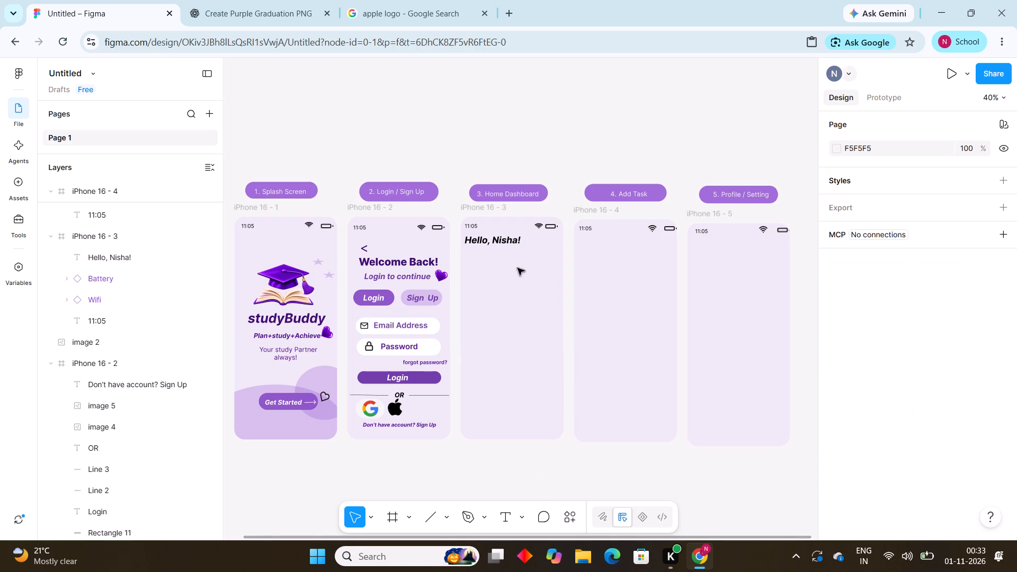
Nudge the "Hello, Nisha!" greeting slightly down beneath the status time, to about X 16, Y 74.
left_click(507, 235)
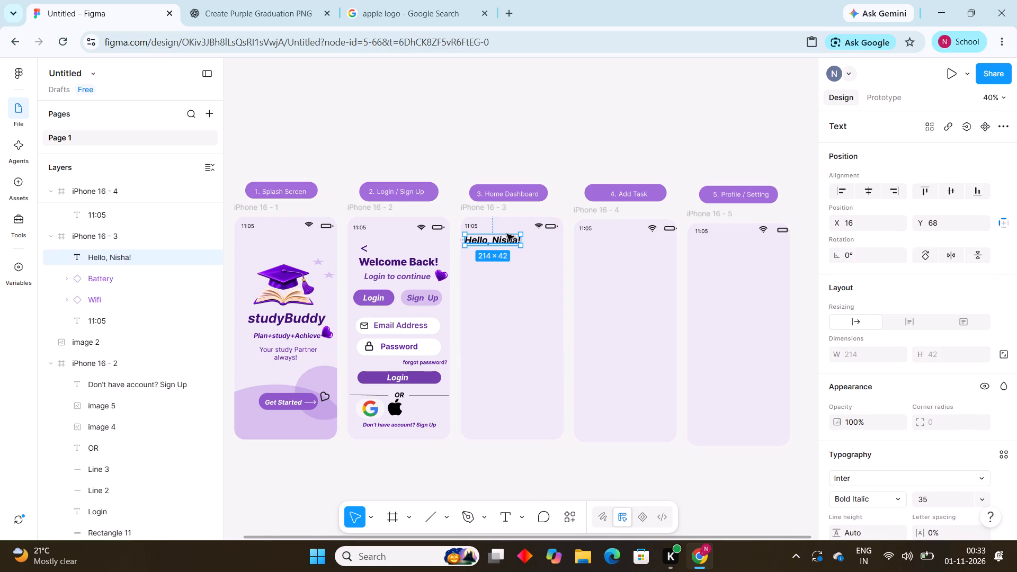
left_click(467, 238)
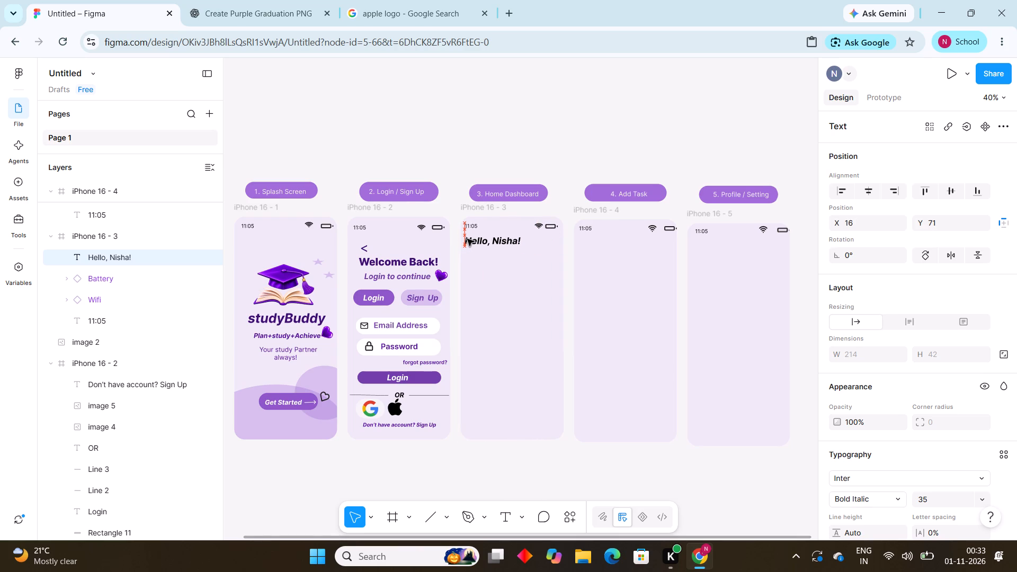
left_click(520, 480)
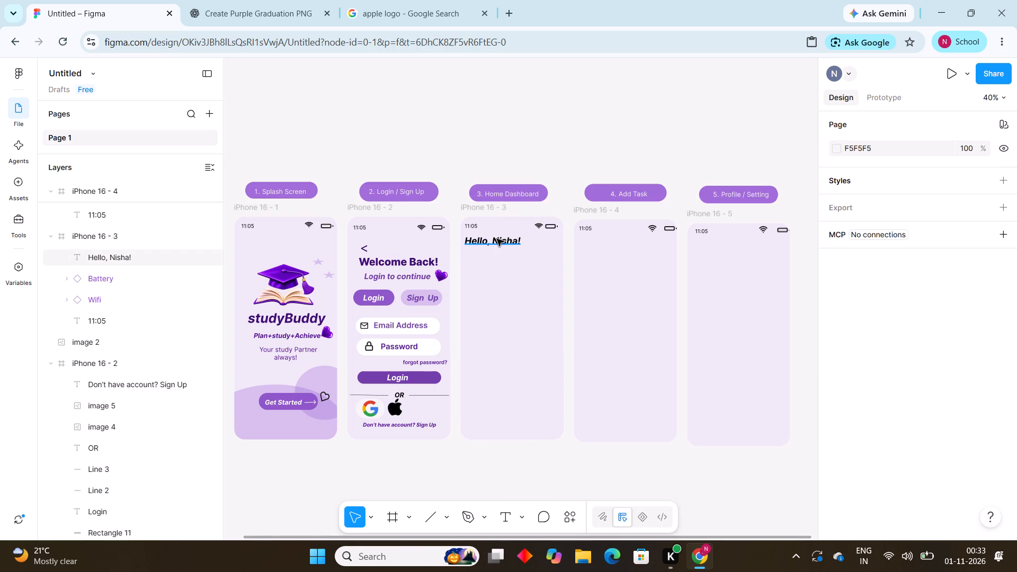
left_click(467, 241)
left_click(467, 241)
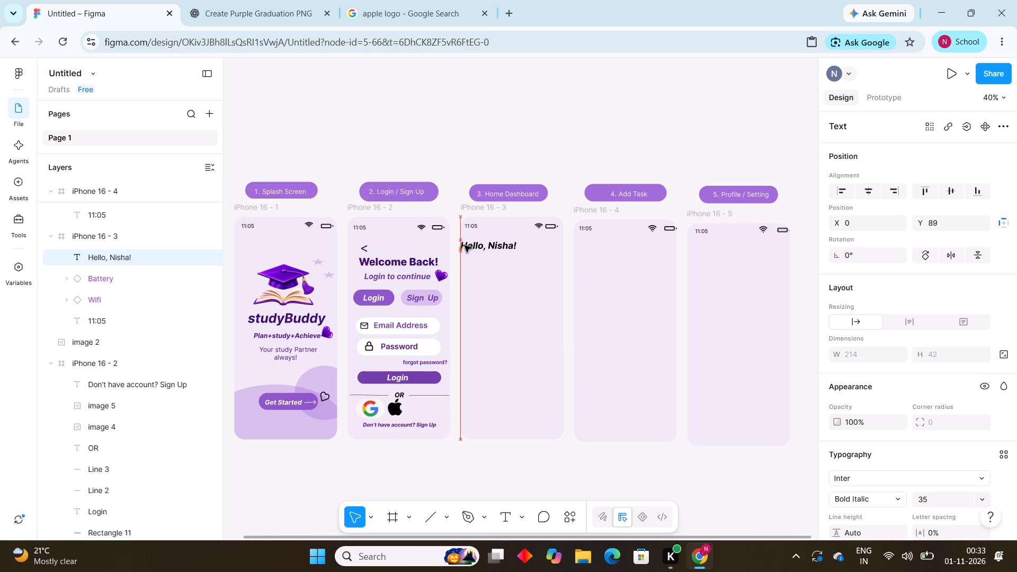
left_click(506, 243)
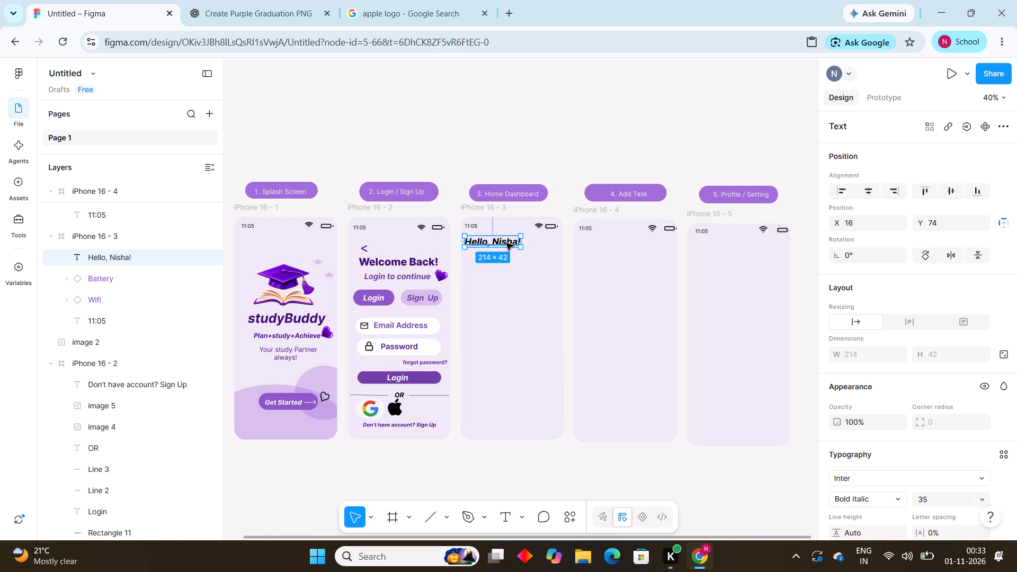
left_click(547, 468)
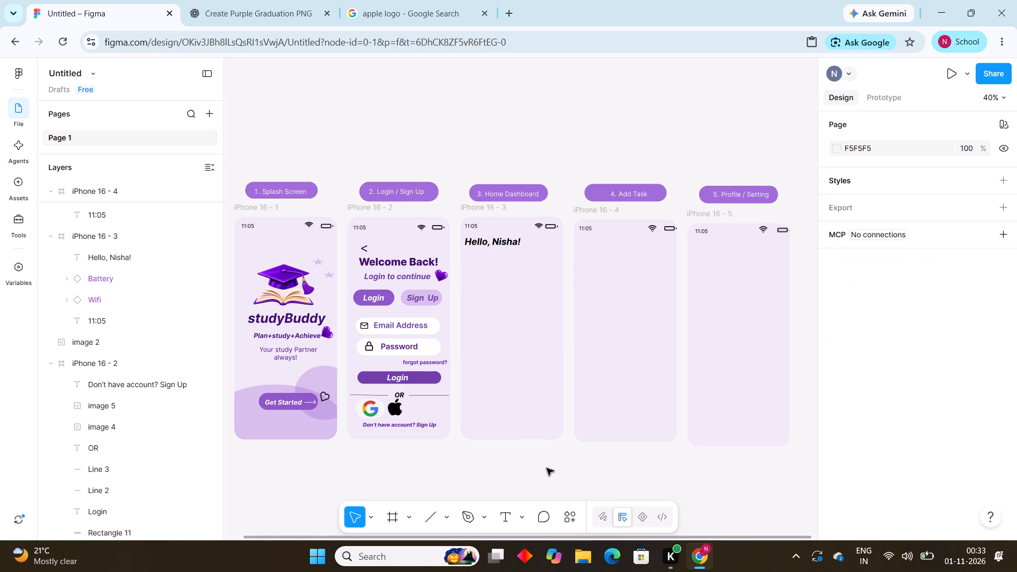
Change the fill of the "Hello, Nisha!" greeting to the dark purple 3F0F74 from the page's colours.
left_click(511, 238)
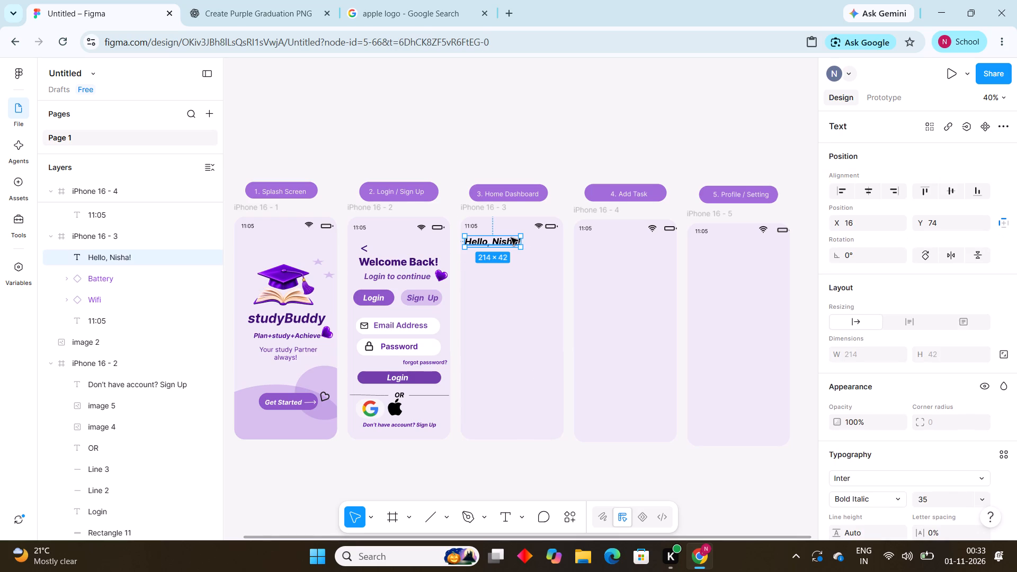
scroll(878, 489, "down", 1)
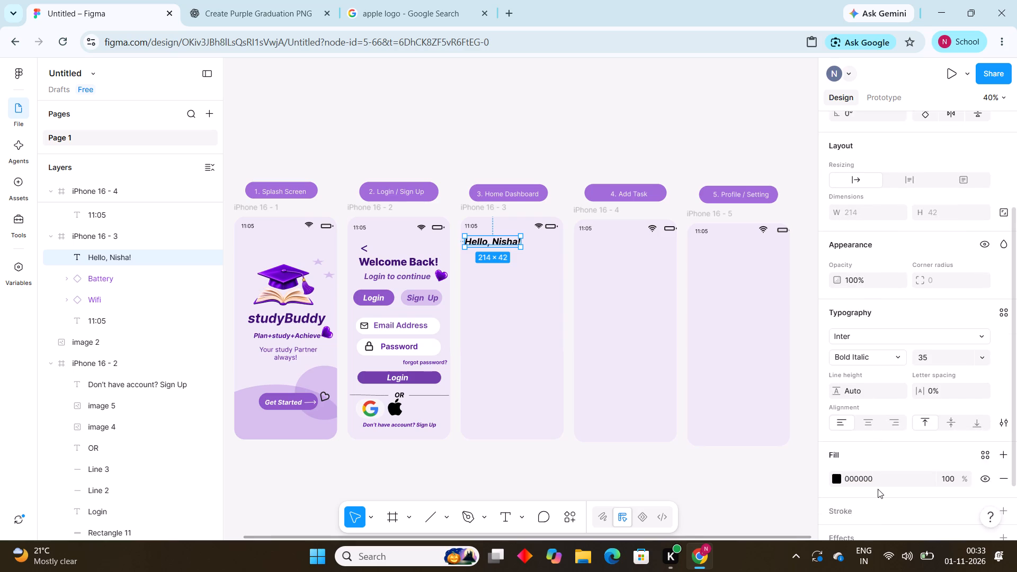
scroll(878, 489, "down", 1)
left_click(839, 460)
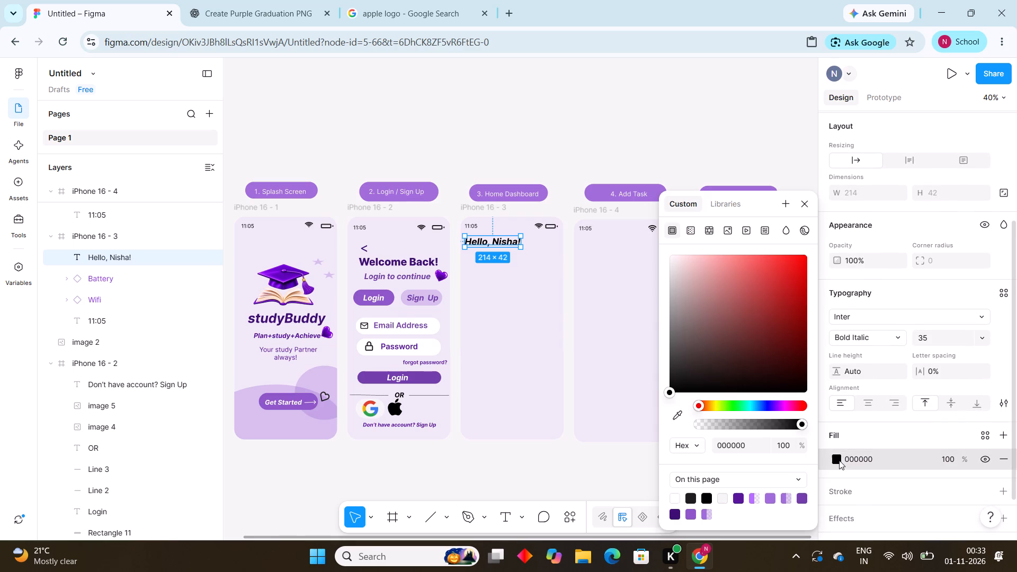
left_click(740, 495)
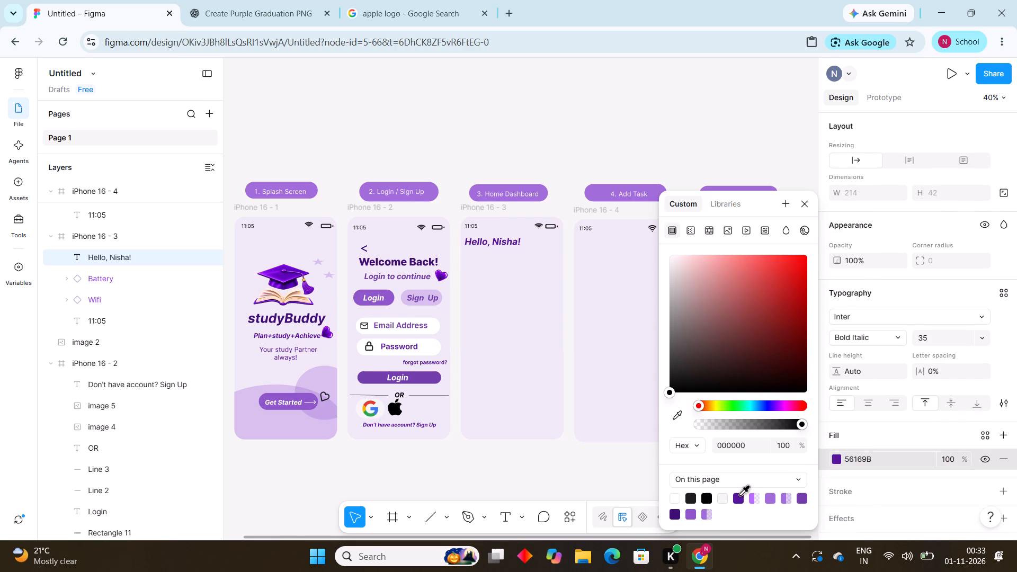
left_click(677, 512)
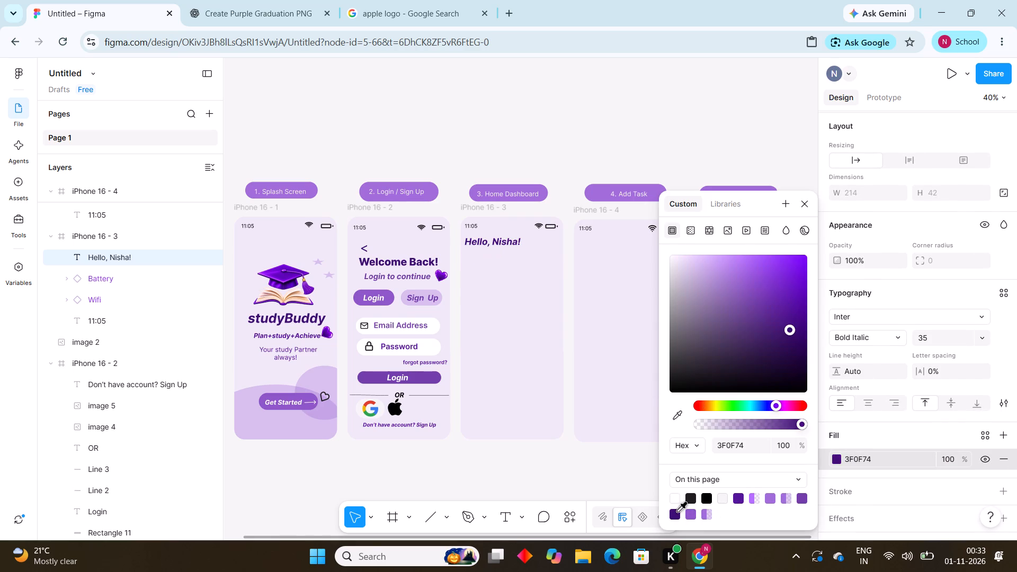
left_click(564, 491)
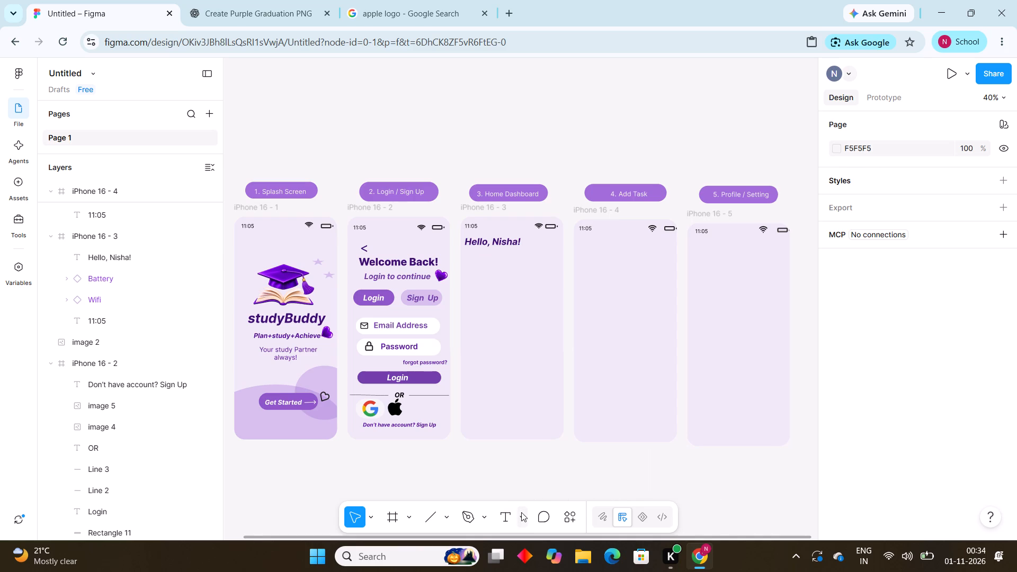
Add the text "Lets stay productive today" beneath the greeting on the Home Dashboard screen, at about X 38, Y 144.
left_click_drag(521, 512, 542, 473)
left_click(542, 473)
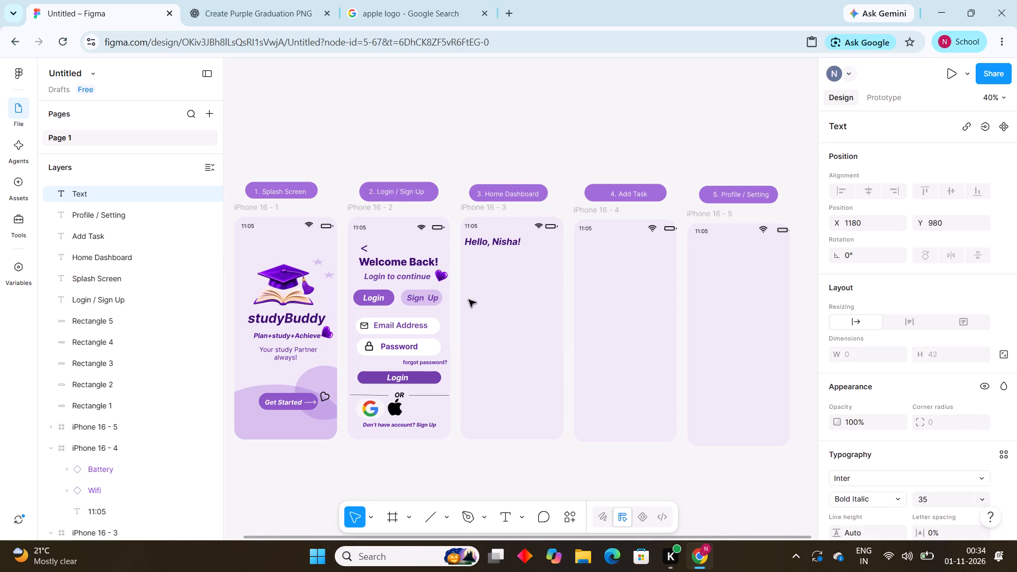
left_click(520, 518)
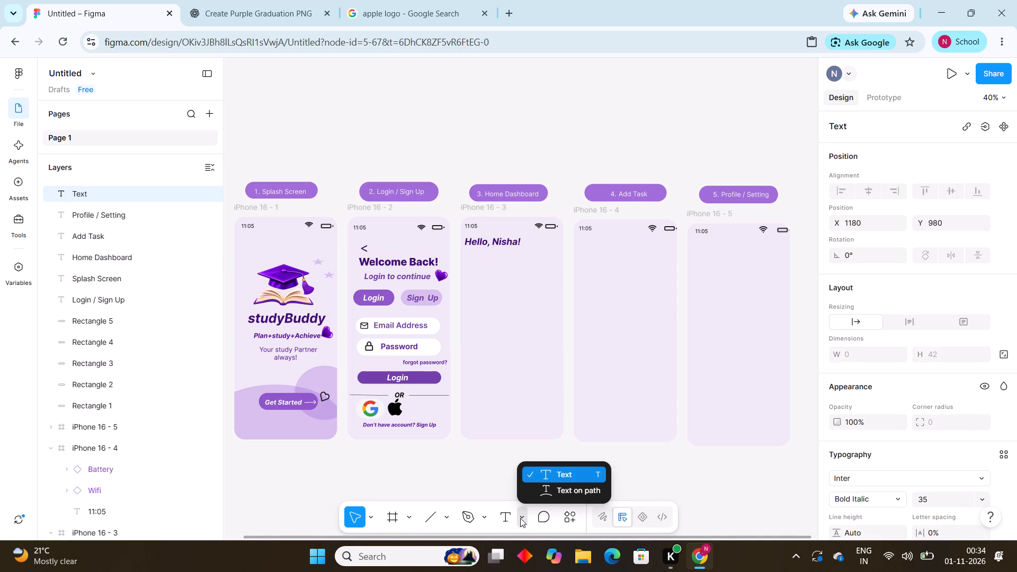
left_click(556, 468)
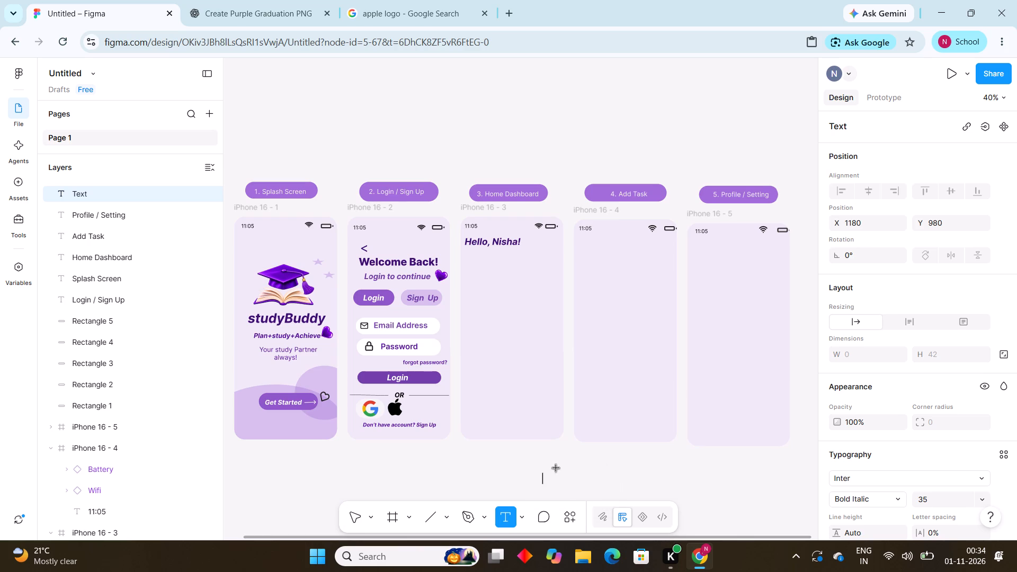
left_click(470, 254)
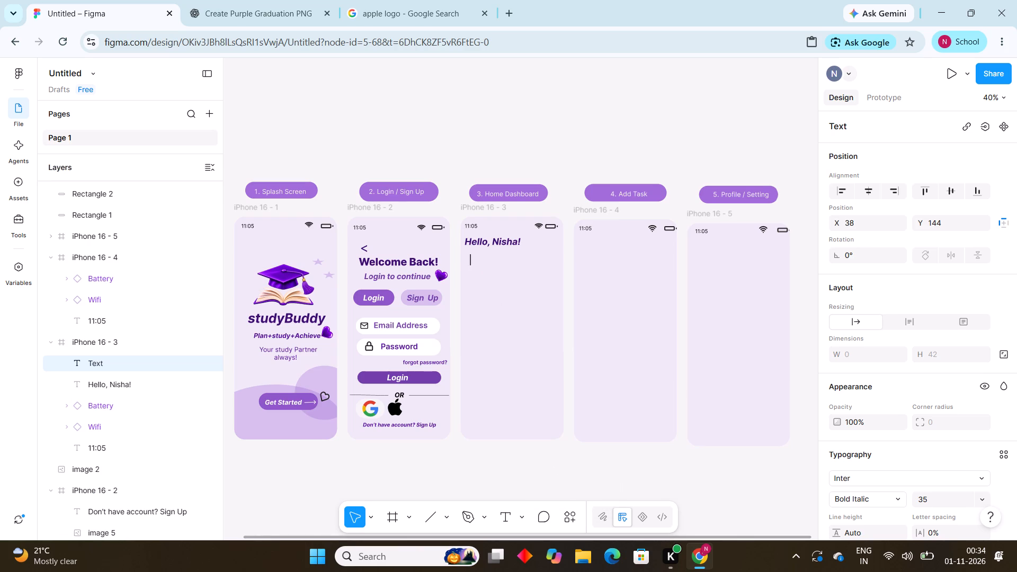
key("l")
key("BackSpace")
type("Lets")
key("space")
type("stay")
key("space")
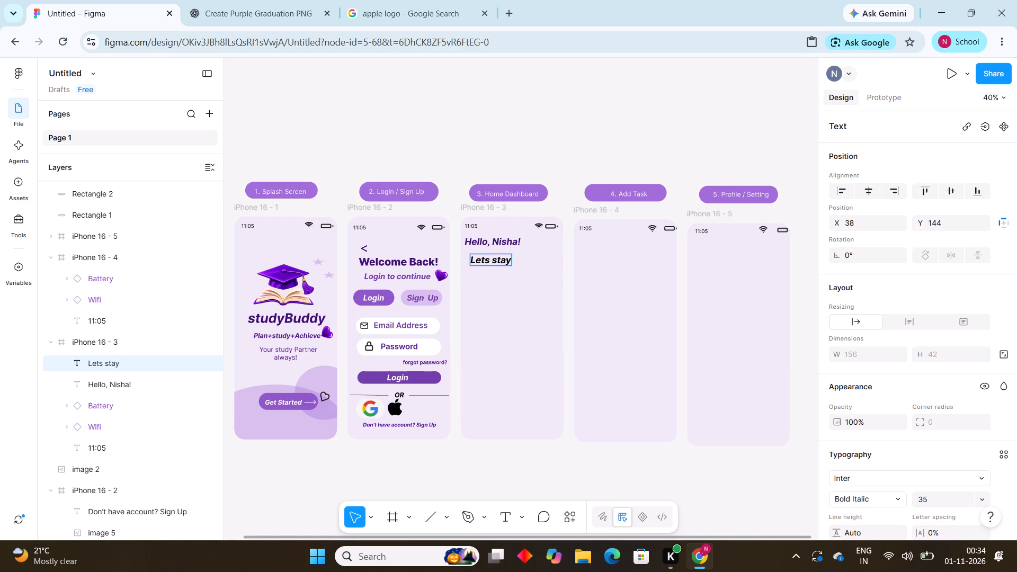
type("productive")
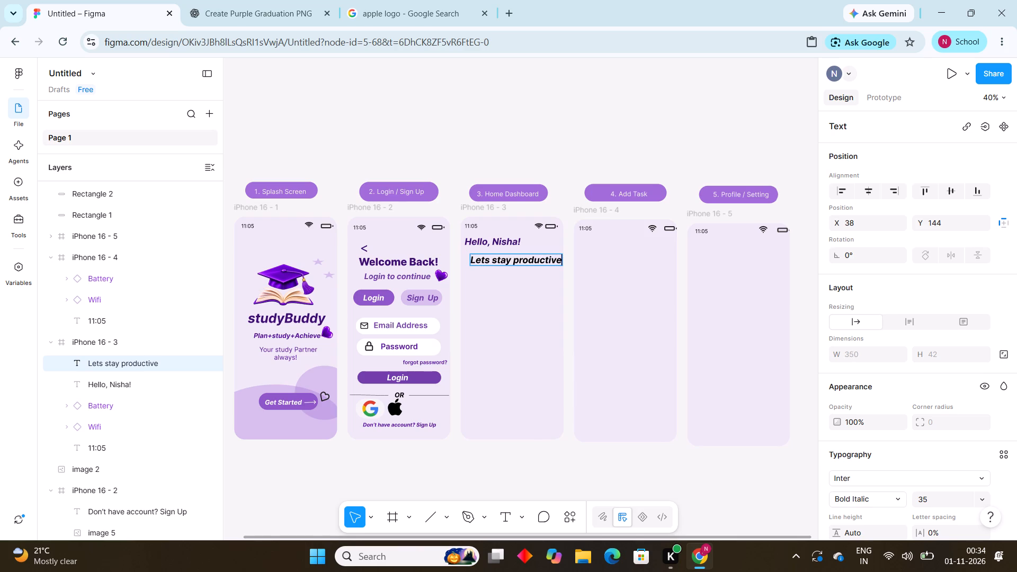
key("space")
type("today")
Finish the Home Dashboard tagline as "Lets stay productive today!" and set its font size to 25.
key("shift+exclam")
left_click_drag(471, 258, 608, 271)
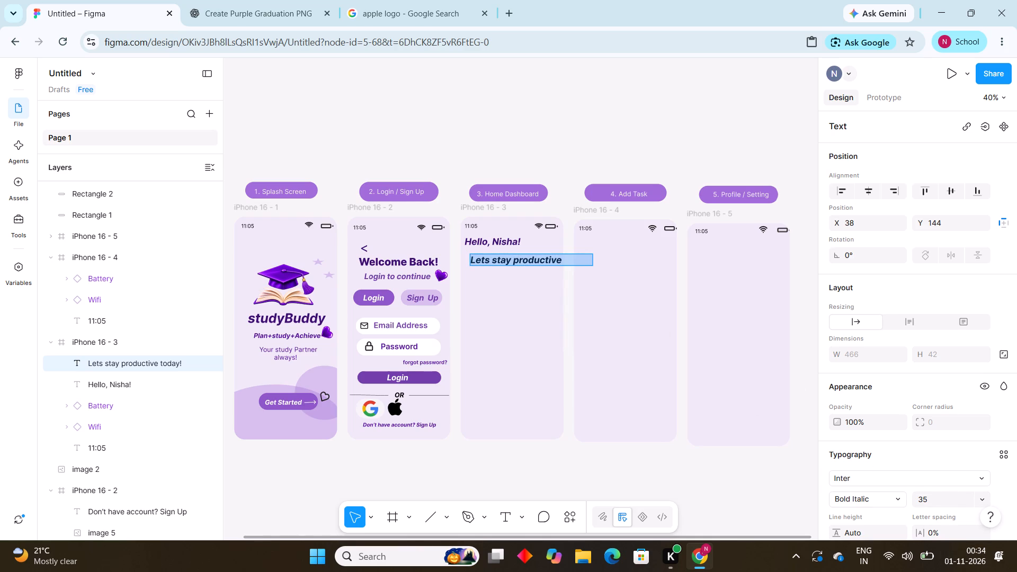
left_click_drag(608, 271, 609, 271)
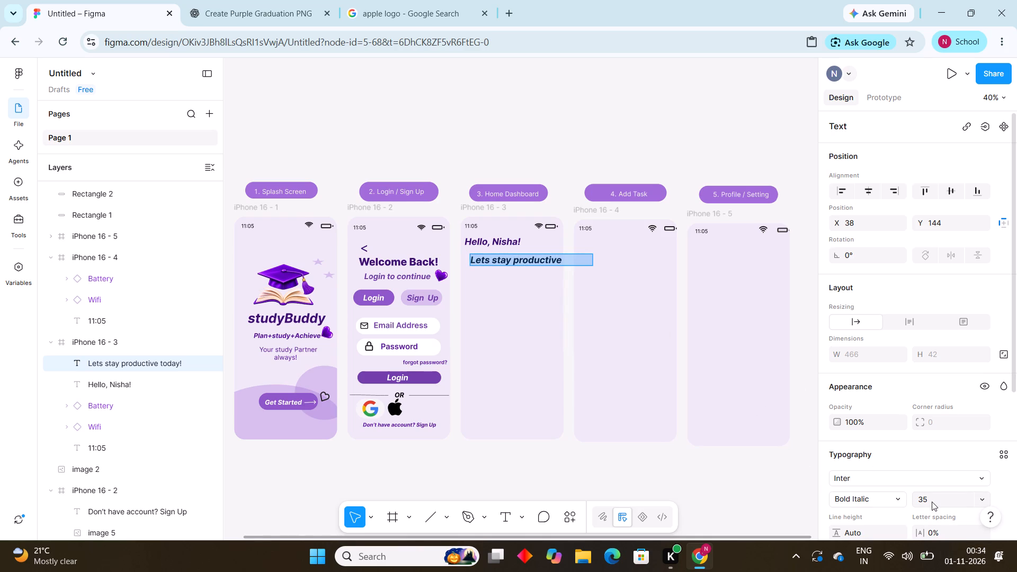
left_click(932, 502)
key("BackSpace")
type("25")
key("Return")
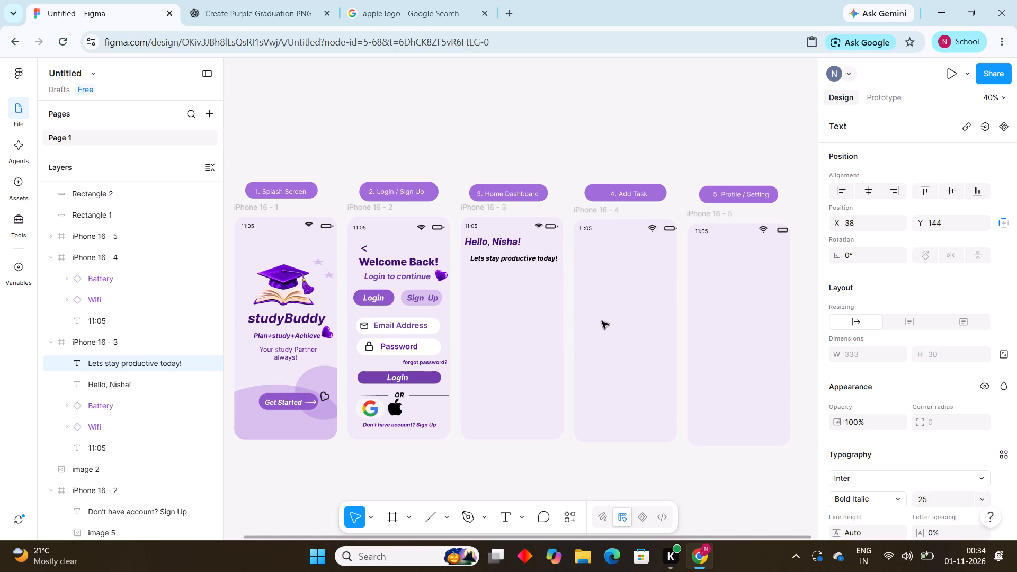
Change the fill of the "Lets stay productive today!" tagline to the purple 713EAA from the page's colours.
scroll(934, 431, "down", 3)
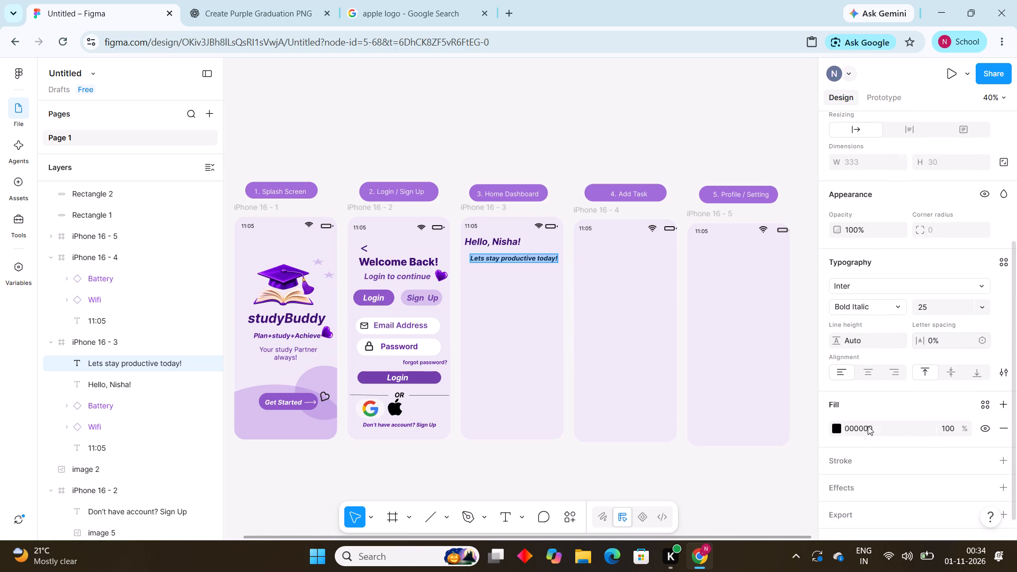
left_click(838, 426)
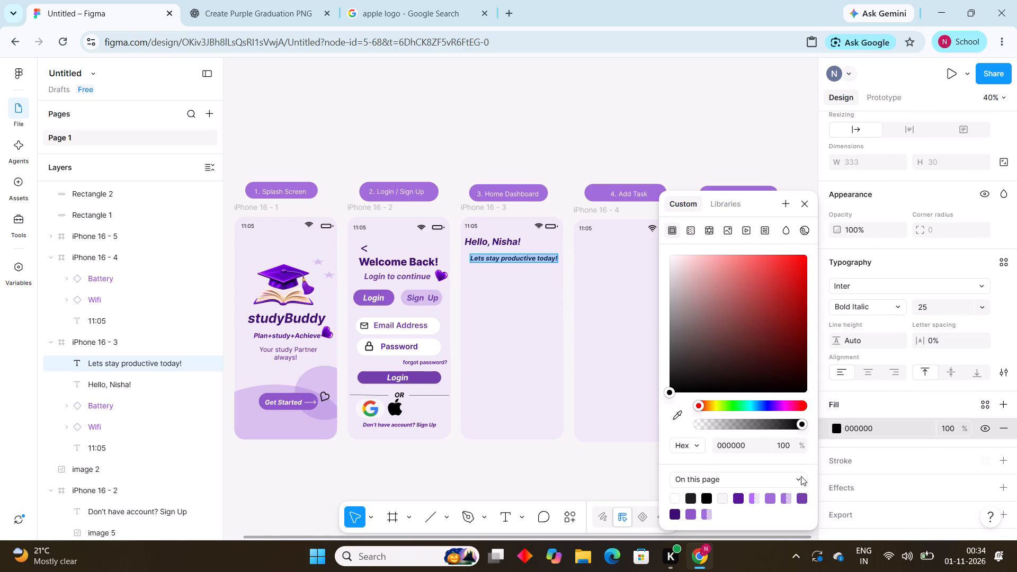
left_click(772, 499)
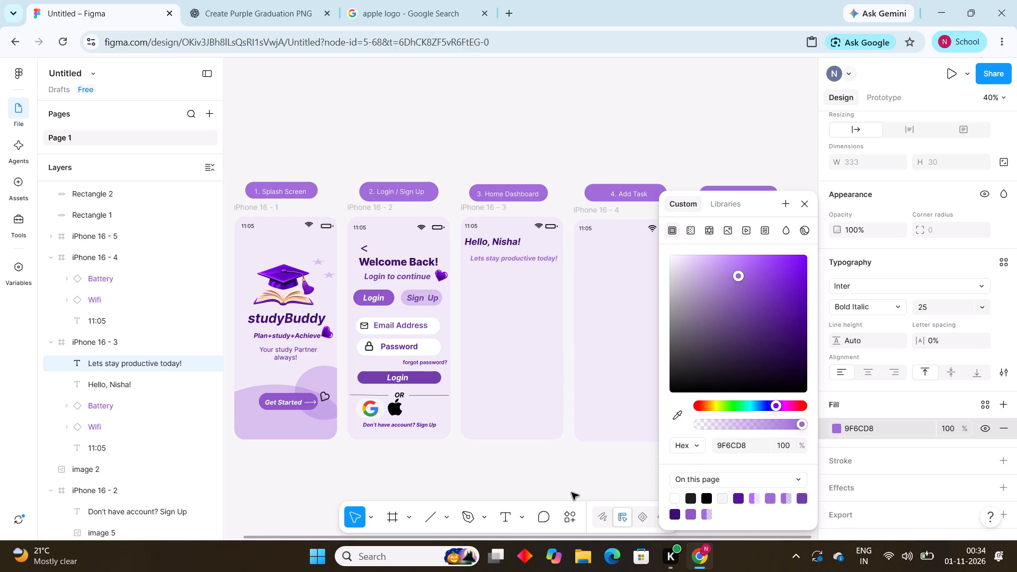
left_click(805, 493)
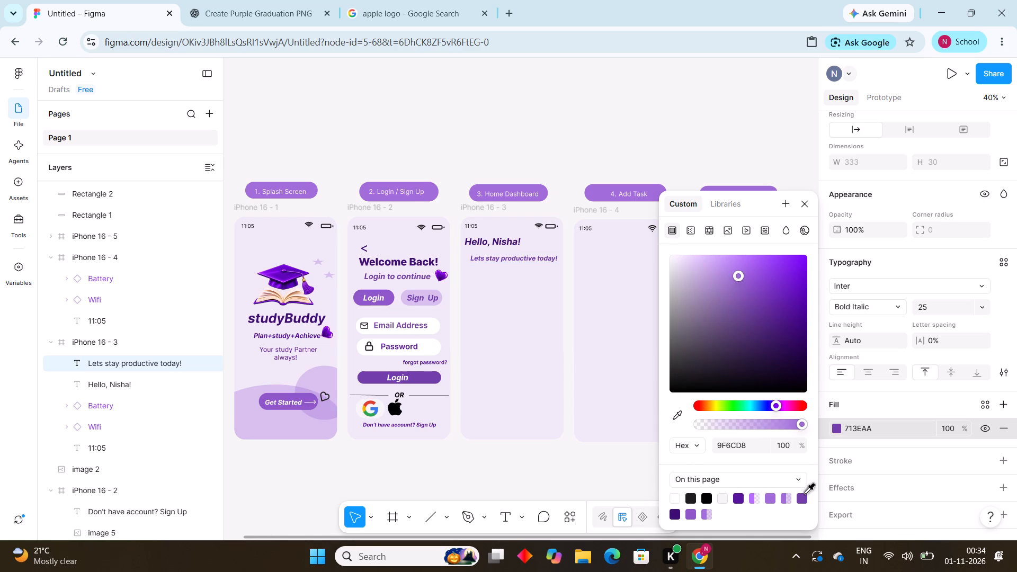
left_click(504, 502)
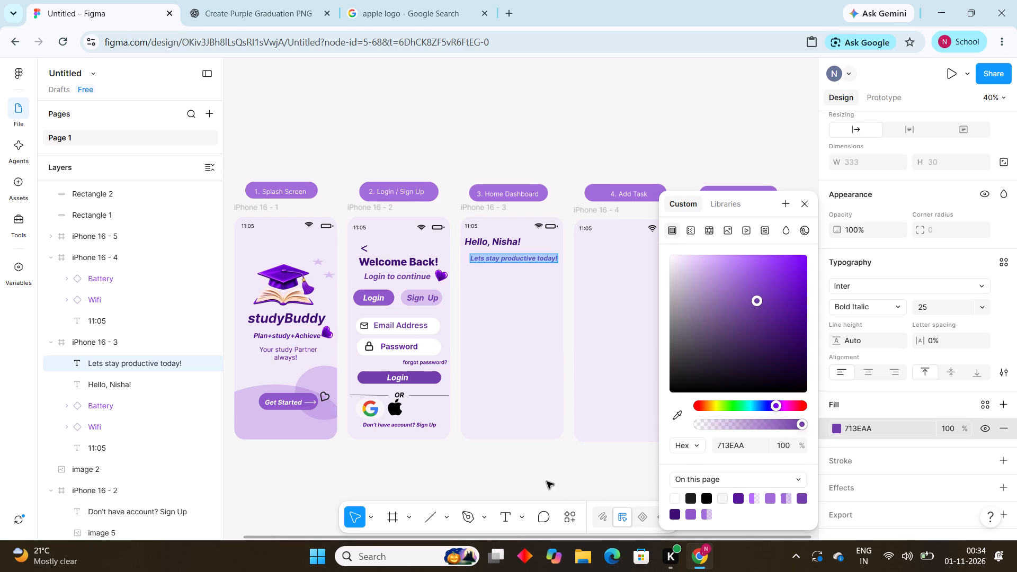
left_click(547, 481)
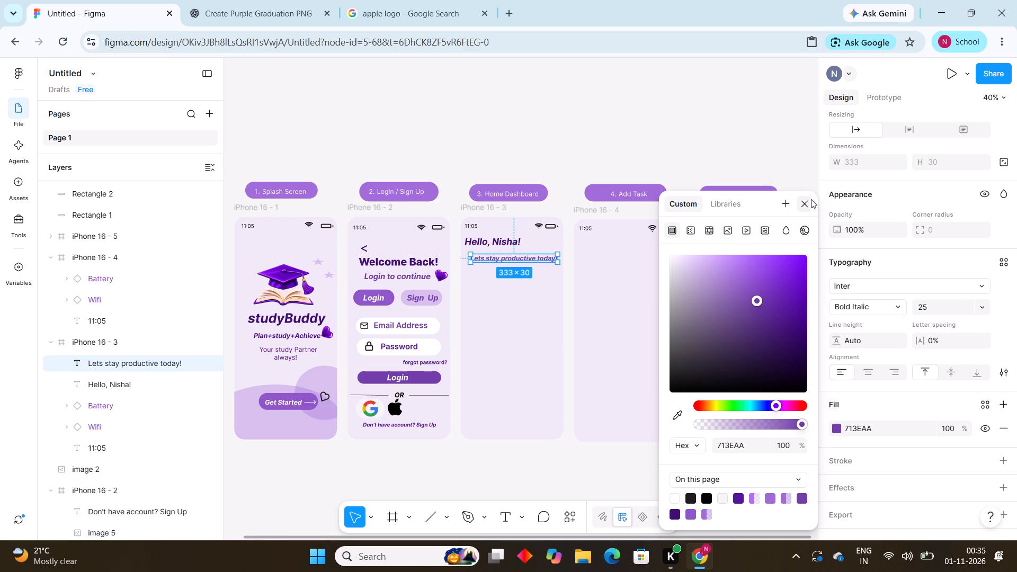
left_click(811, 199)
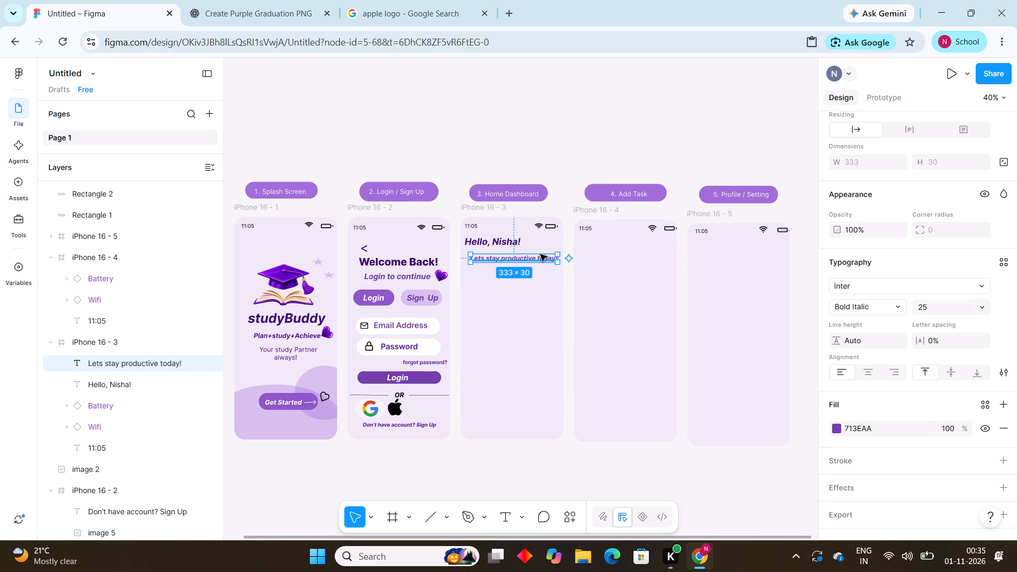
Move the tagline up and to the left so it sits directly beneath the "Hello, Nisha!" greeting.
left_click_drag(540, 254, 531, 248)
left_click(597, 159)
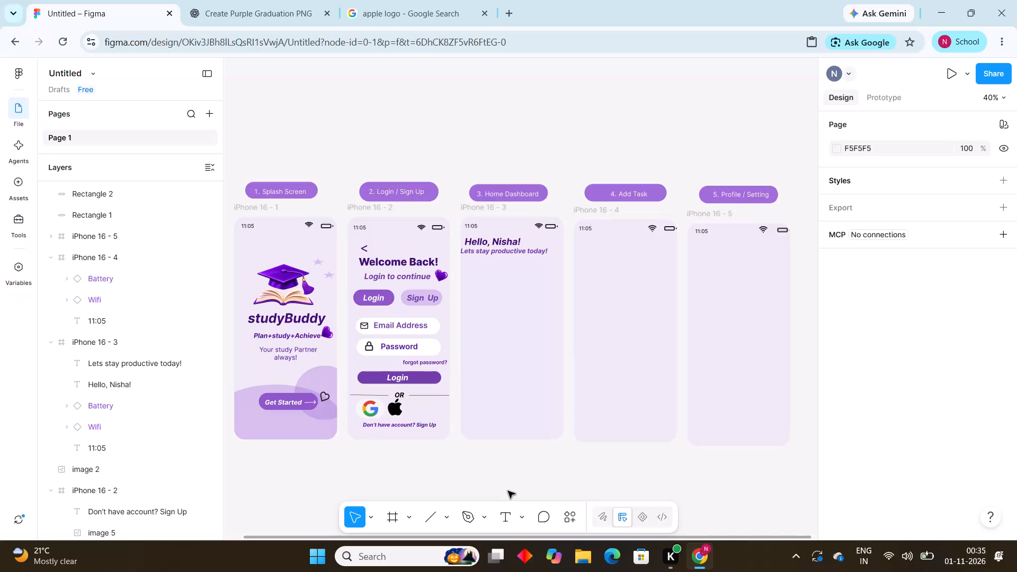
Draw a rectangle of about 319 × 124 beneath the tagline on the Home Dashboard screen, at about X 38, Y 170.
left_click(448, 520)
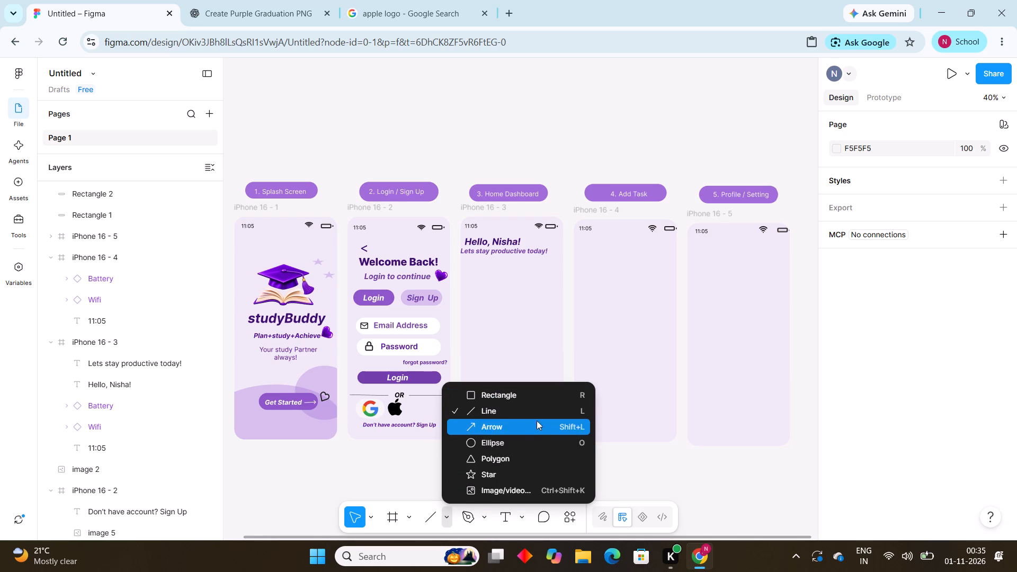
left_click(538, 399)
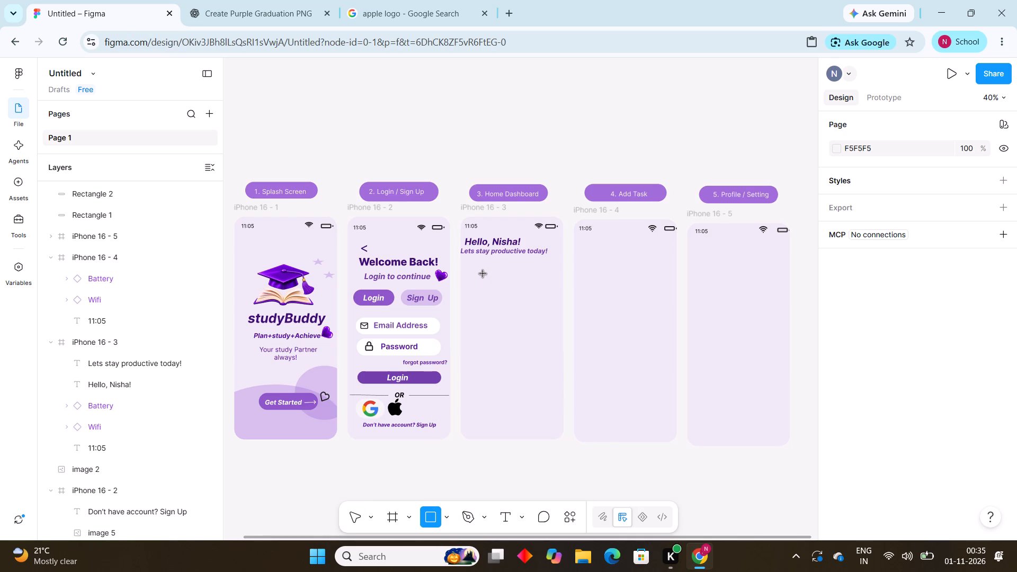
left_click(483, 274)
left_click_drag(497, 280, 534, 282)
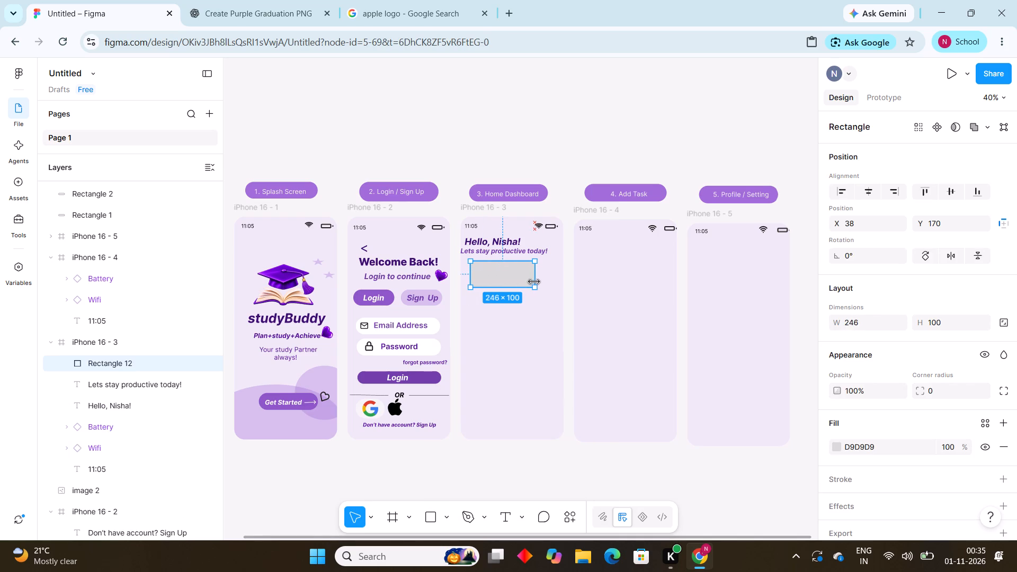
left_click_drag(534, 282, 548, 286)
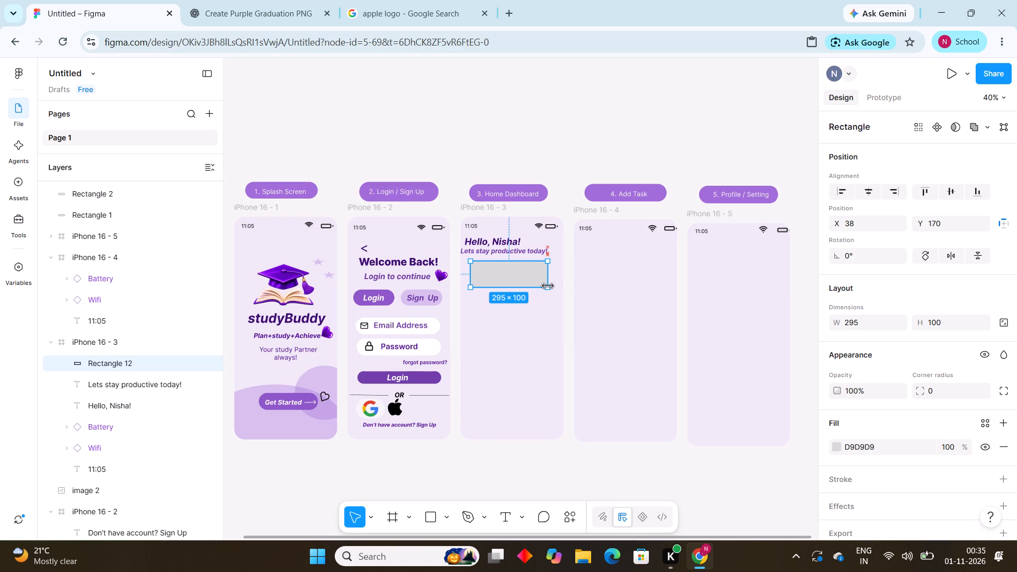
left_click_drag(548, 286, 554, 287)
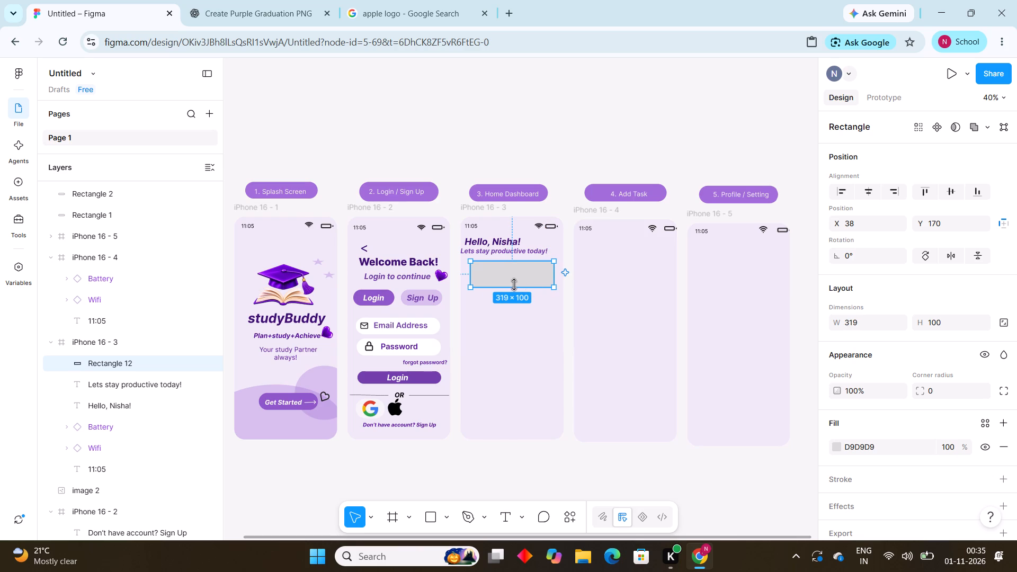
left_click_drag(512, 285, 510, 294)
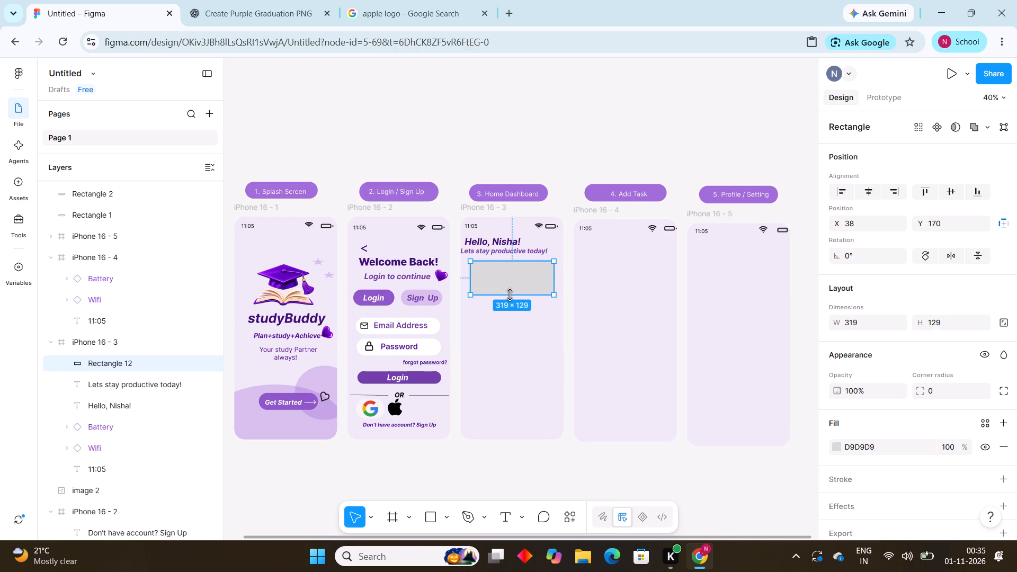
left_click_drag(510, 294, 509, 293)
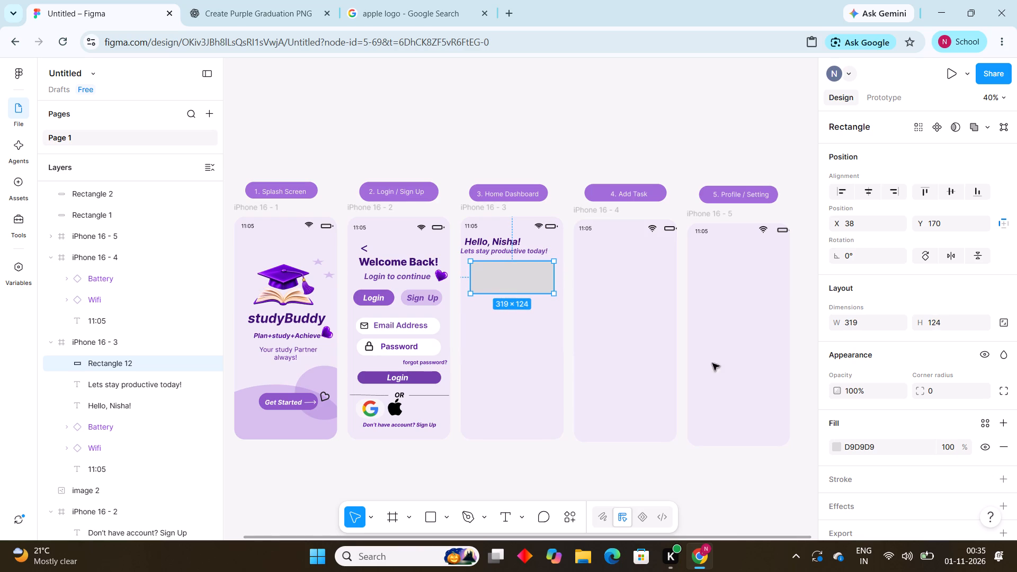
Set the corner radius of the new Home Dashboard rectangle to 40.
left_click(939, 391)
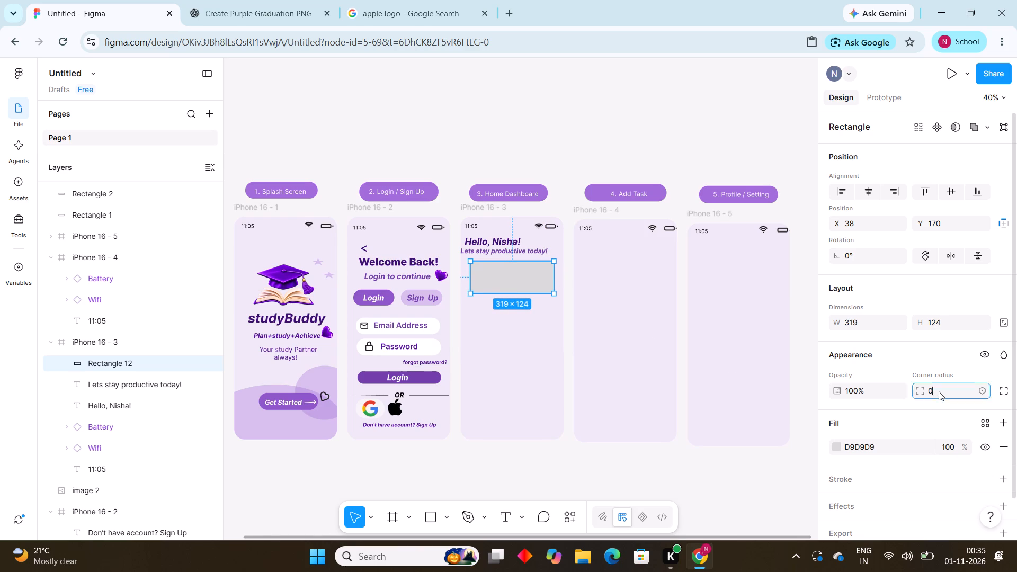
key("BackSpace")
type("40")
key("Return")
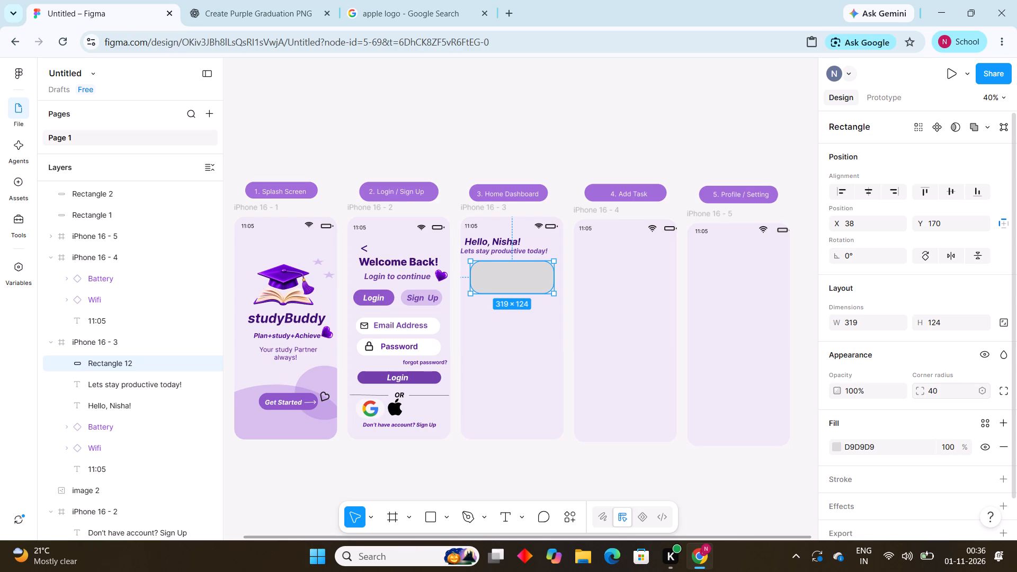
Fill the rounded Home Dashboard rectangle with the light purple C69DF3.
left_click(840, 447)
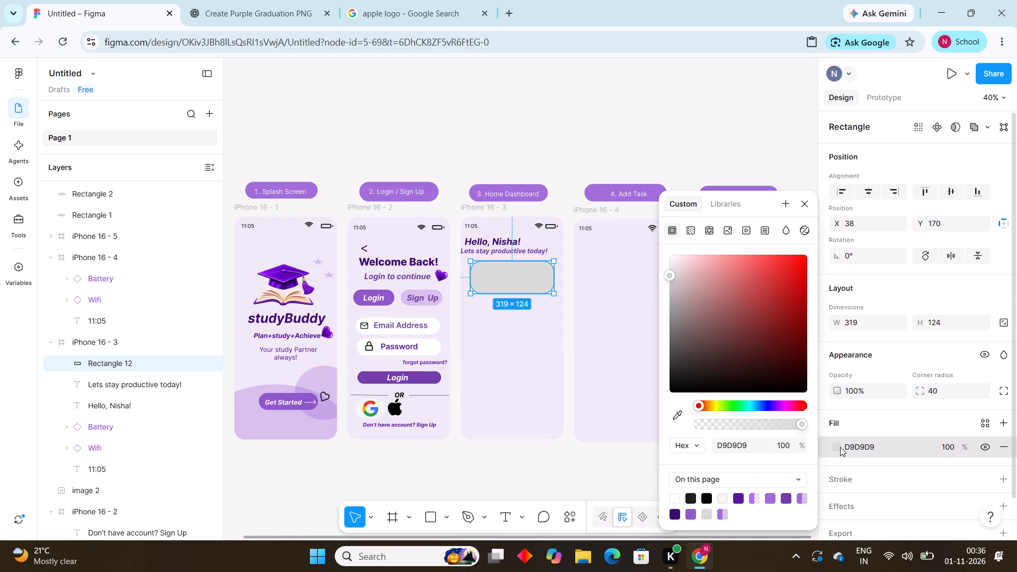
left_click(769, 498)
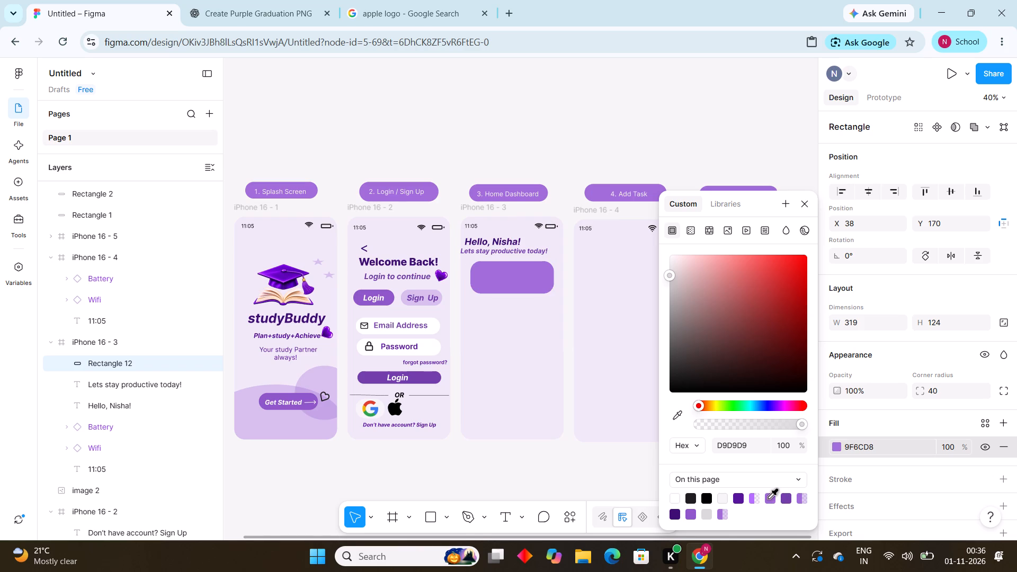
left_click(691, 516)
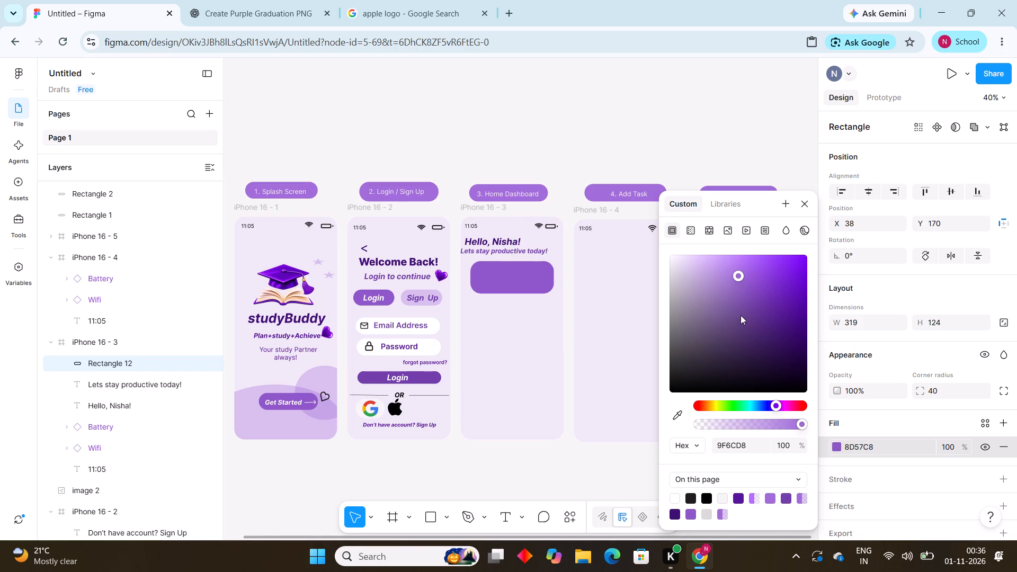
left_click(741, 315)
left_click(727, 273)
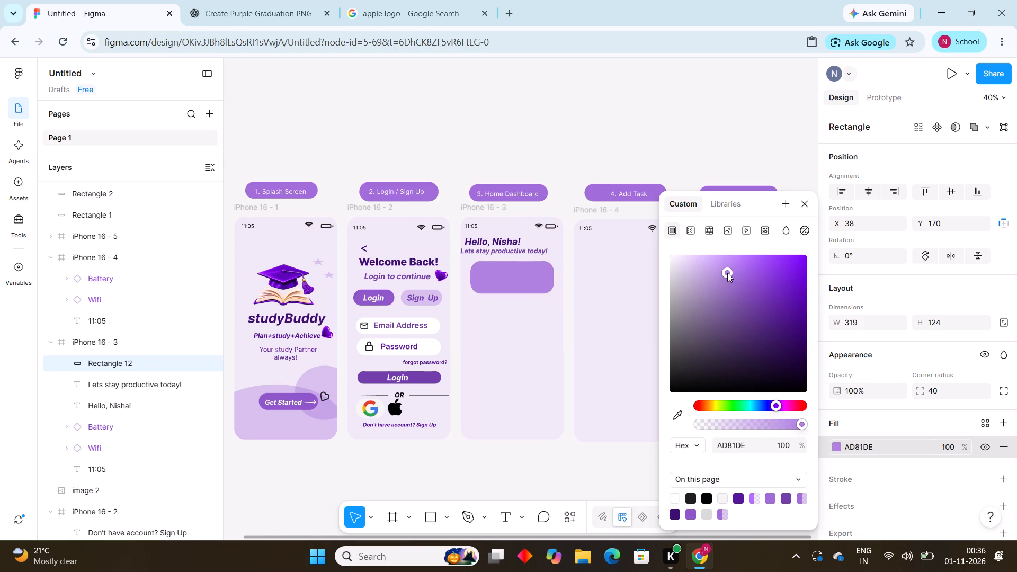
left_click(718, 261)
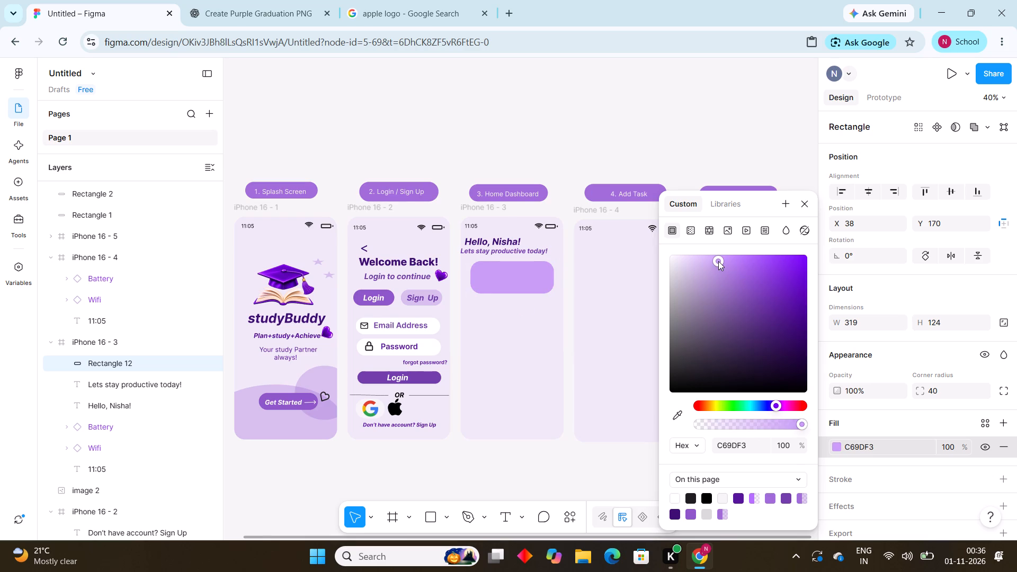
left_click(694, 111)
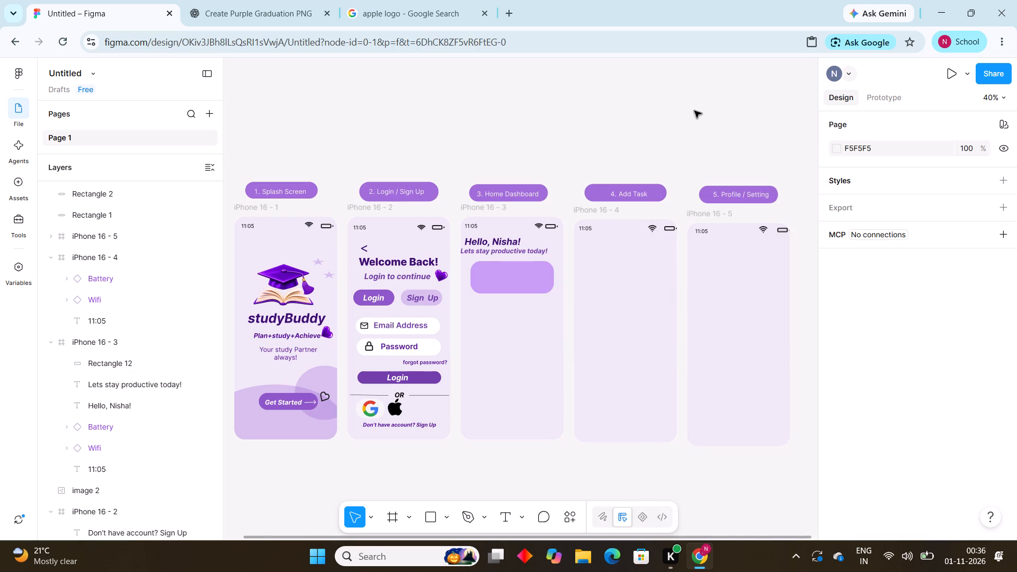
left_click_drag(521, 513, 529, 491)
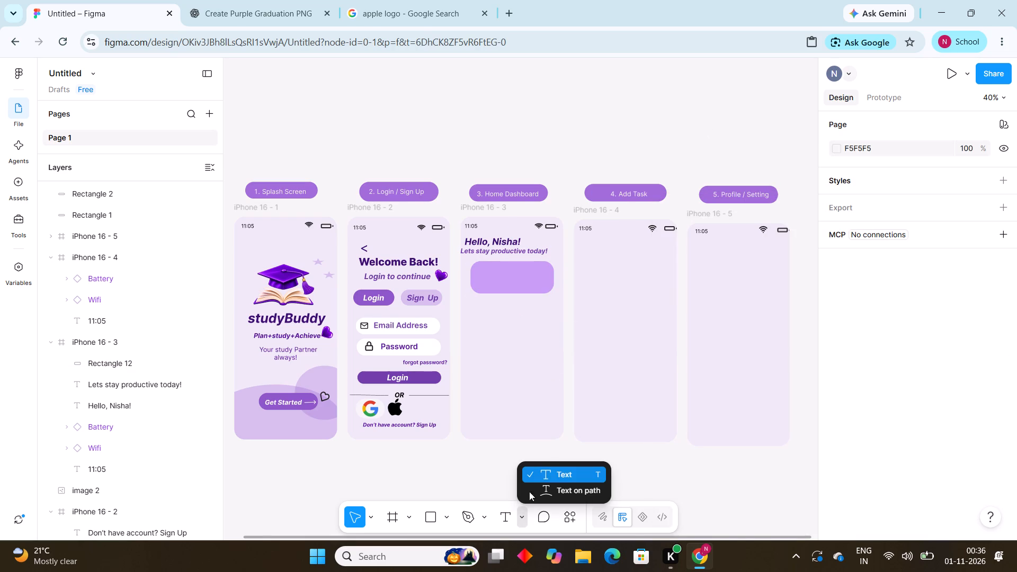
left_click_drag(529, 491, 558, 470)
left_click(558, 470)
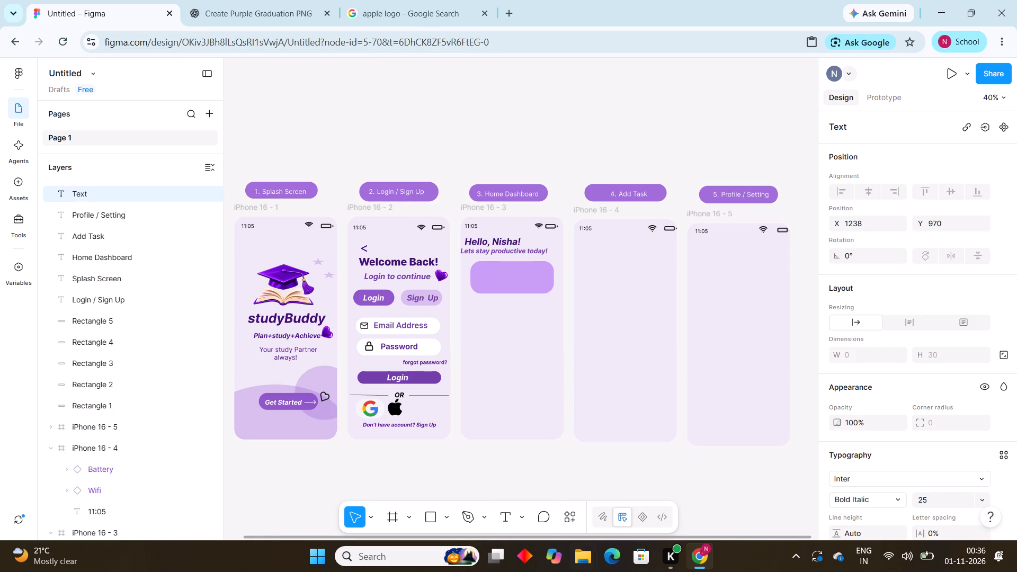
Add the text "your Progress" inside the upper part of the light purple card, at about X 71, Y 197.
left_click(523, 510)
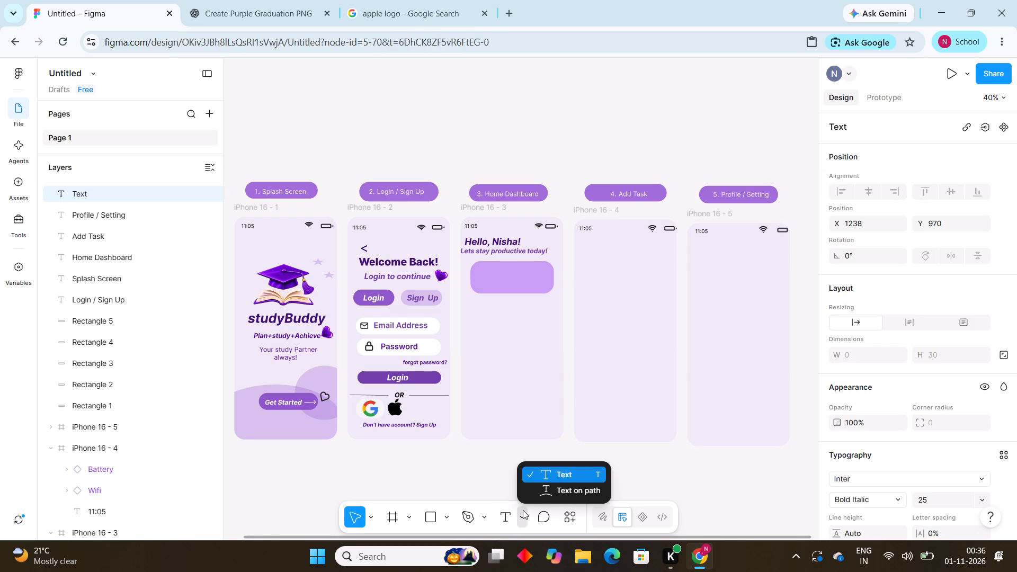
left_click(557, 473)
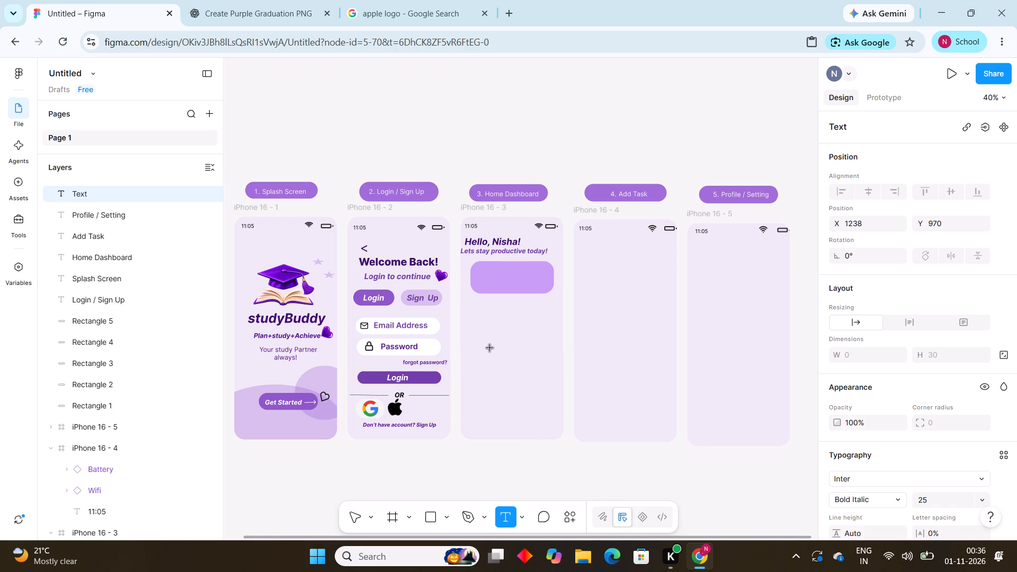
left_click(479, 268)
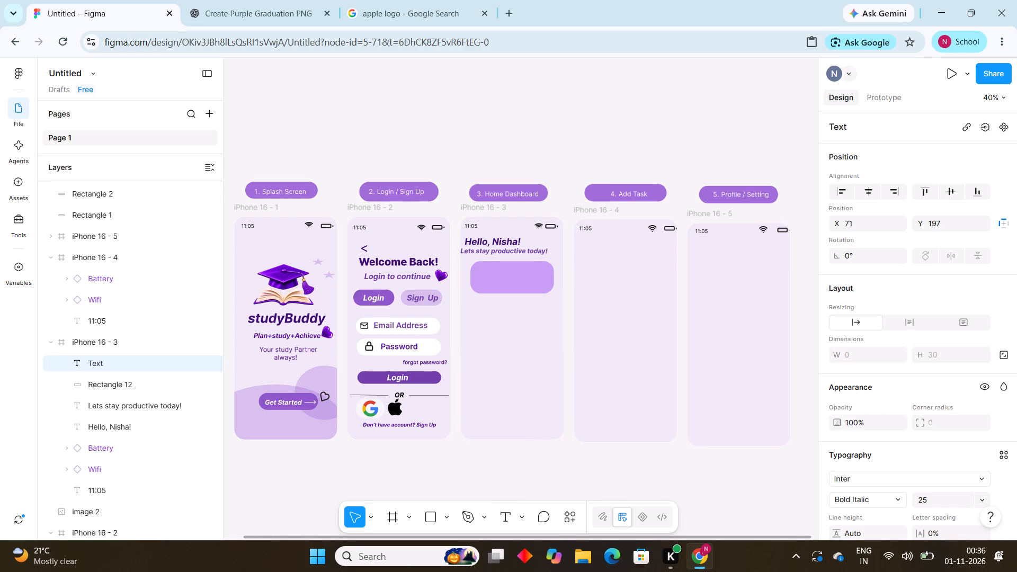
type("your")
key("space")
type("Pro")
type("gress")
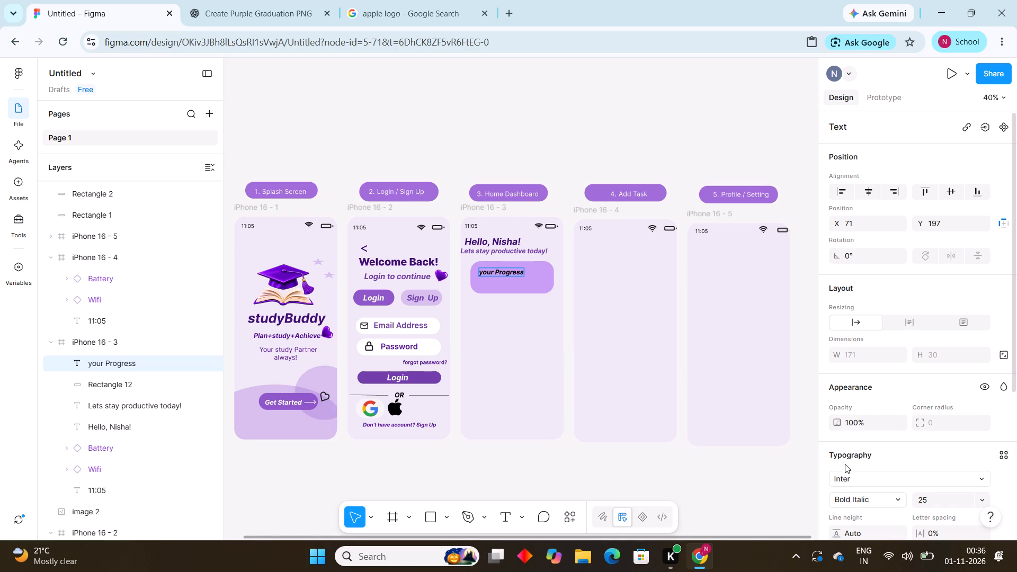
Fill the "your Progress" text on the Home Dashboard card with white FFFFFF.
scroll(857, 469, "down", 3)
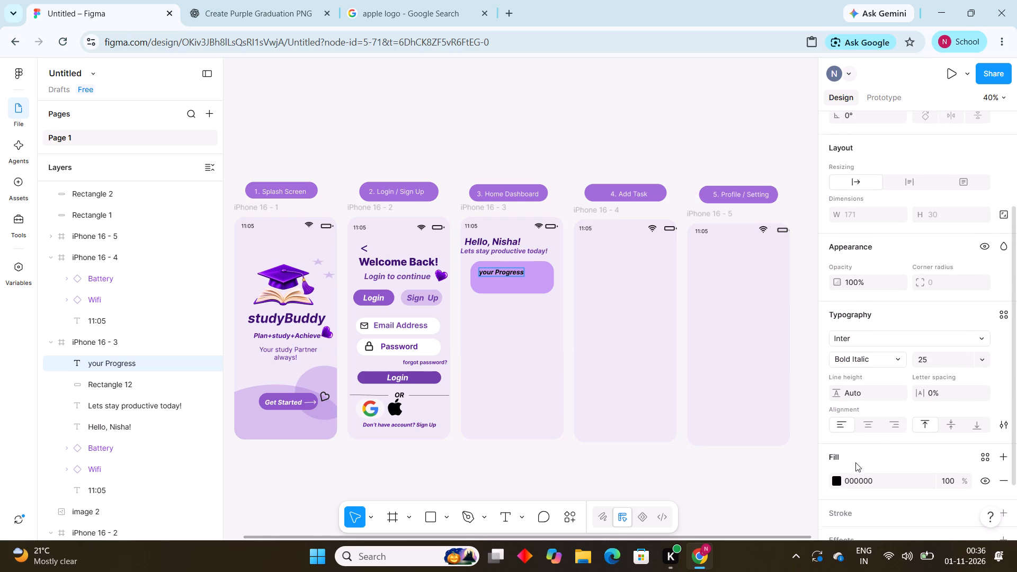
scroll(855, 462, "down", 1)
left_click(837, 480)
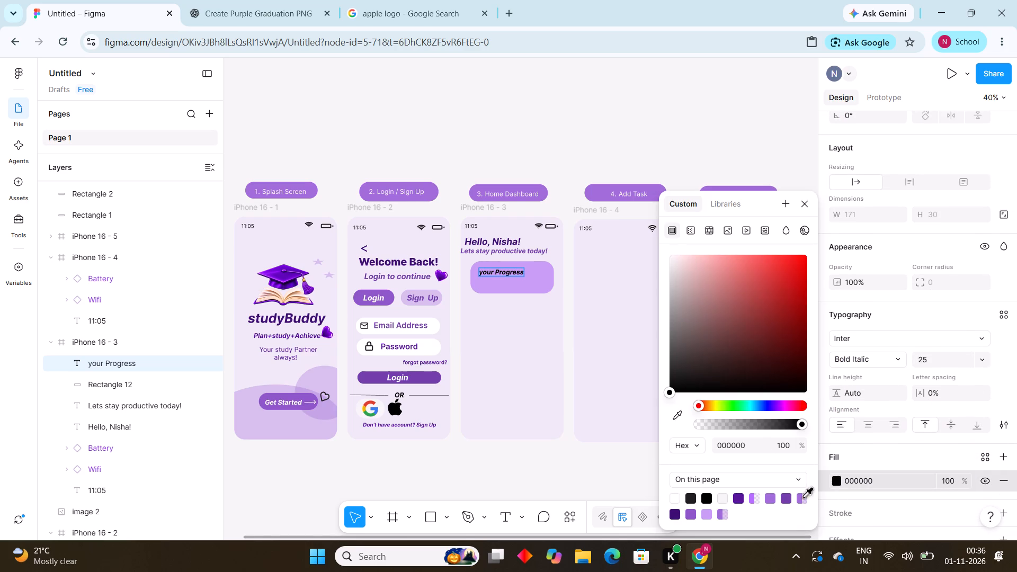
left_click(677, 497)
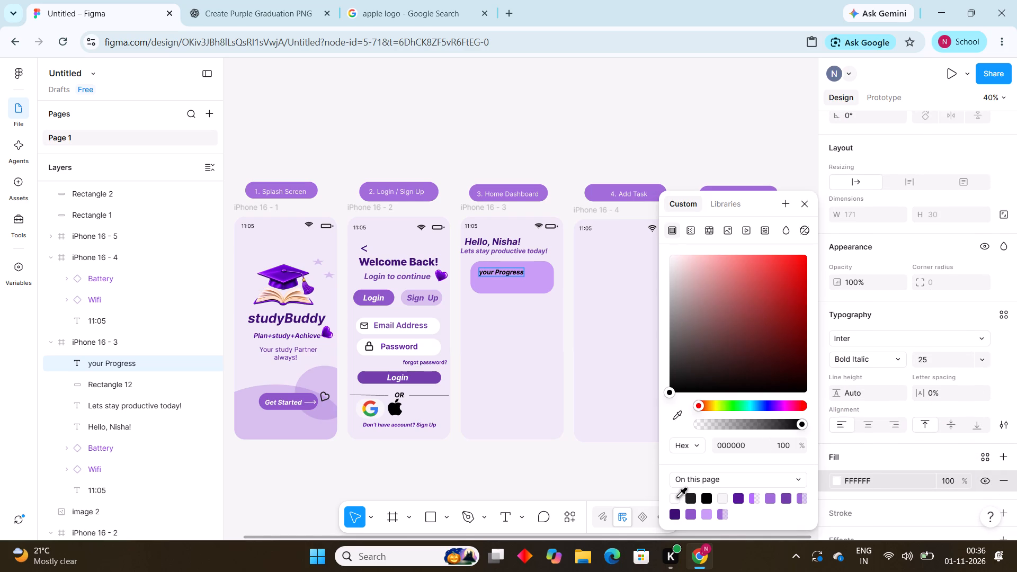
left_click(677, 497)
left_click(567, 469)
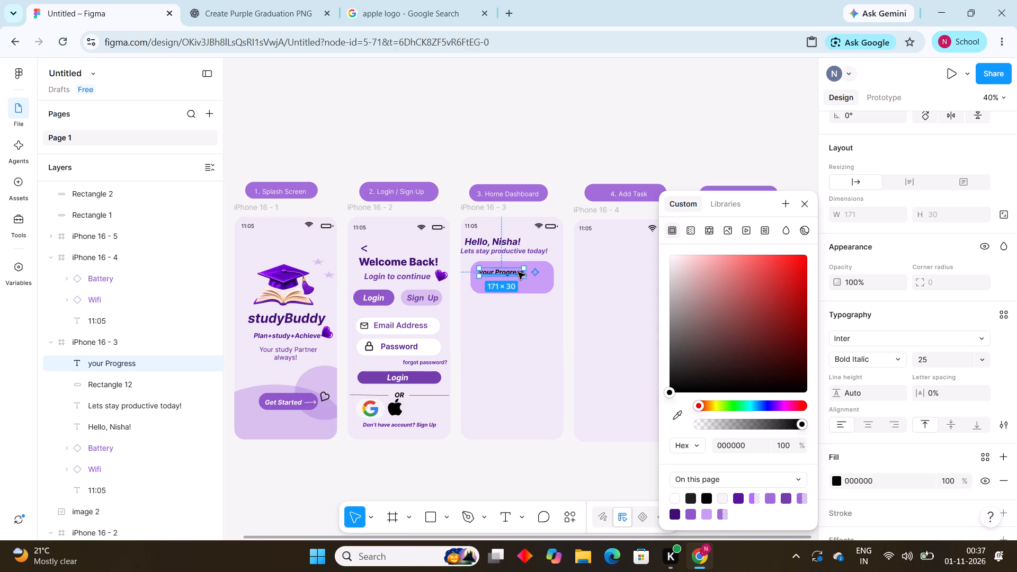
left_click(518, 272)
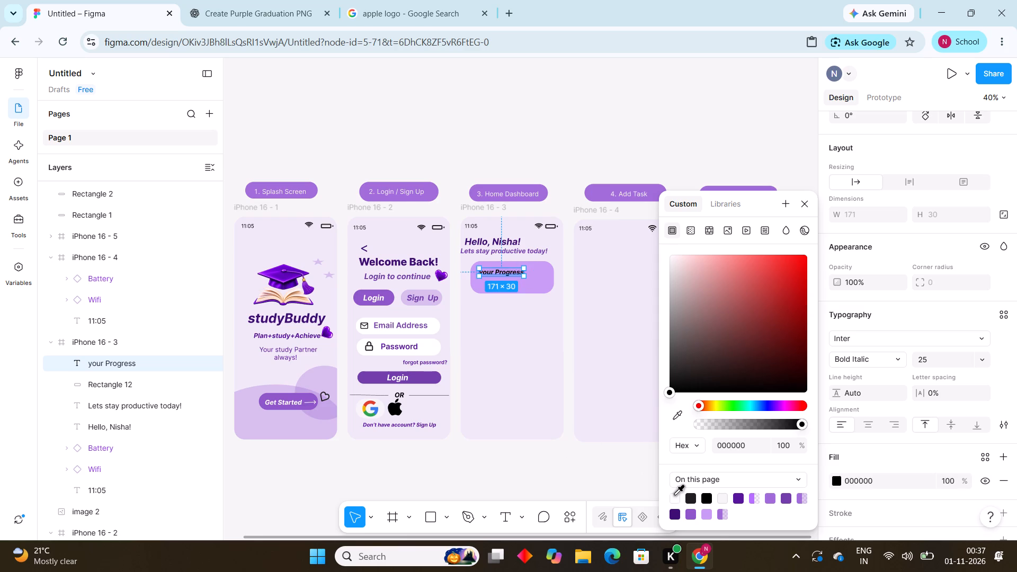
left_click(675, 495)
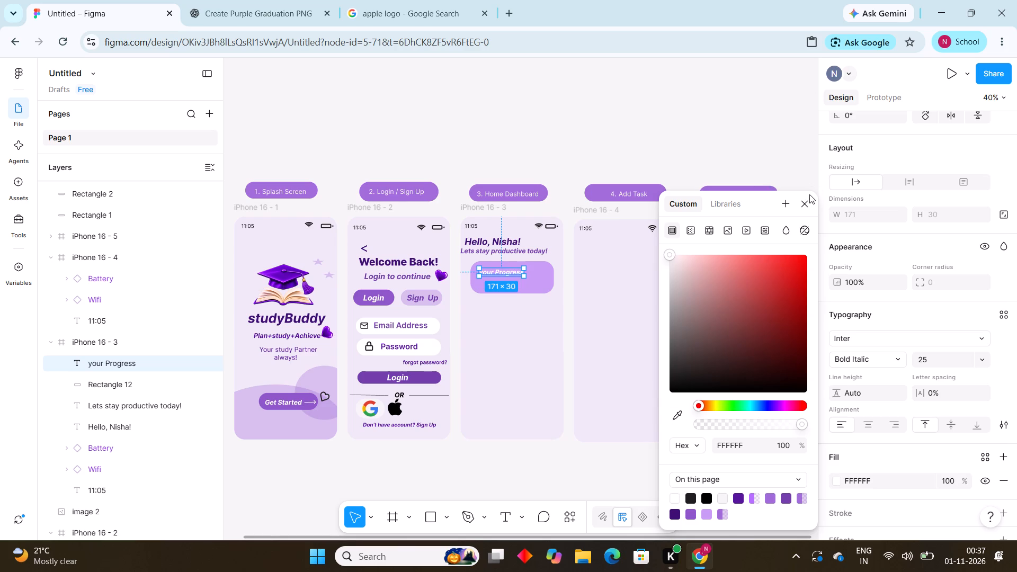
left_click(808, 199)
left_click(788, 114)
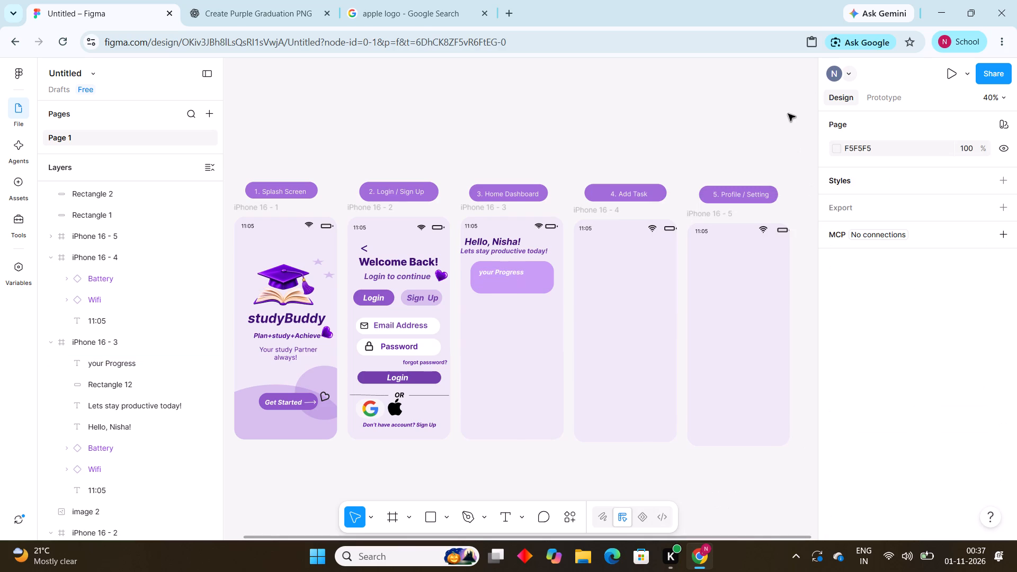
Move the "your Progress" text closer to the card's upper-left corner, at about X 65, Y 187.
left_click(516, 272)
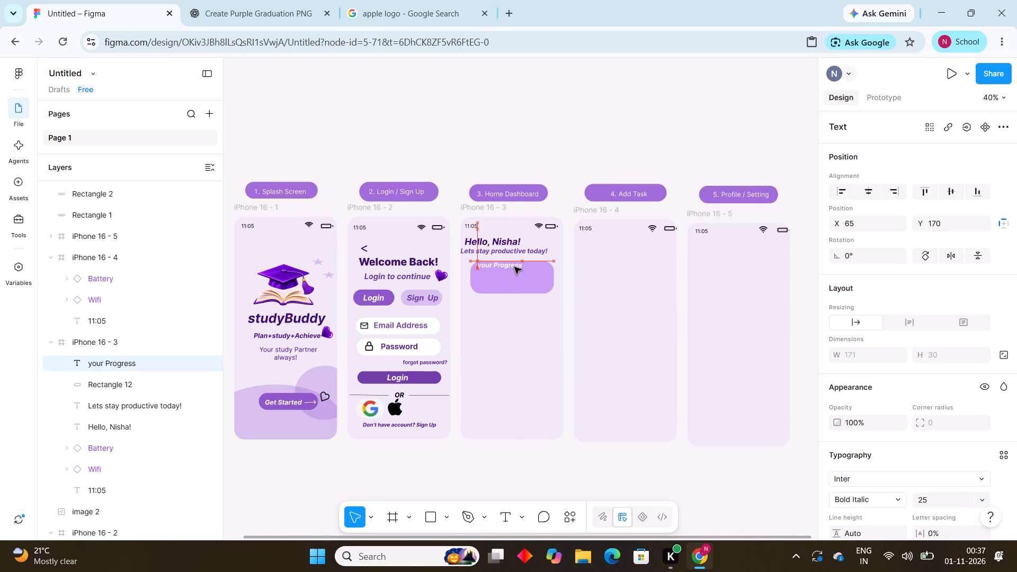
left_click(606, 131)
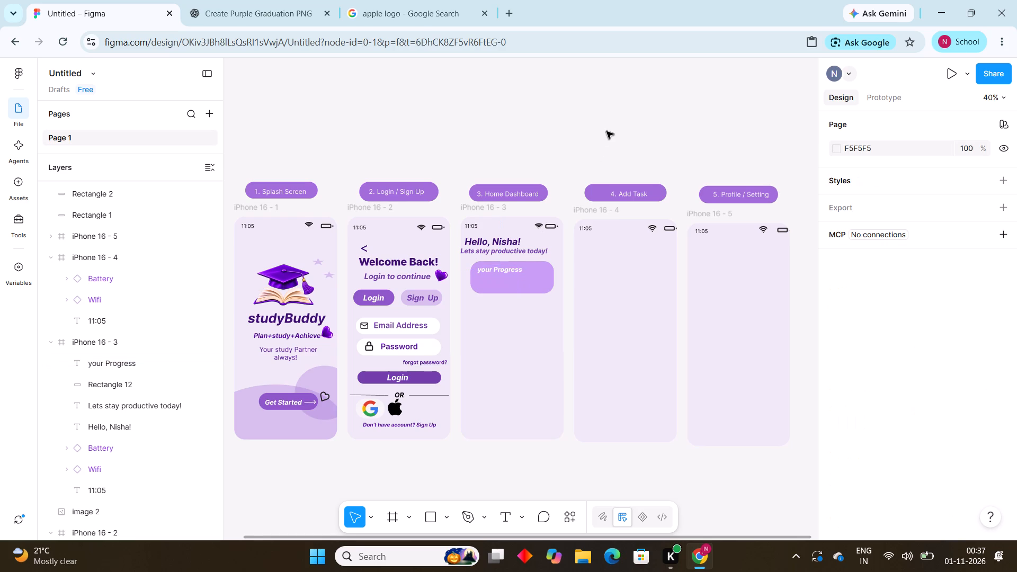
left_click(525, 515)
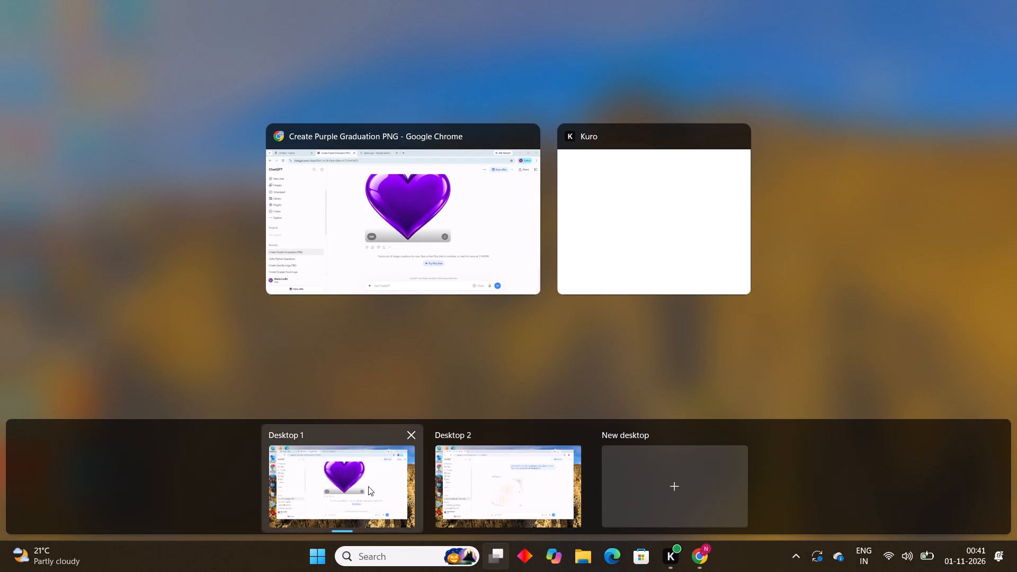
left_click(367, 486)
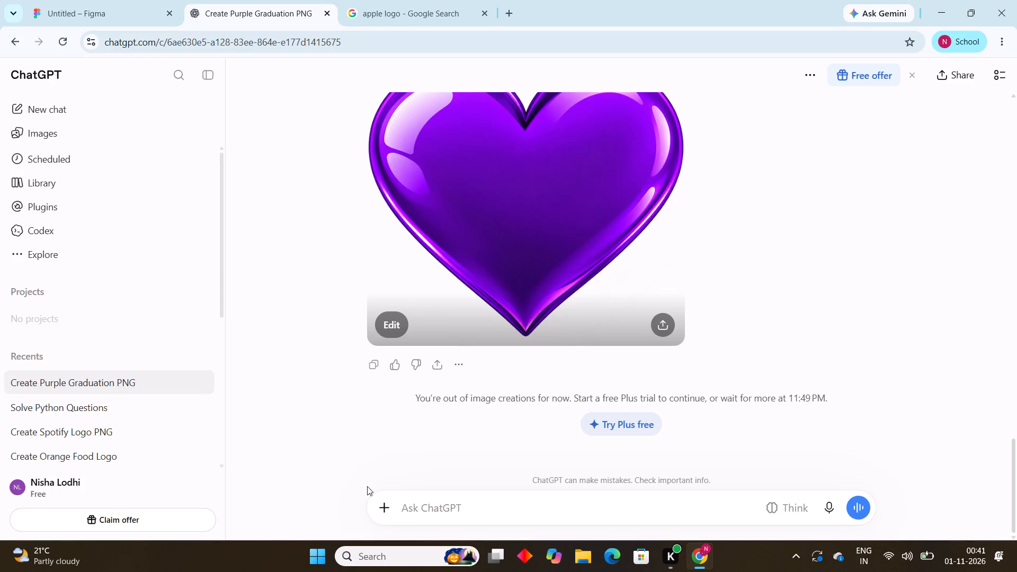
left_click(129, 10)
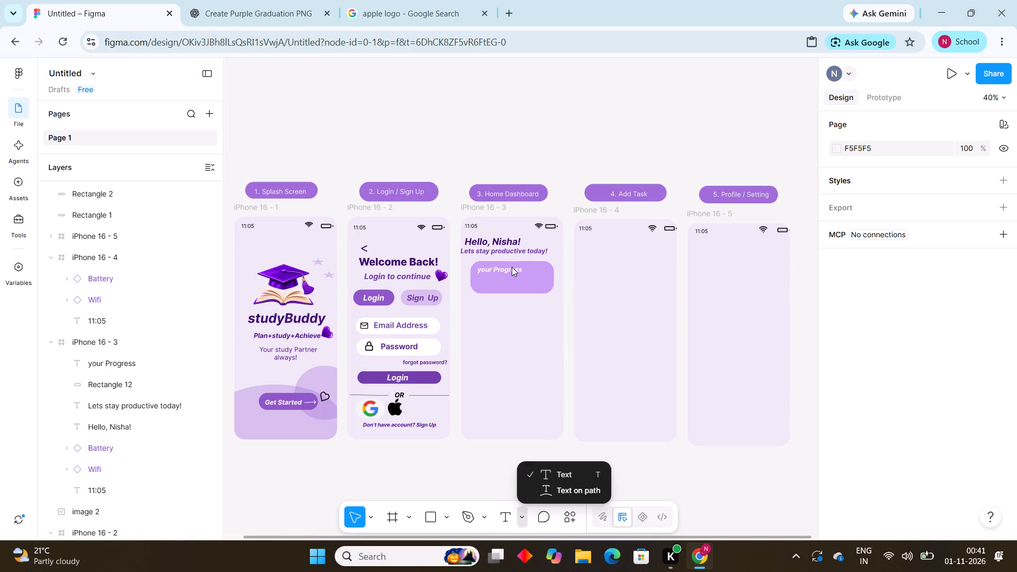
left_click(738, 480)
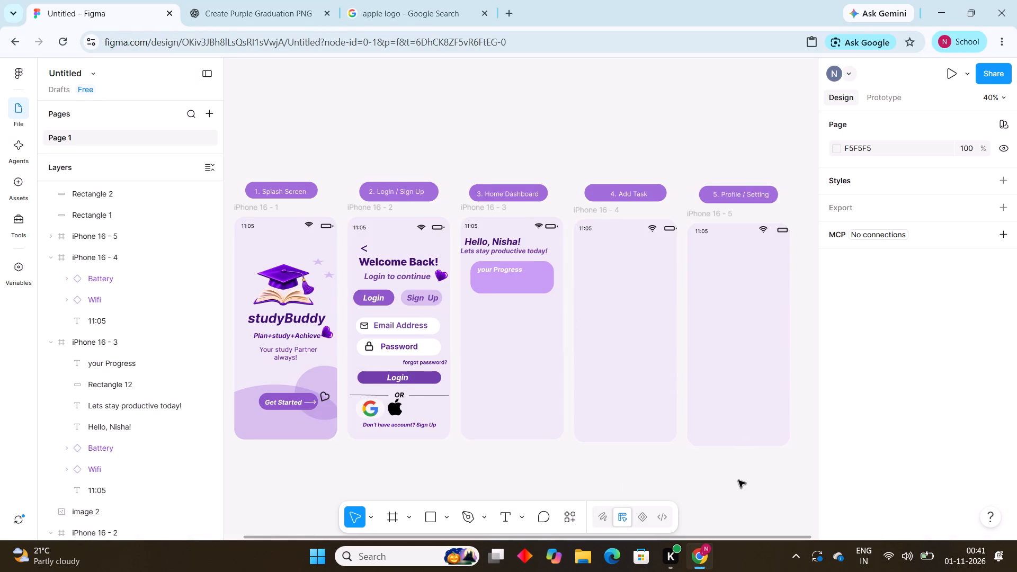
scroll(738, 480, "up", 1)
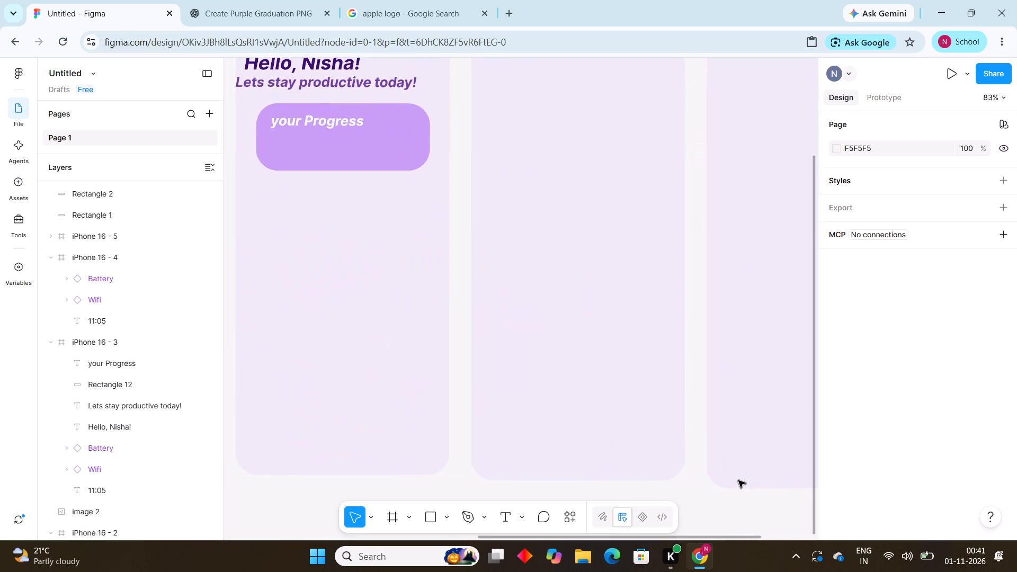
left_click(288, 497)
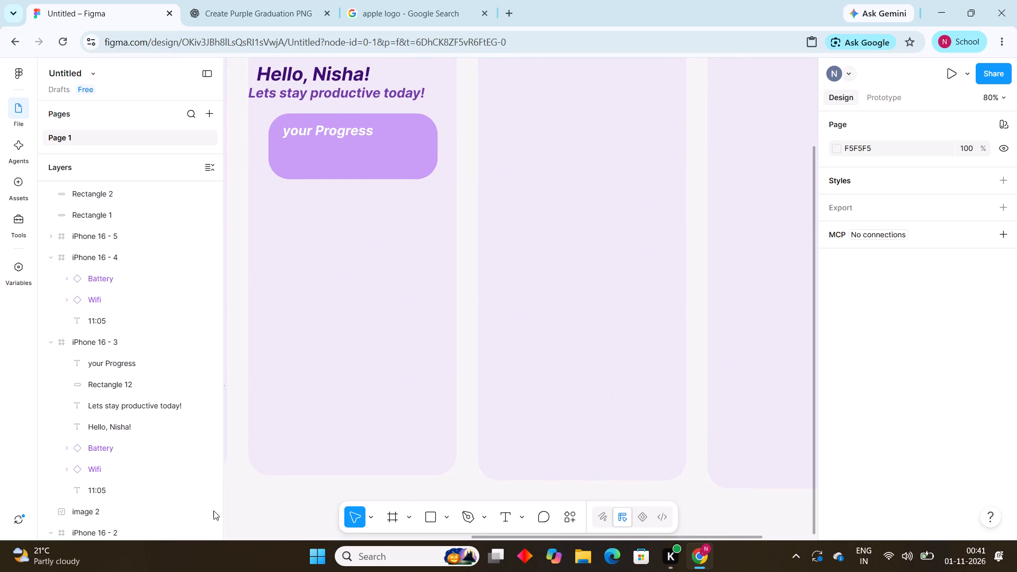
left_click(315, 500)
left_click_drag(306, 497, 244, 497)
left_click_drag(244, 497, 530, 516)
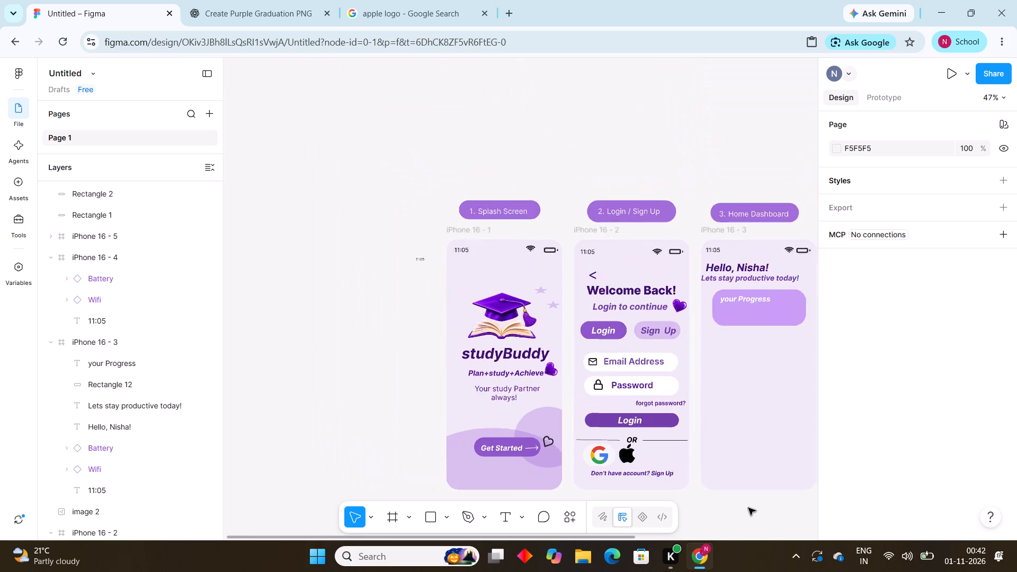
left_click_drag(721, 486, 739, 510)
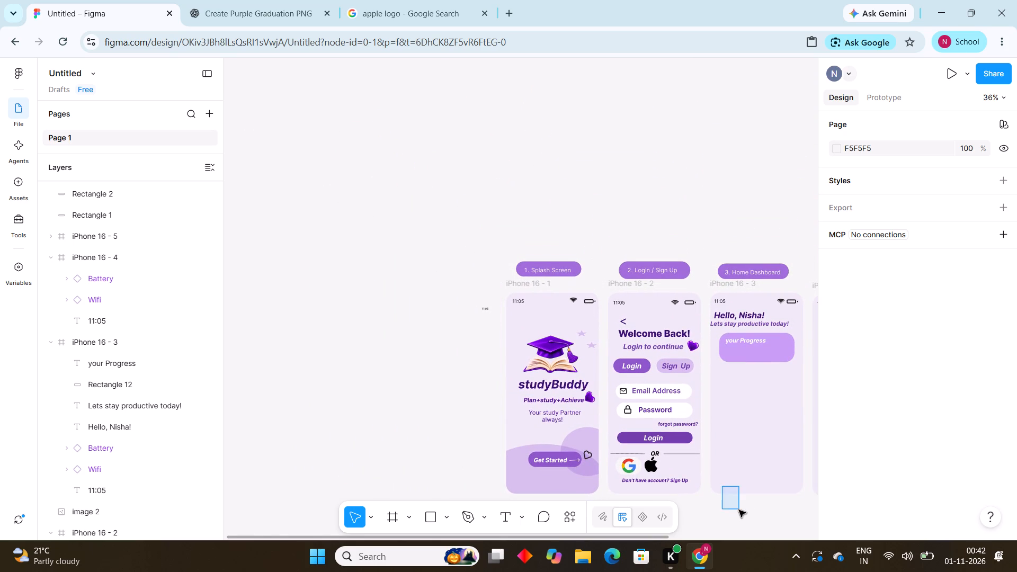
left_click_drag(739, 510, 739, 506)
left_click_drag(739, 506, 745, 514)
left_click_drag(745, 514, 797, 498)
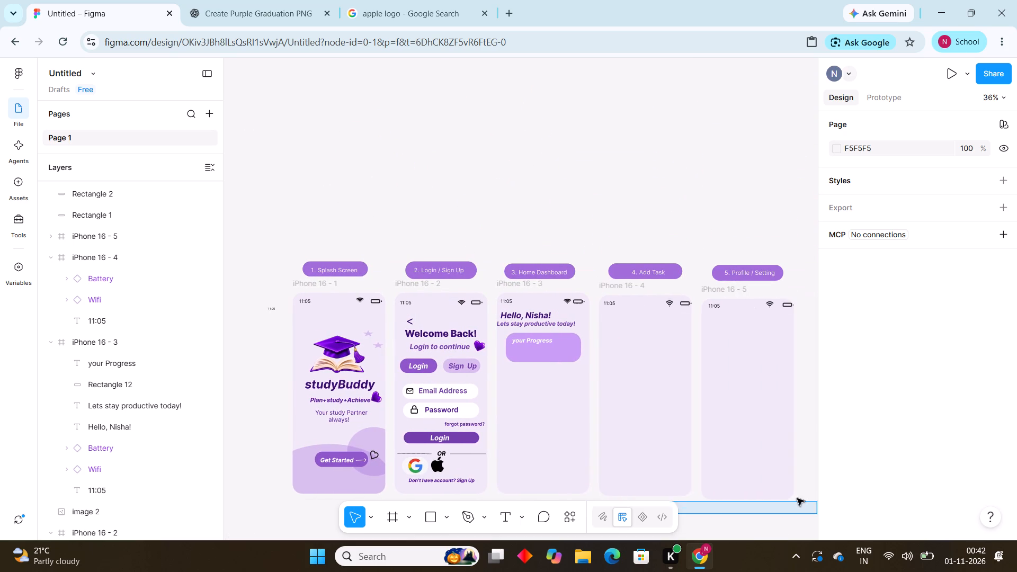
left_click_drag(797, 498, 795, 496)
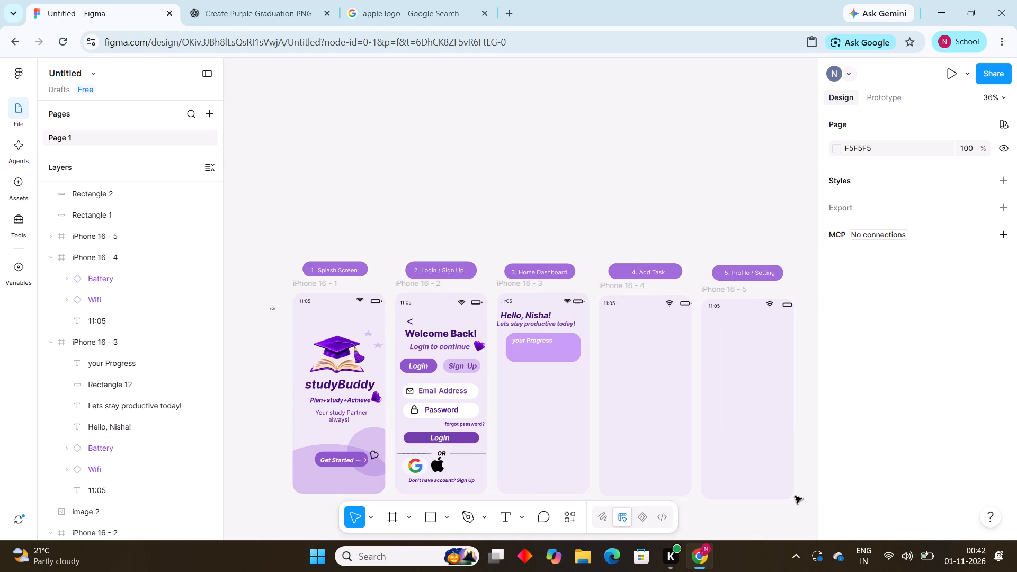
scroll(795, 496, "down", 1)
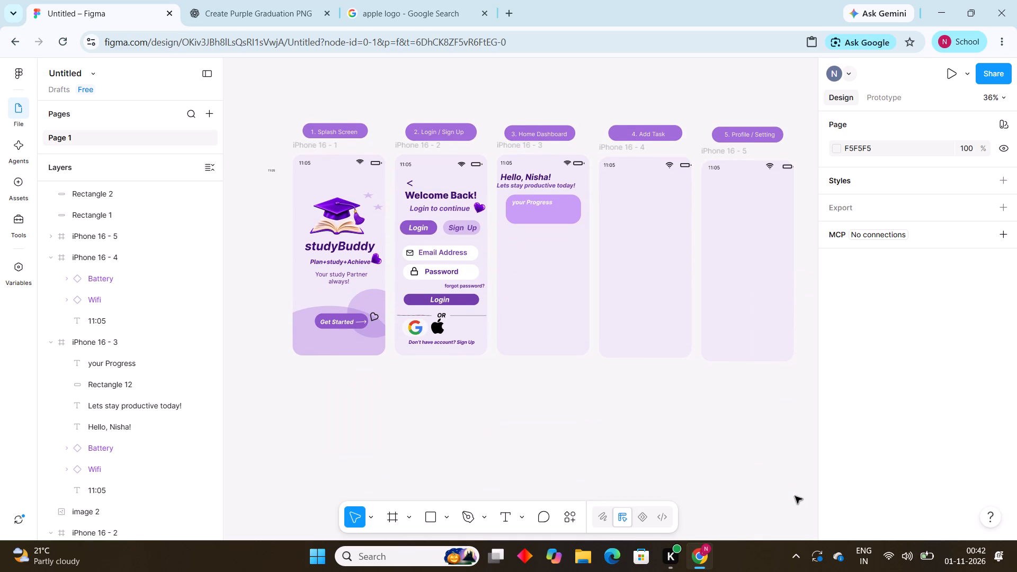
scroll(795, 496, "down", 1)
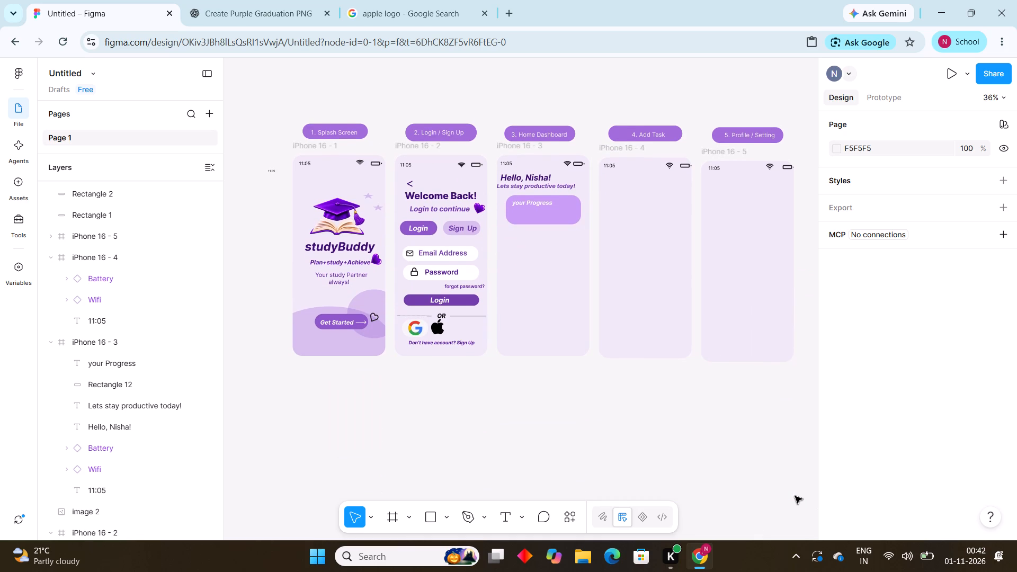